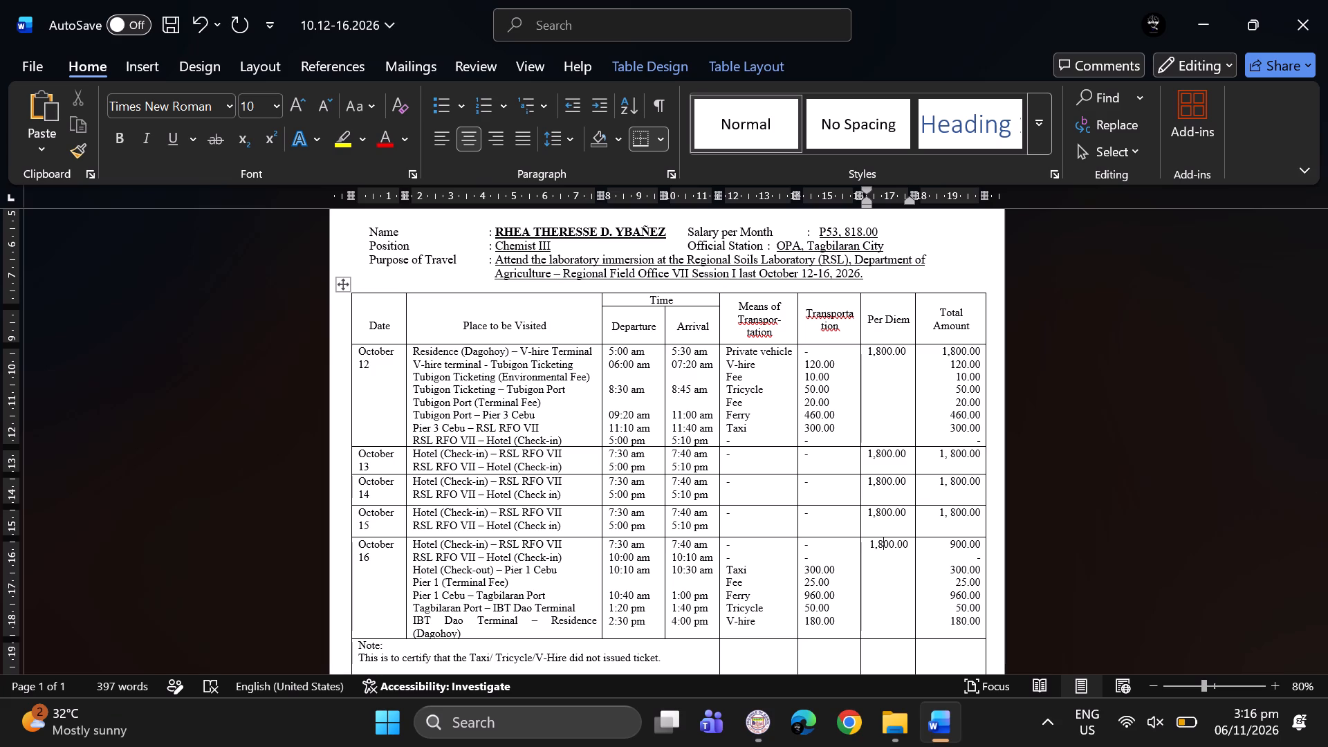
Set the Per Diem total in the travel itinerary table to 9,000.00.
scroll(884, 557, "down", 1)
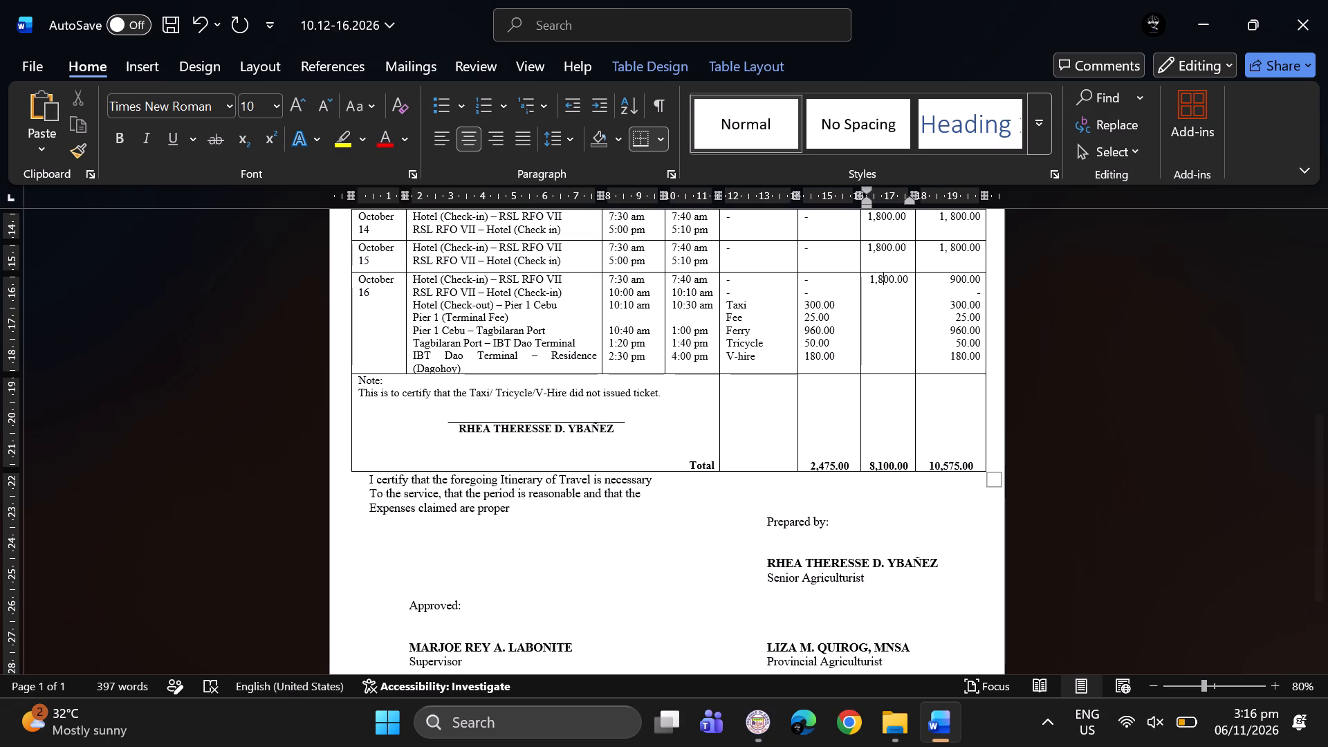
scroll(884, 557, "up", 1)
scroll(891, 348, "up", 1)
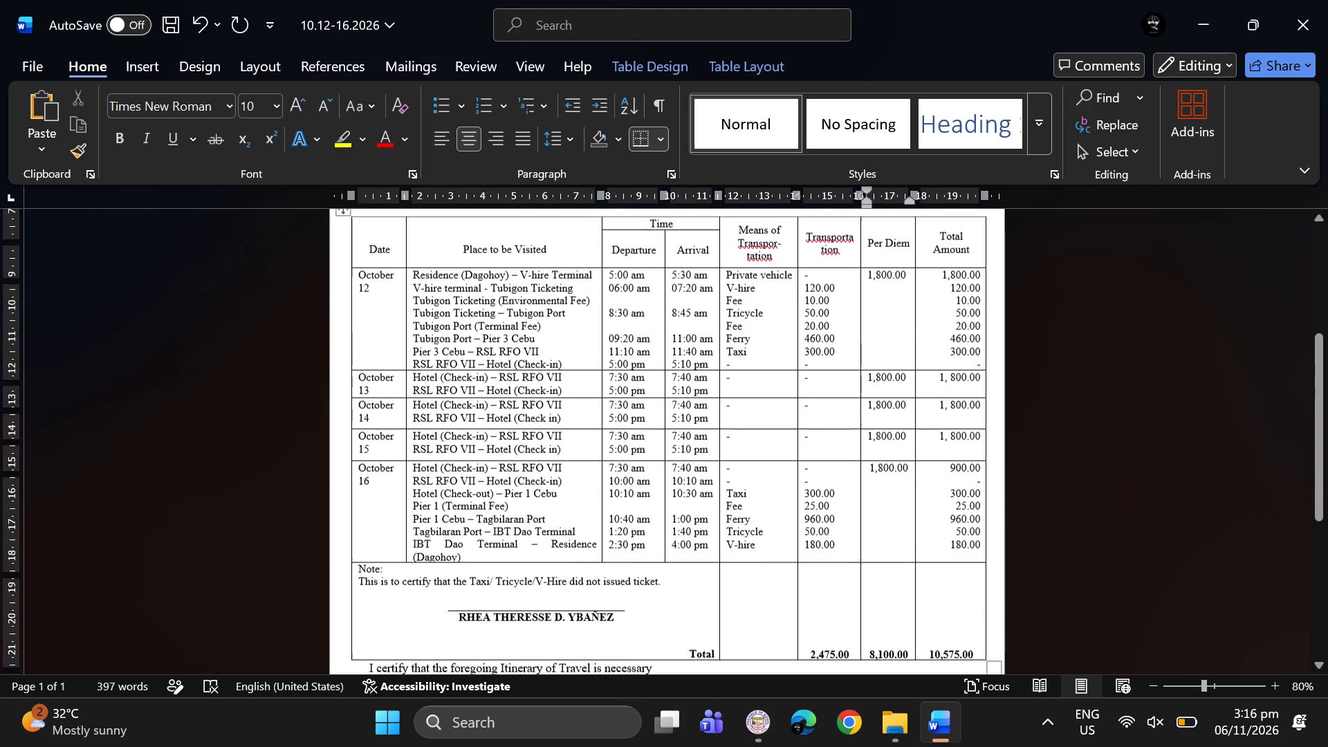
scroll(891, 348, "up", 1)
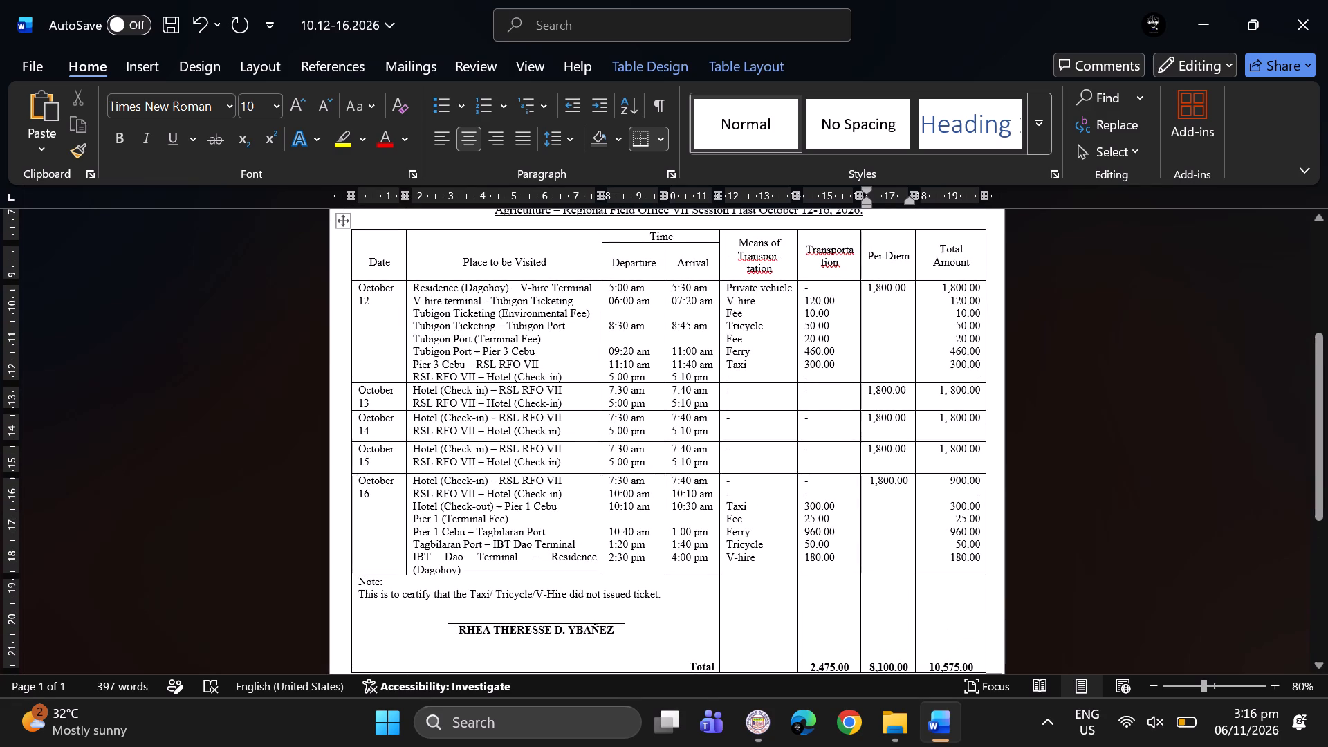
scroll(893, 494, "down", 1)
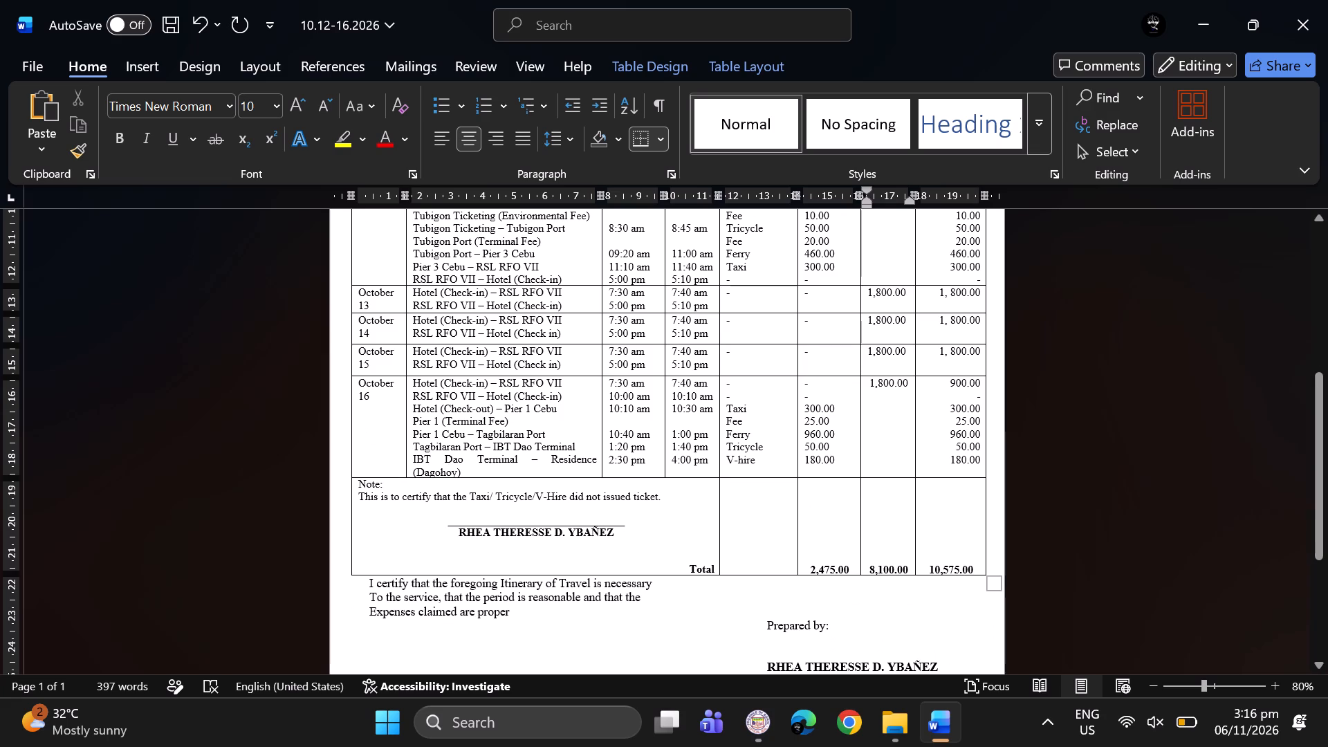
left_click(884, 569)
key("BackSpace")
key("BackSpace")
key("BackSpace")
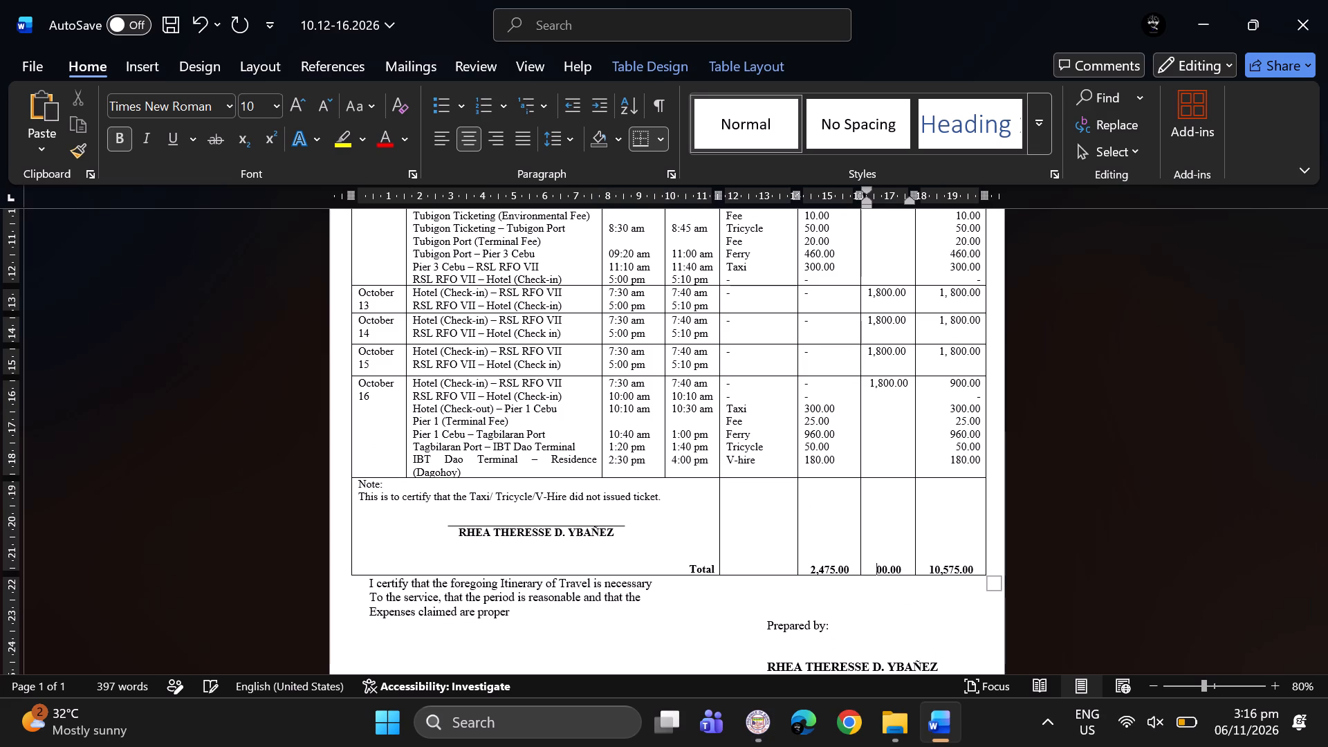
key("9")
type(",0")
Set the overall Total Amount in the itinerary's Total row to 11,475.00.
left_click(935, 566)
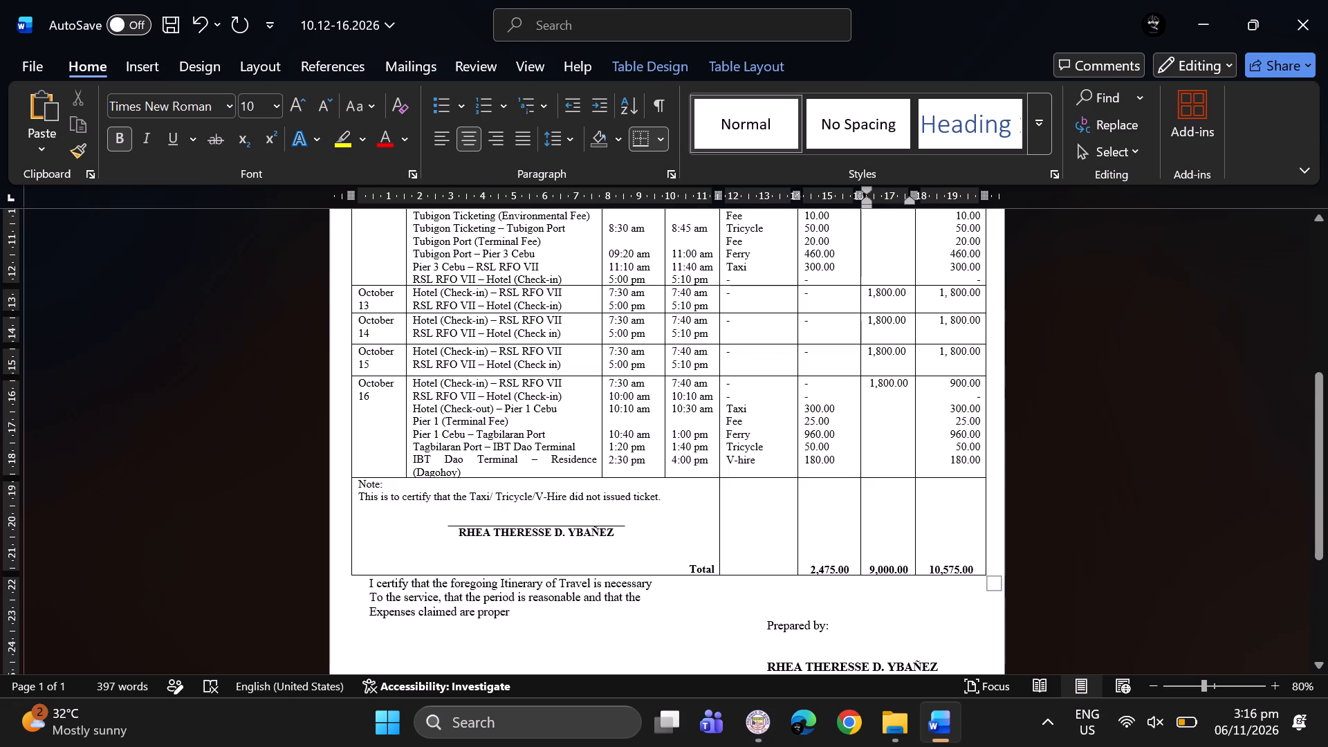
key("Right")
key("BackSpace")
key("1")
key("Right")
key("Right")
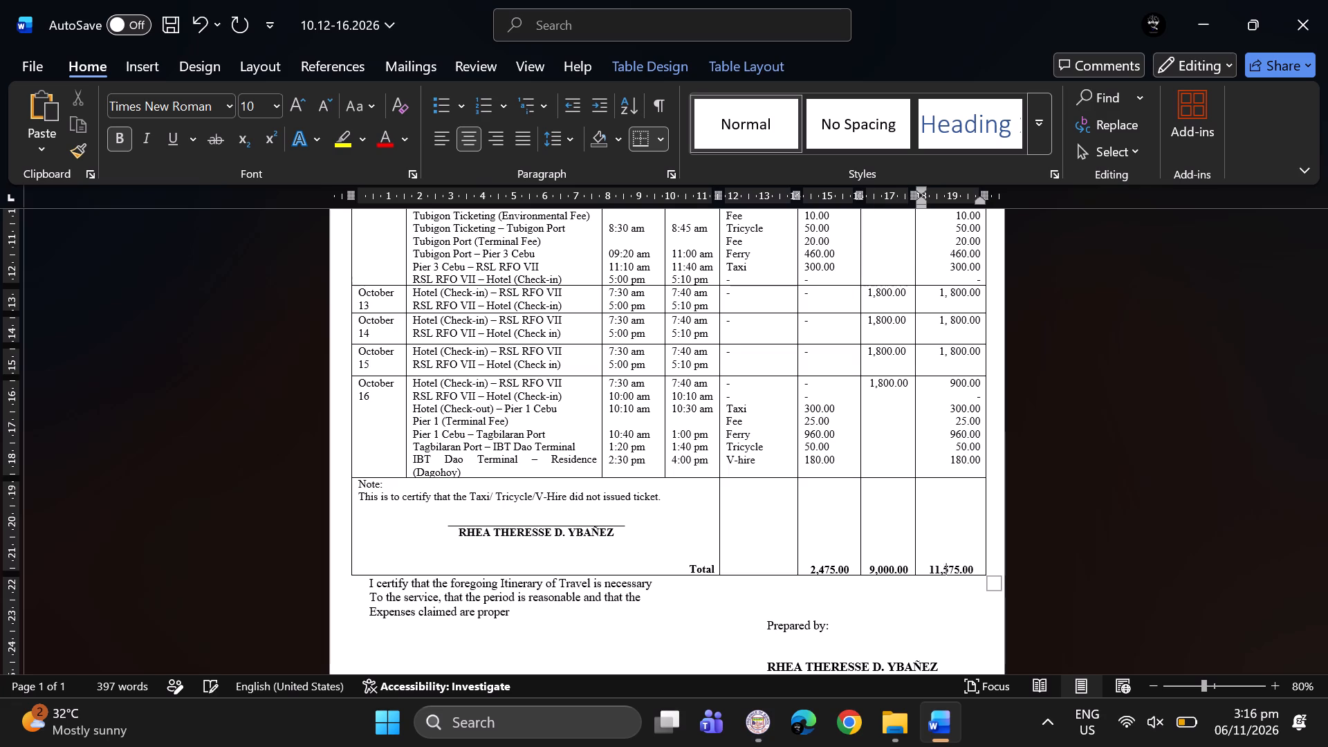
key("BackSpace")
key("4")
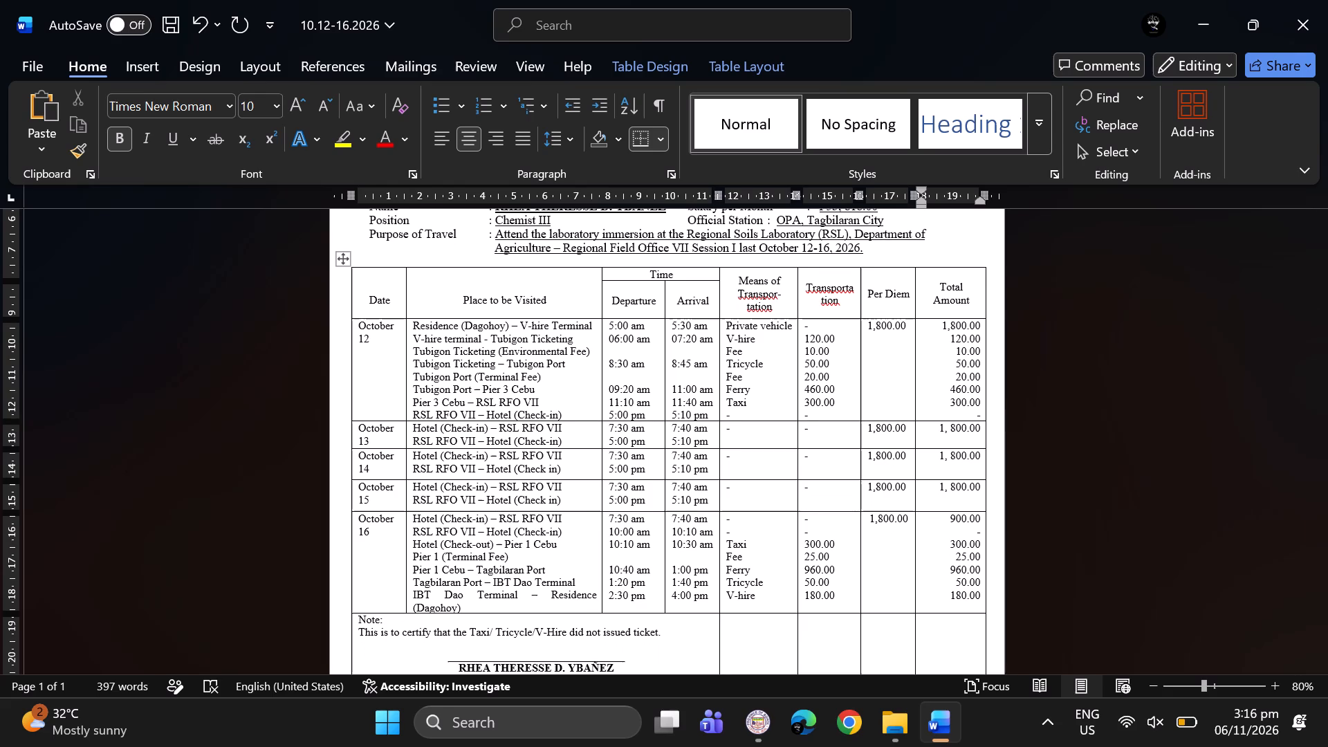
scroll(935, 566, "down", 1)
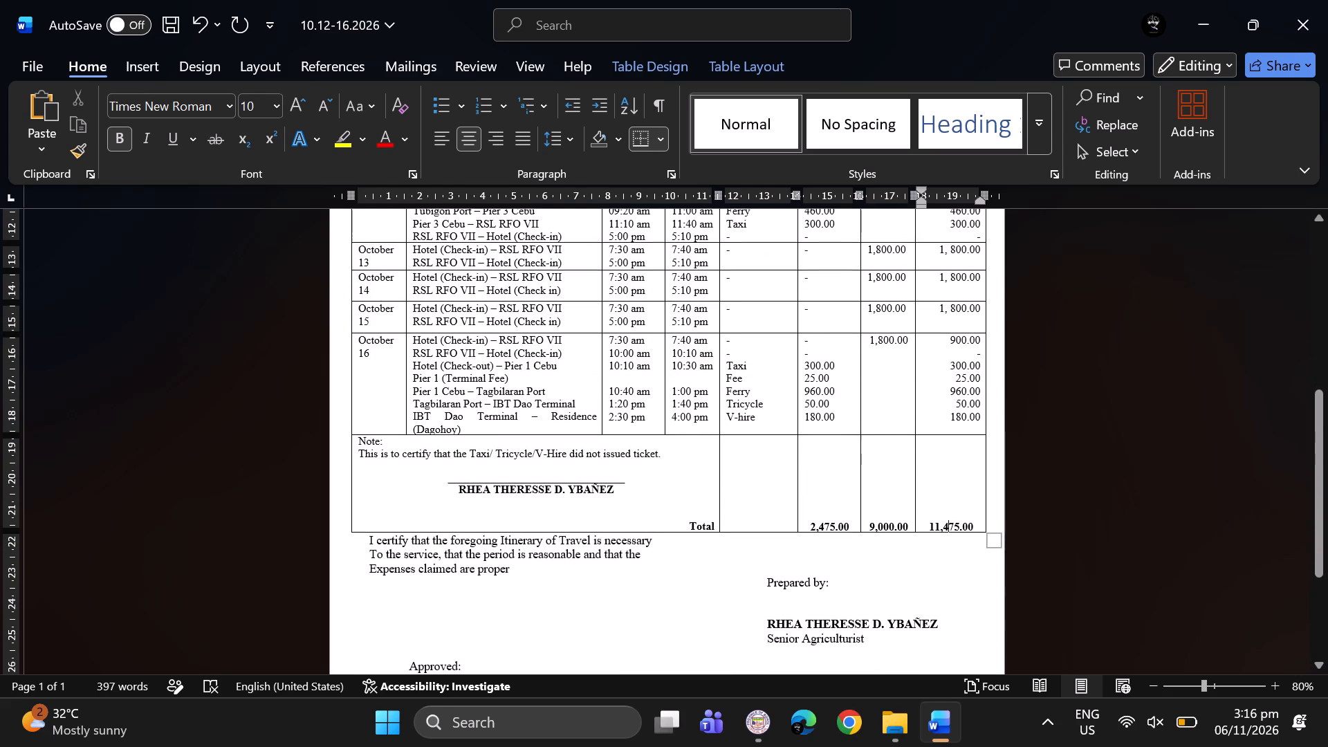
scroll(935, 566, "up", 1)
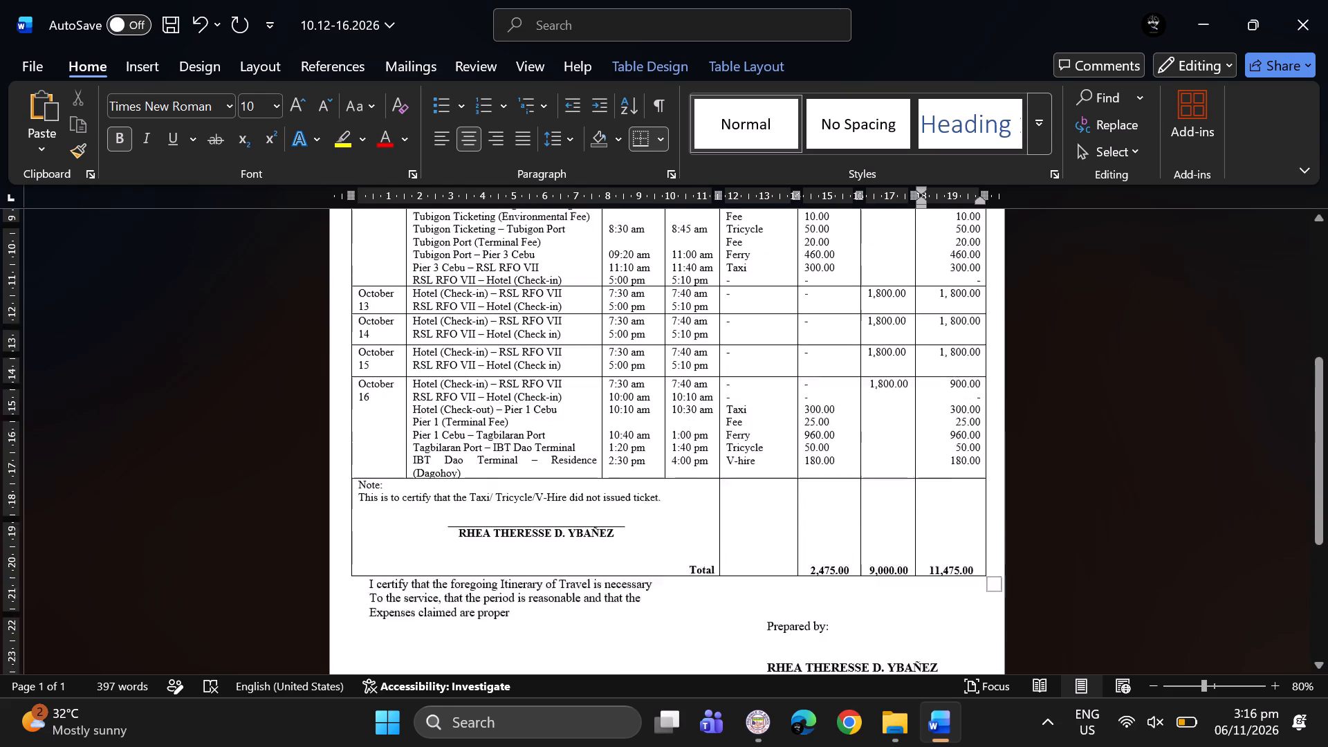
scroll(935, 566, "up", 1)
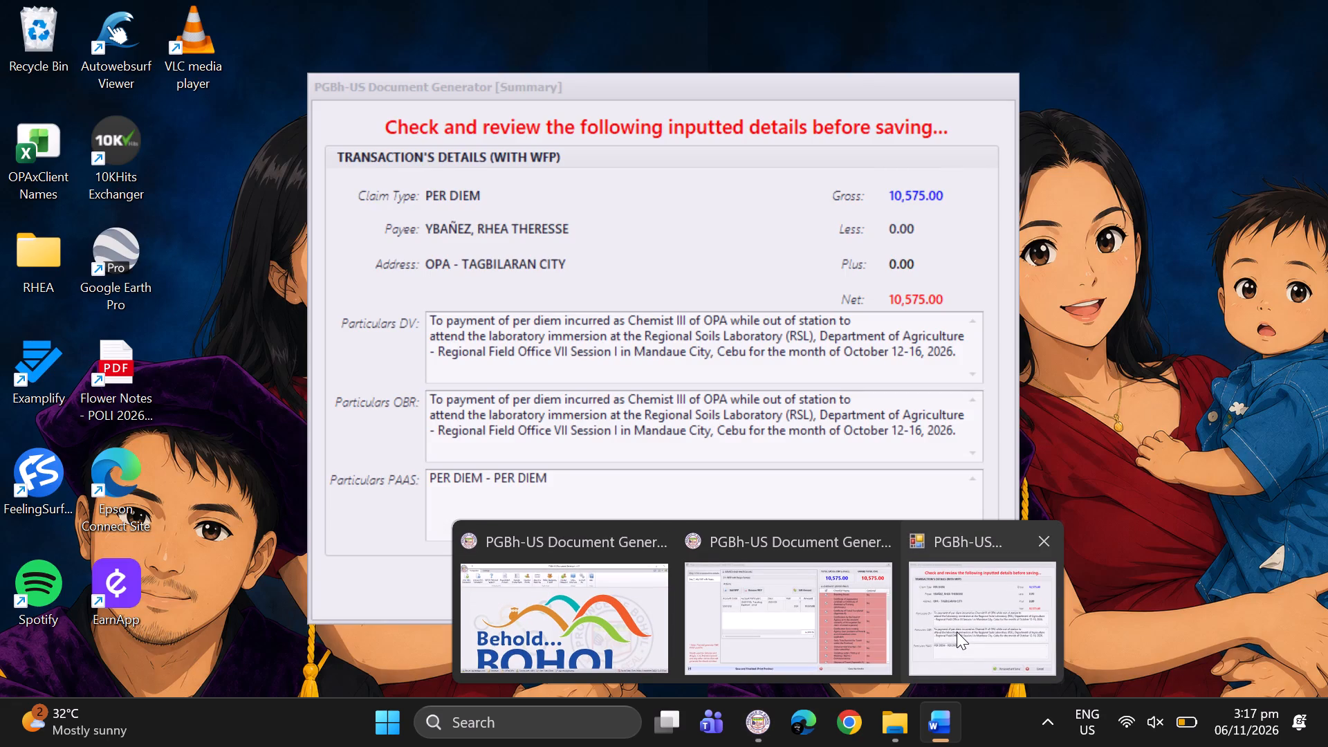
Switch to the PGBh-US Document Generator, cancel the pending summary and save the Traveling Expenses - Local amount as 11,475.00.
left_click(957, 632)
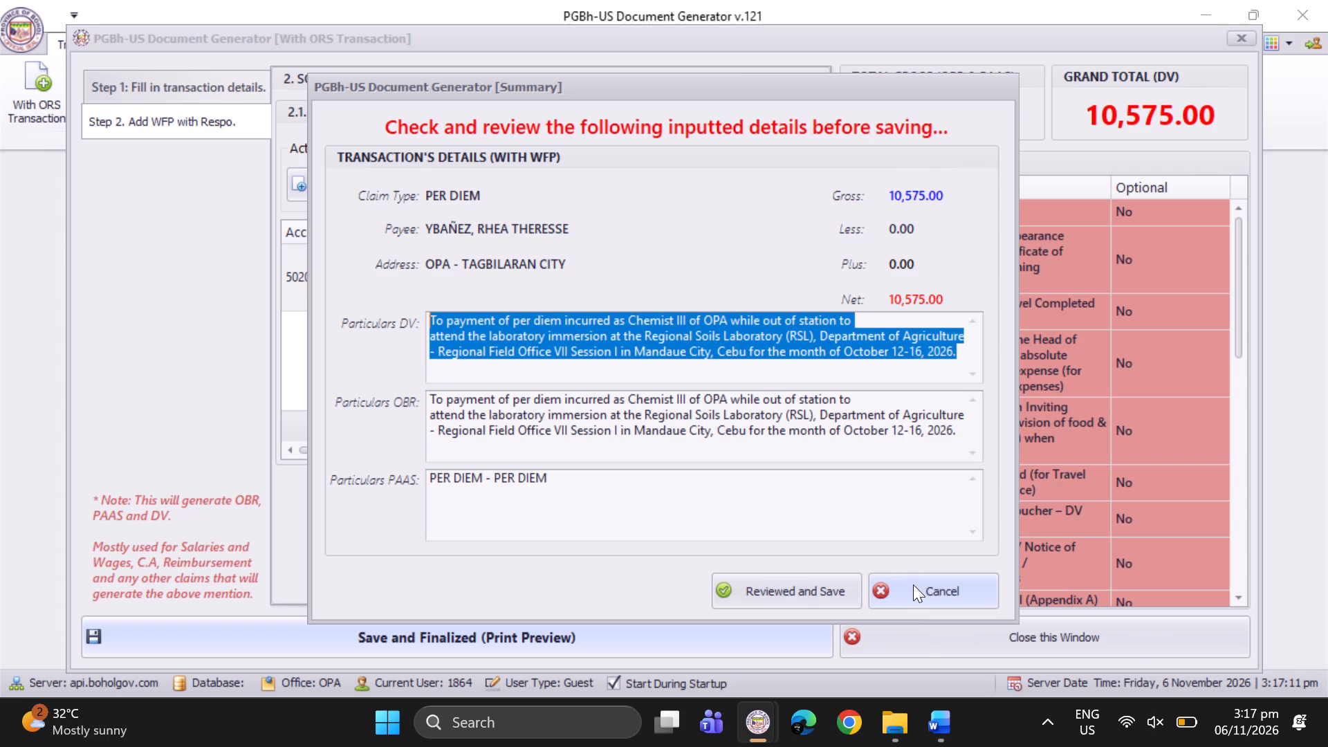
left_click(913, 584)
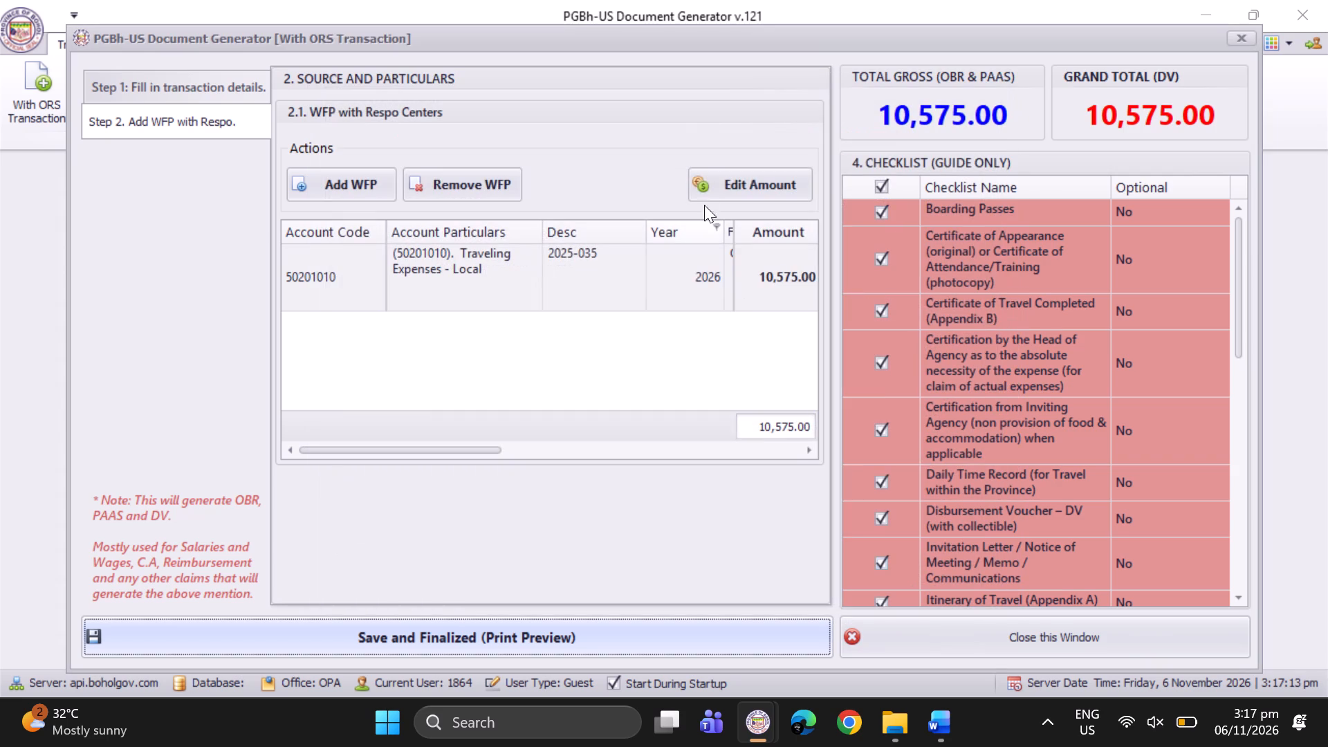
left_click(713, 185)
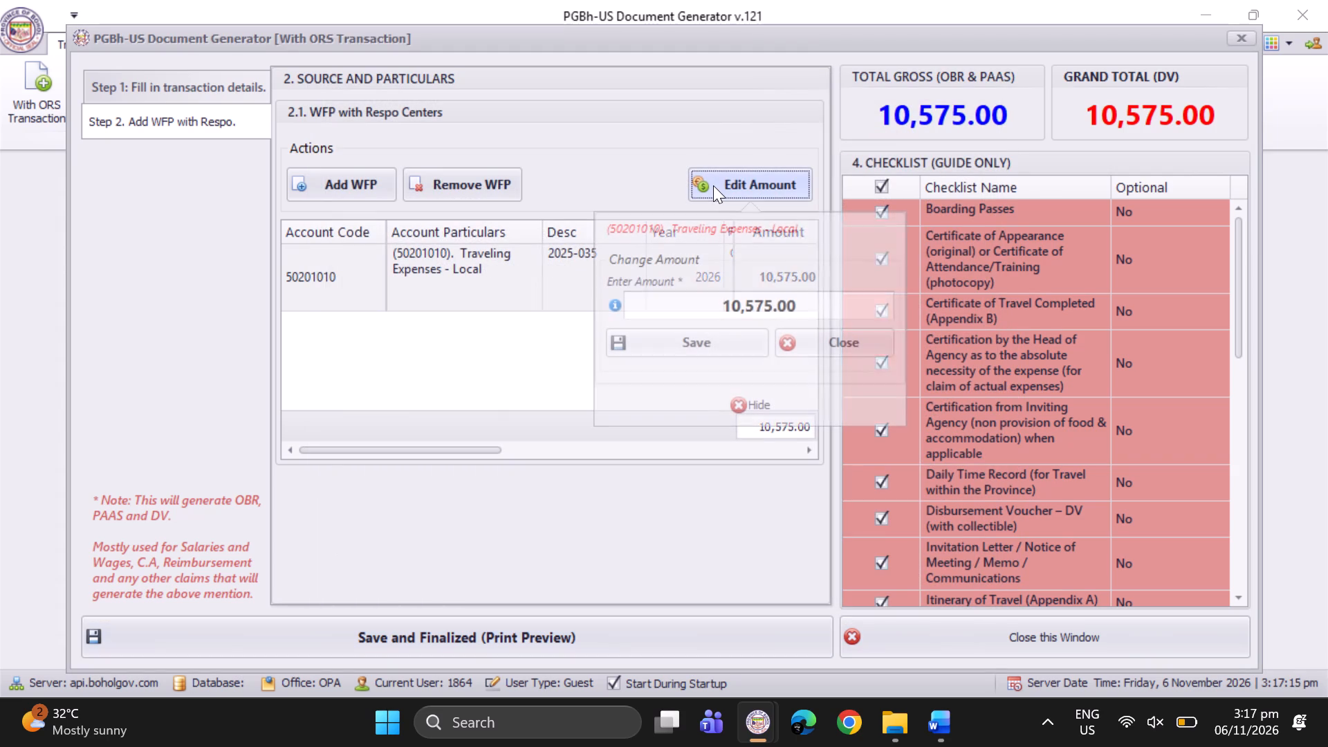
left_click(743, 306)
key("BackSpace")
key("BackSpace")
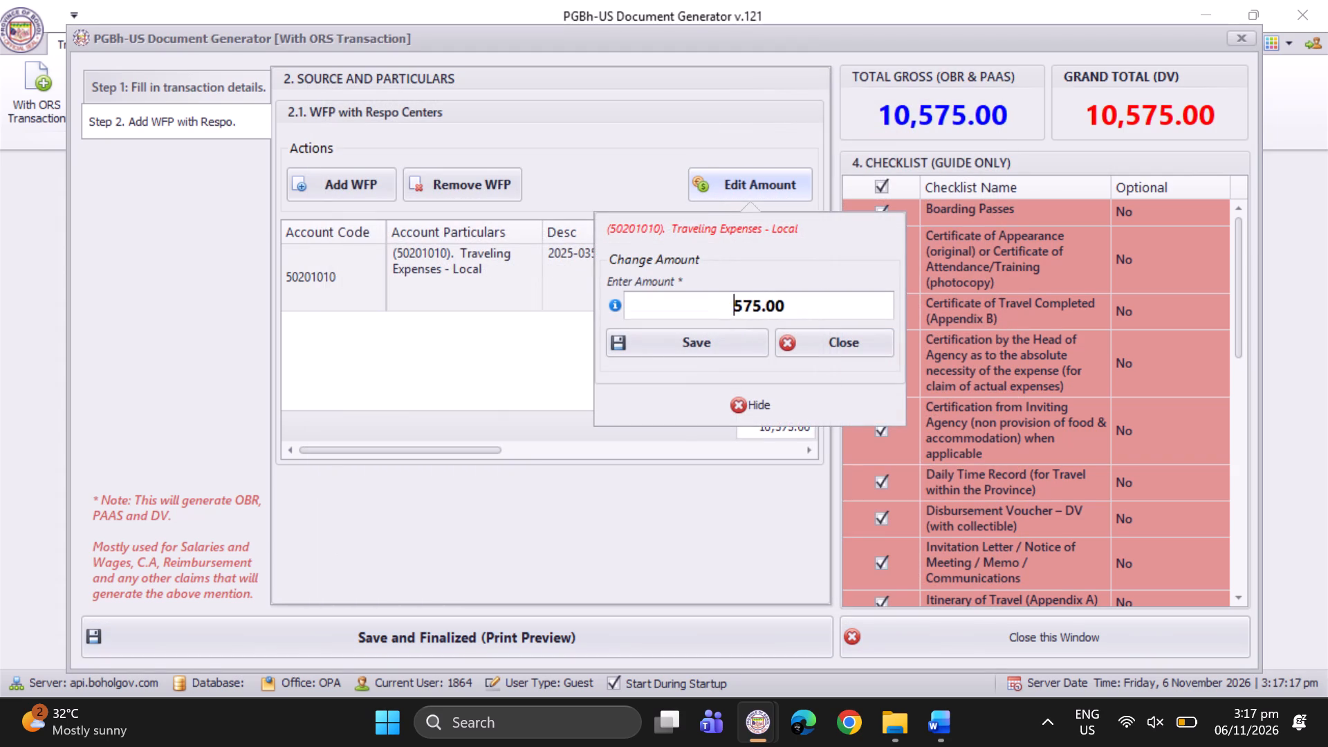
type("11")
key("Right")
key("BackSpace")
key("4")
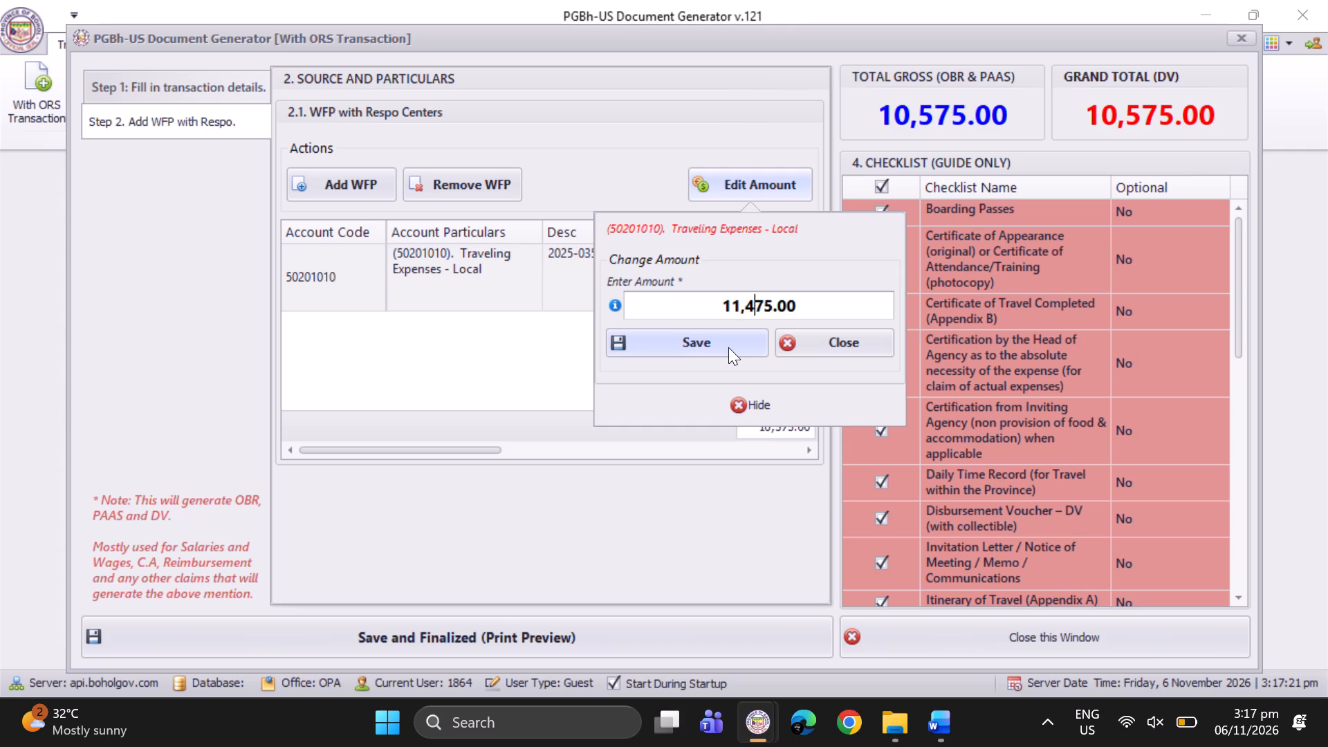
left_click(728, 347)
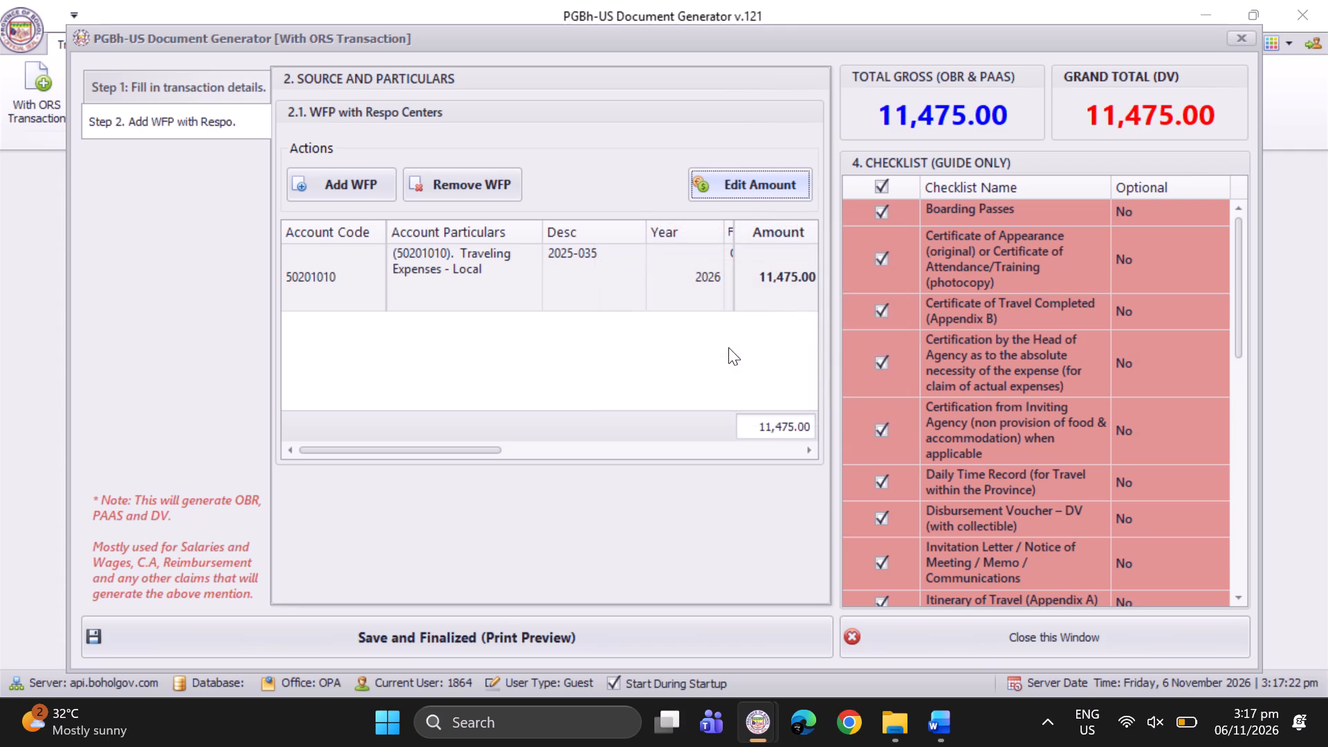
Save and finalize the per diem transaction, proceeding through the overlapping-dates control and the reviewed details summary.
left_click(659, 640)
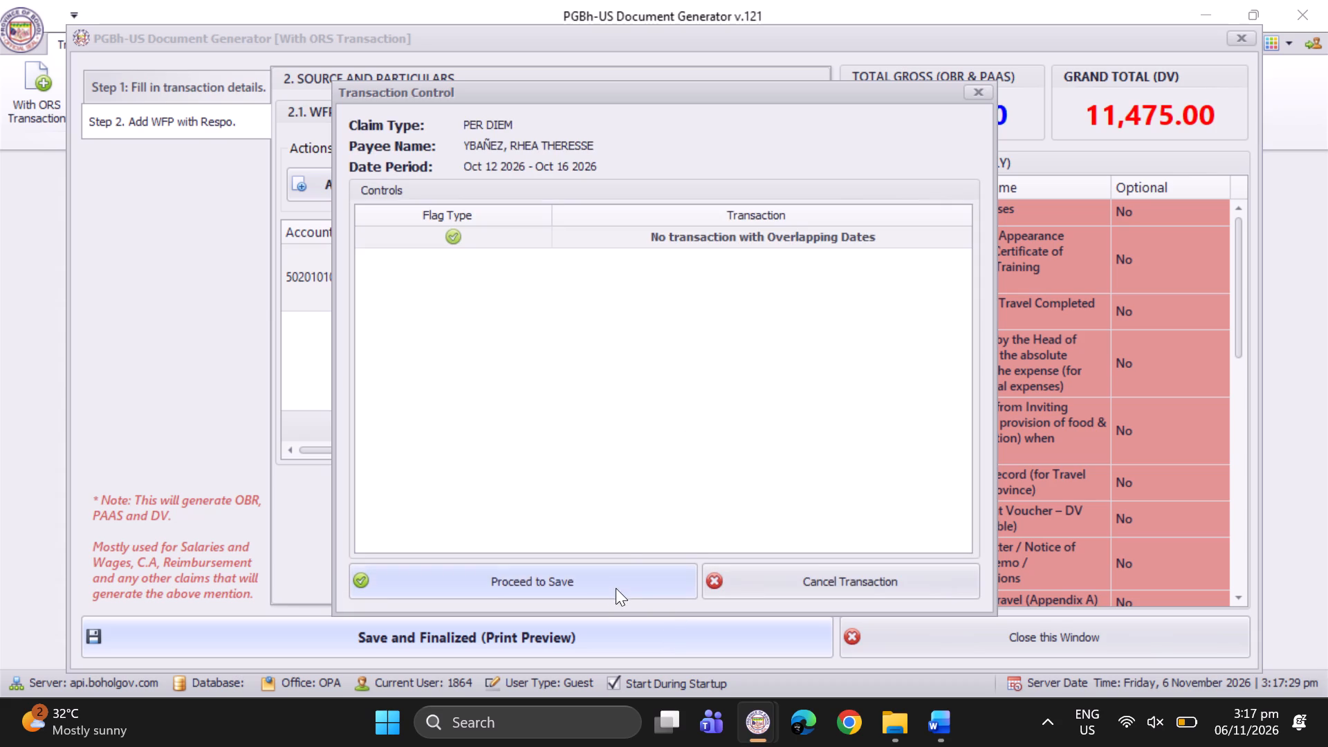
left_click(613, 592)
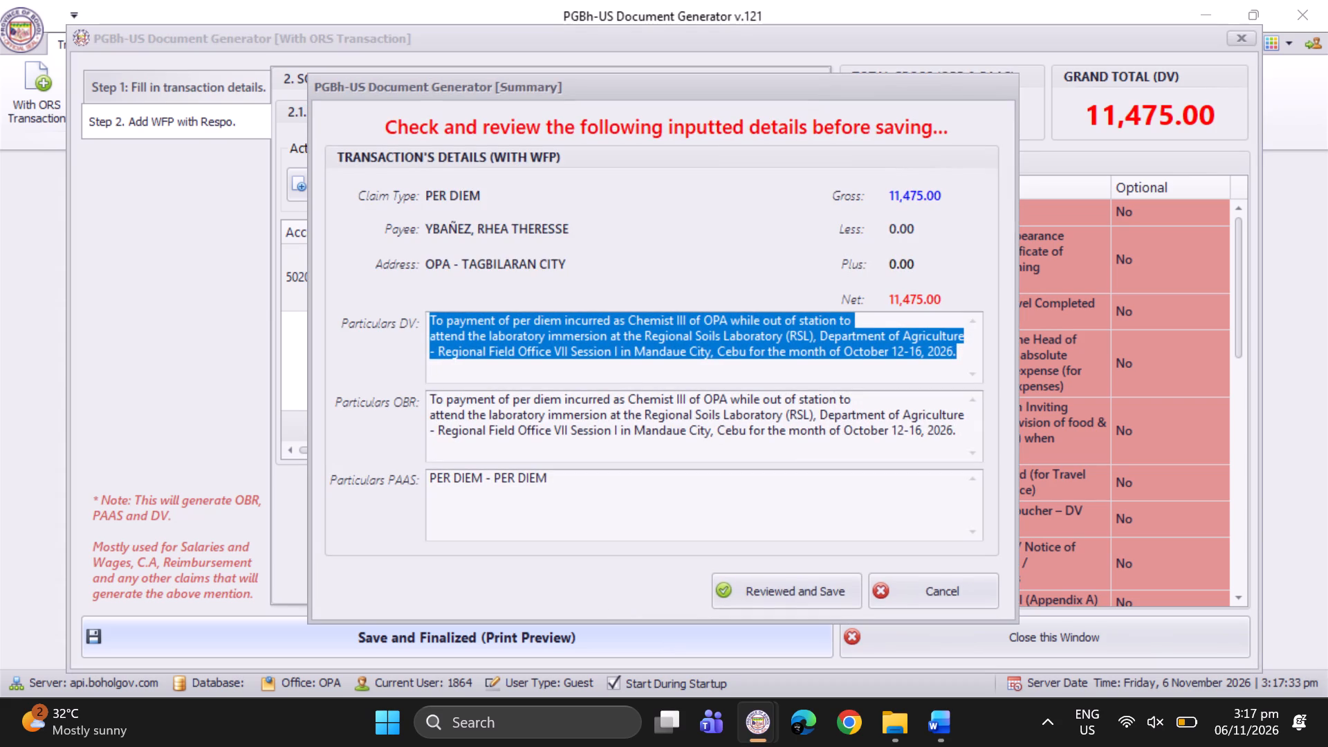
scroll(621, 514, "down", 1)
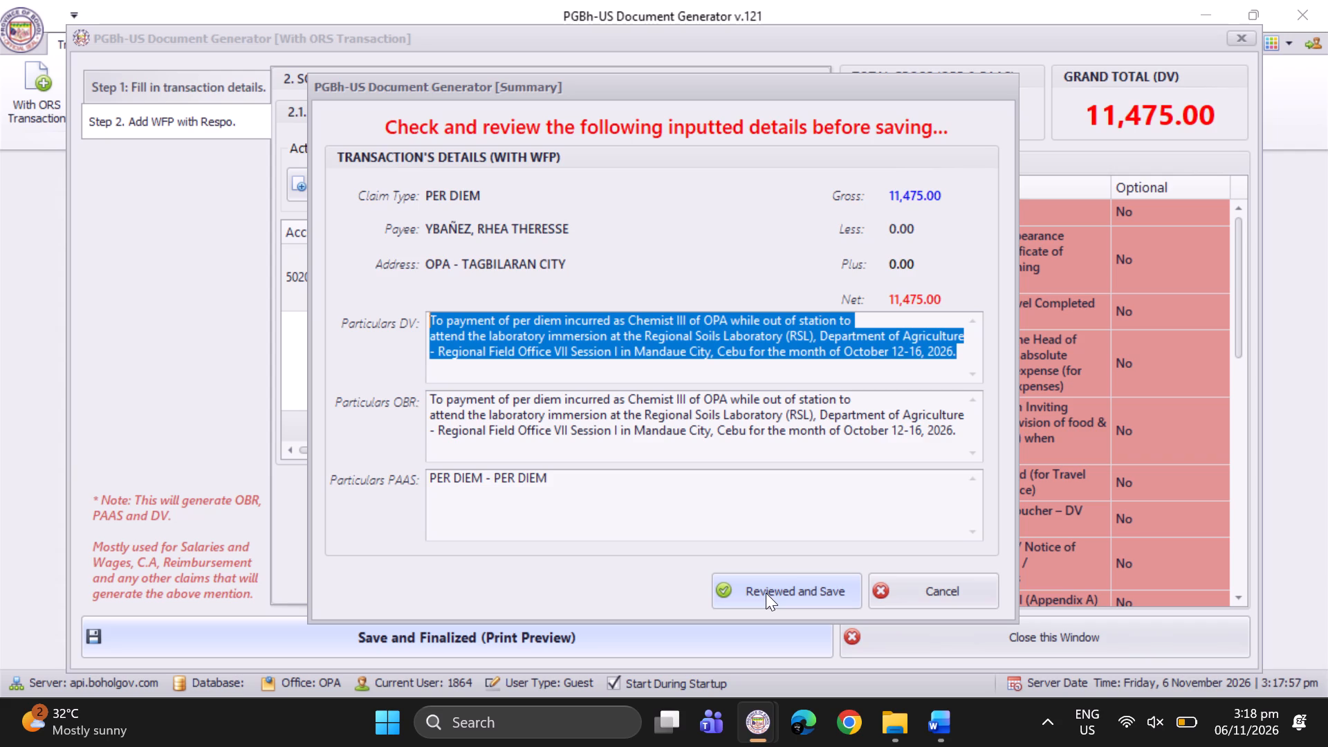
left_click(757, 602)
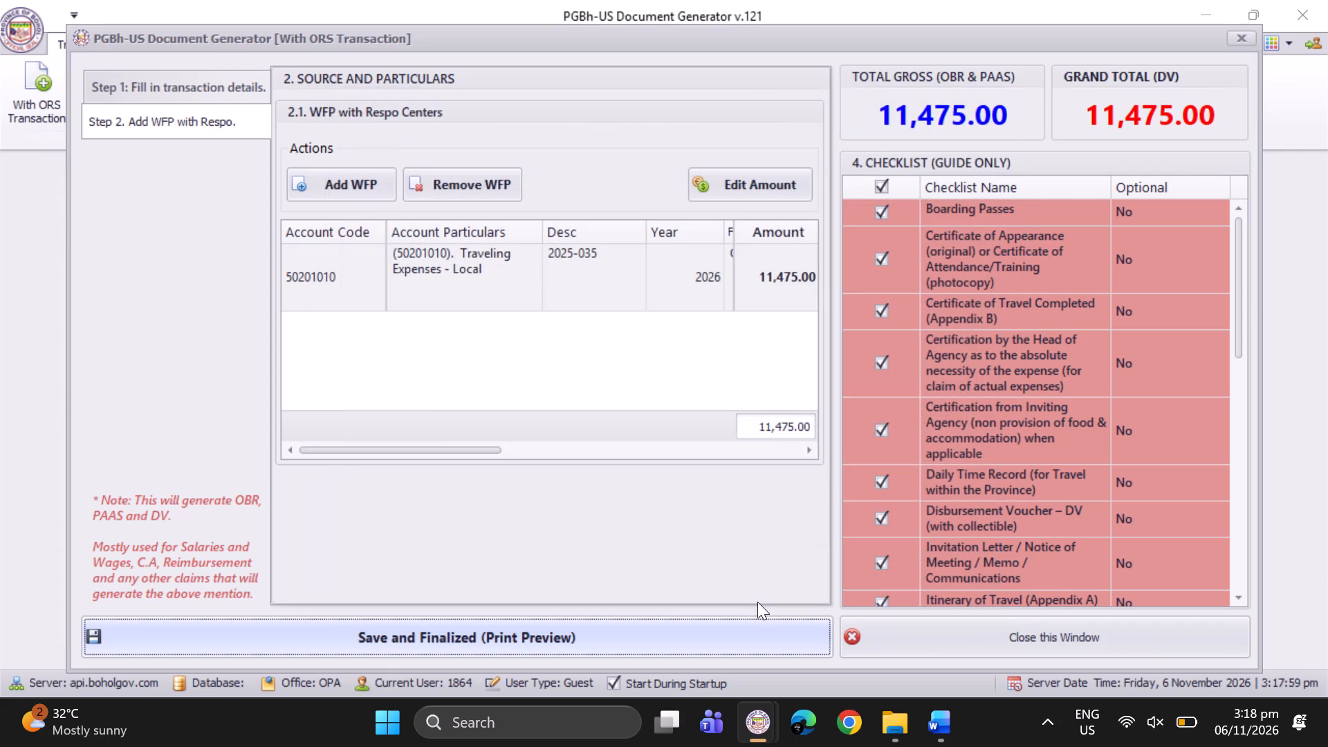
left_click(676, 636)
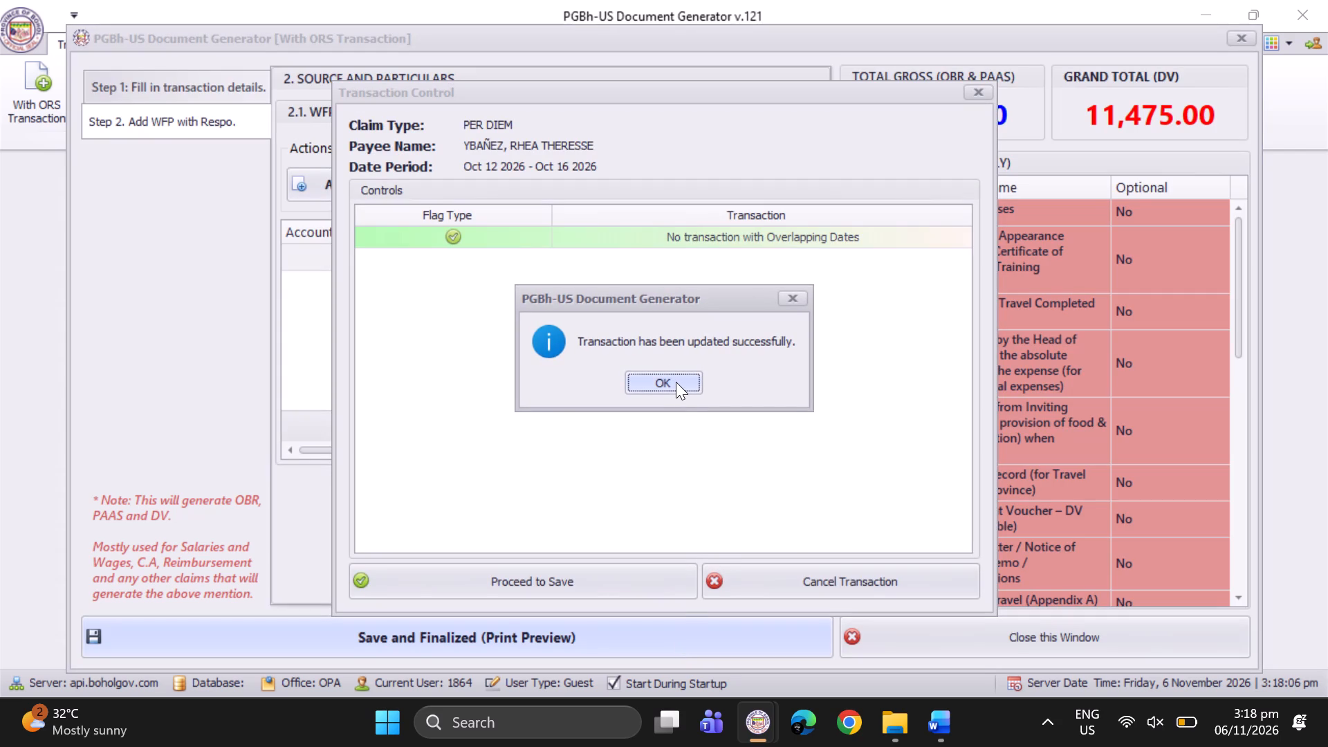
left_click(676, 382)
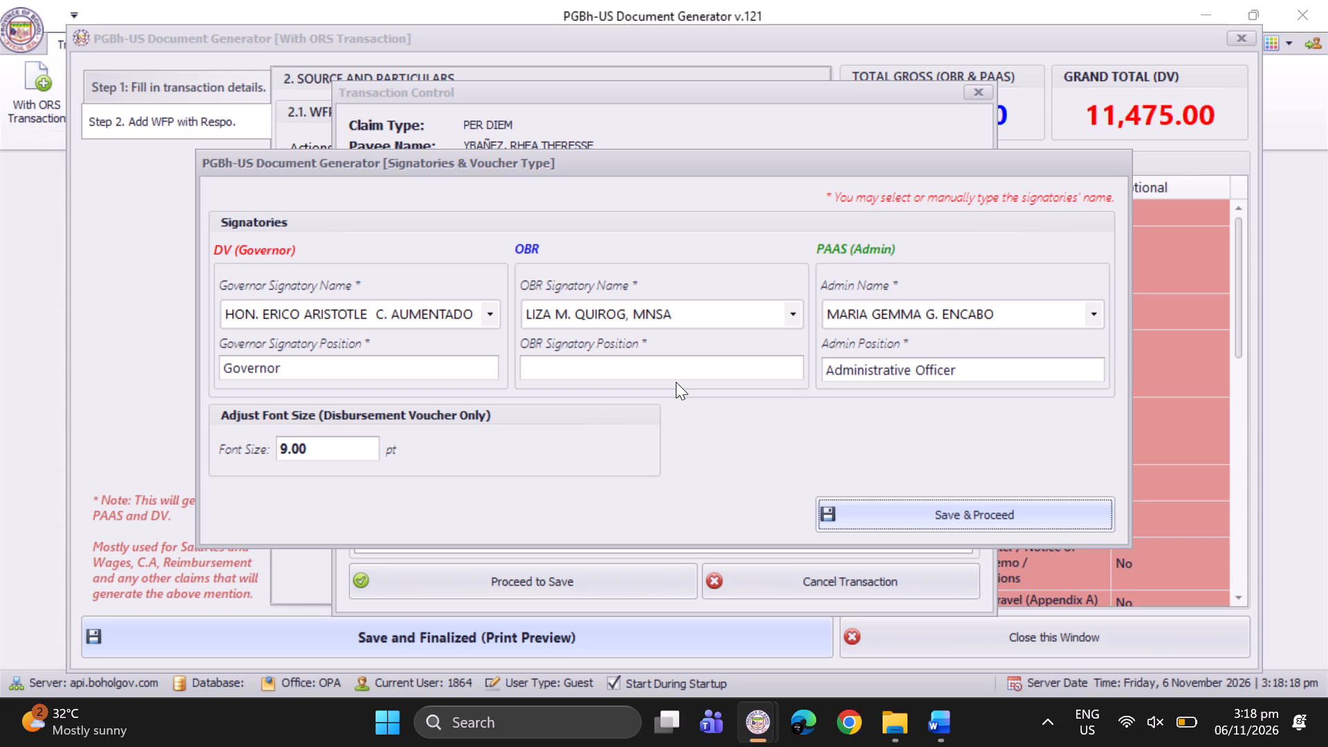
Enter Provincial Agriculturist as the OBR signatory position and save the signatories to generate the documents.
left_click(603, 371)
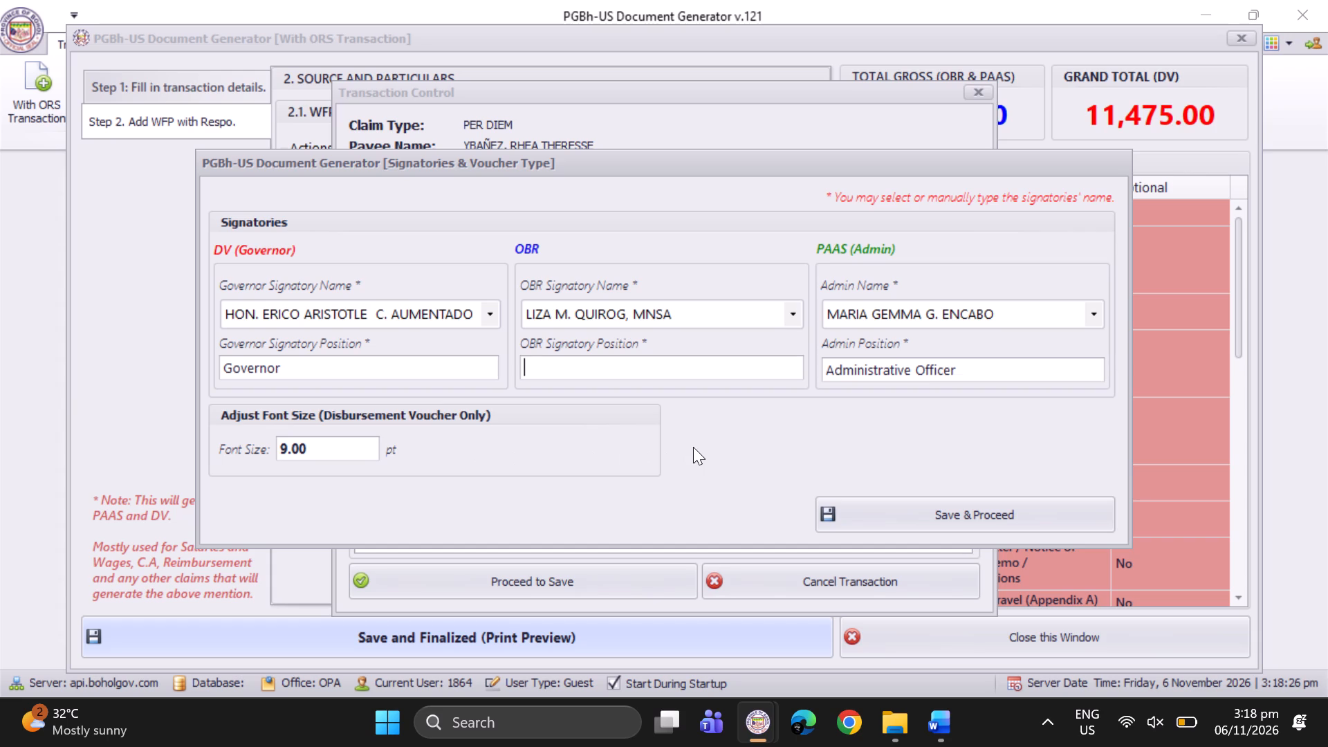
type("Provincial Agriculturist")
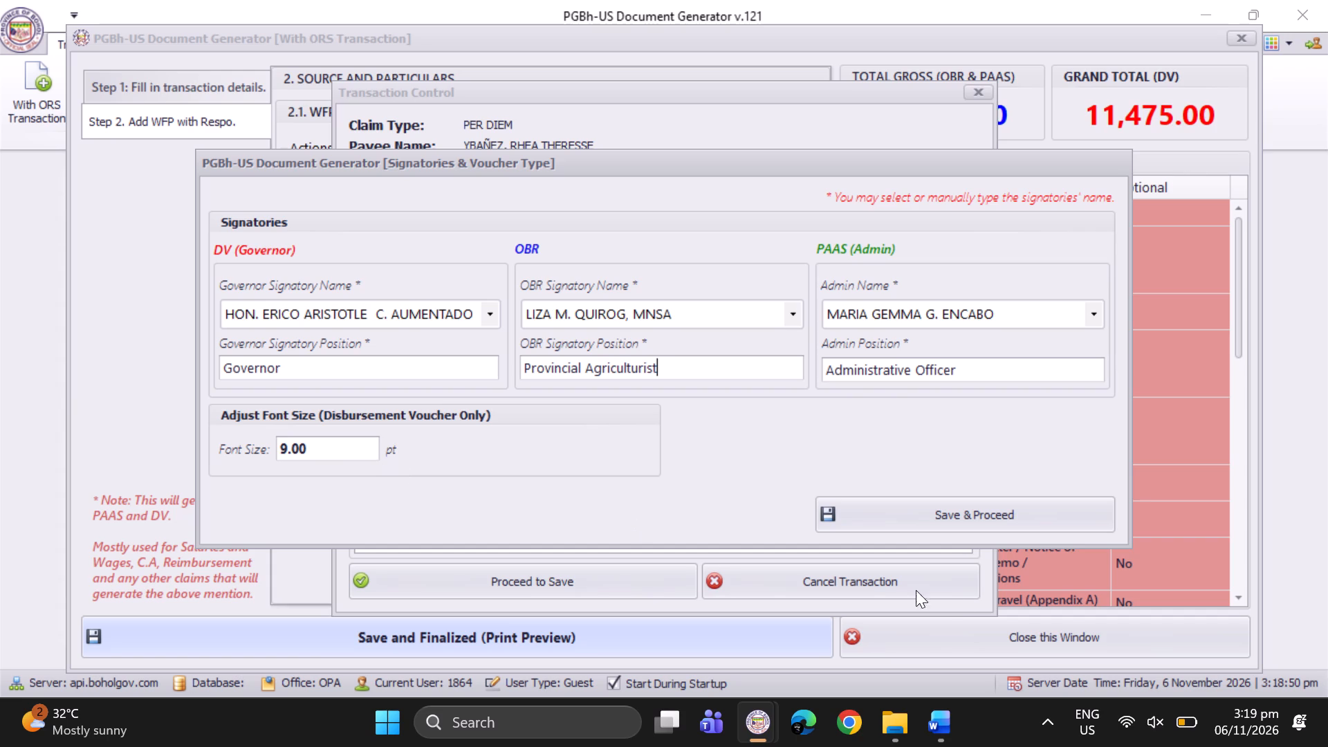
left_click(961, 513)
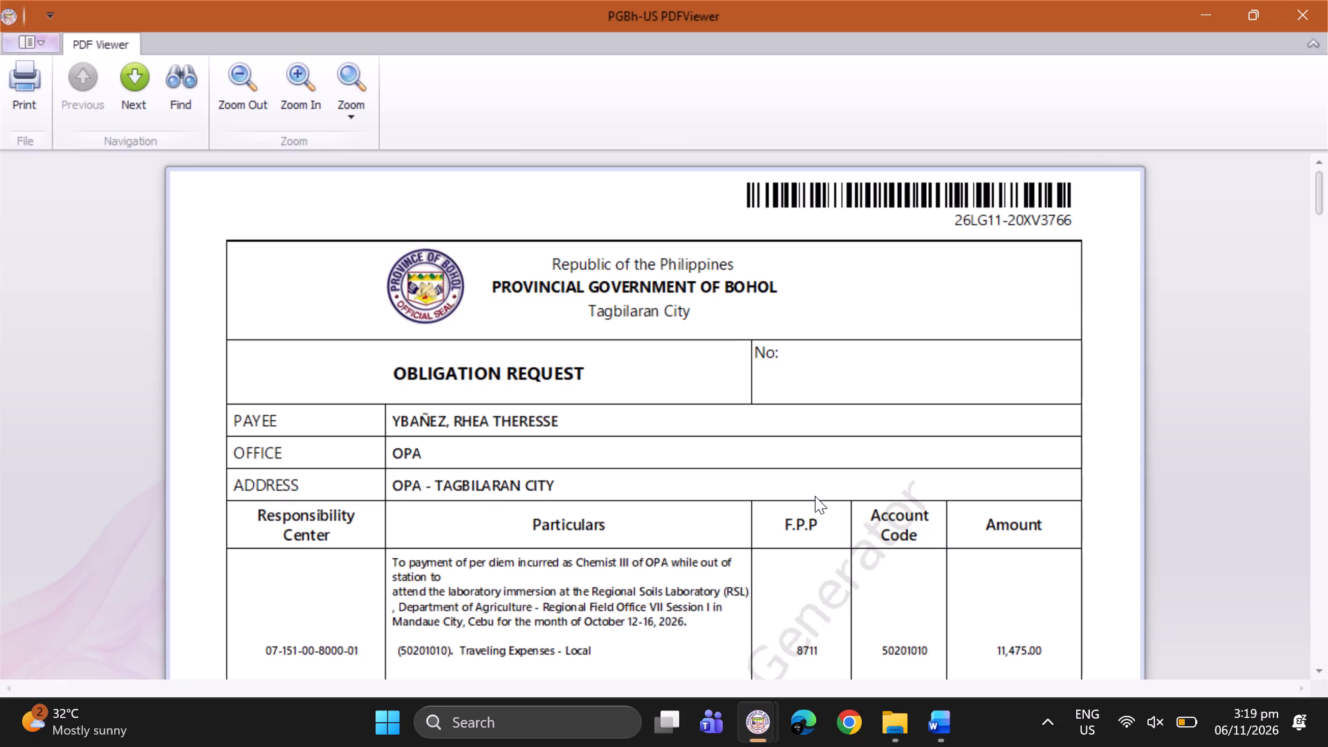
Review the generated Obligation Request, Disbursement Voucher and Pre-Audit Action Slip, closing the viewer and the Transaction Control window when done.
scroll(806, 507, "down", 7)
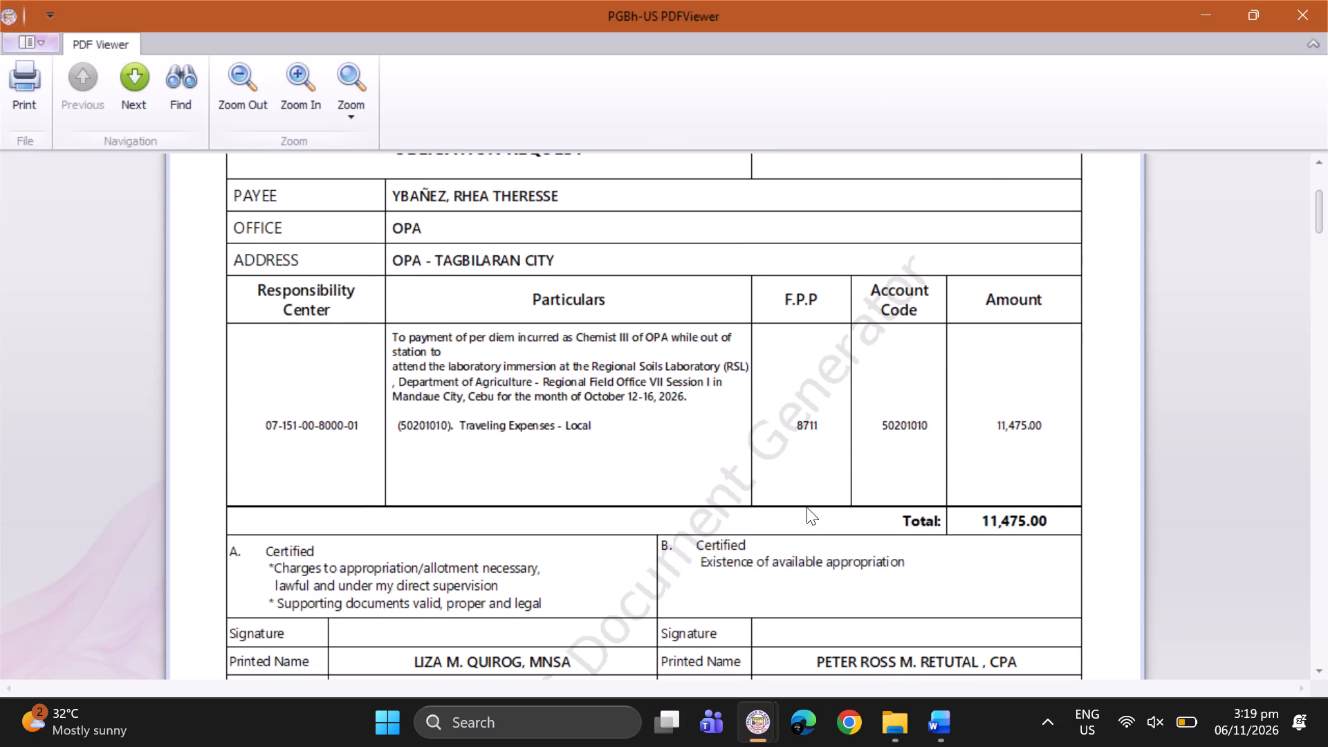
scroll(806, 507, "down", 20)
scroll(806, 507, "down", 20)
scroll(806, 507, "down", 20)
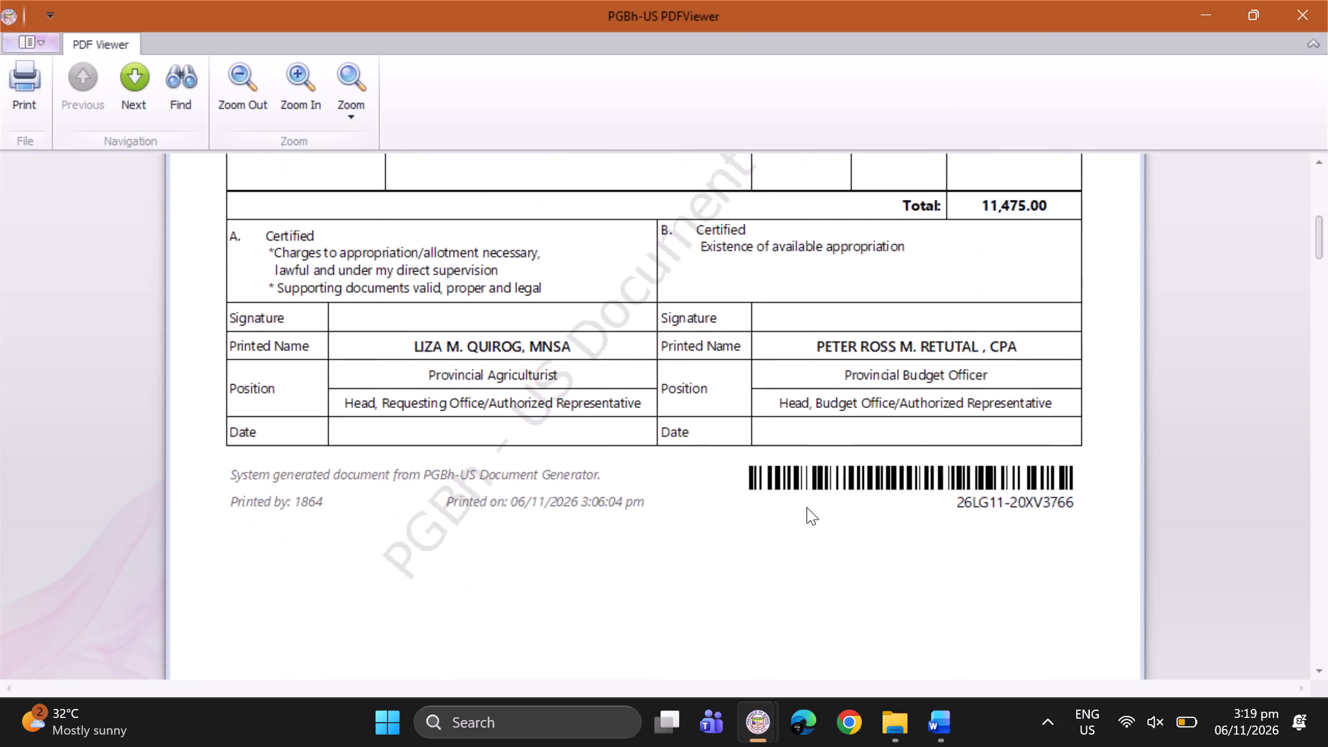
scroll(806, 507, "down", 20)
scroll(806, 507, "down", 20)
scroll(806, 507, "down", 20)
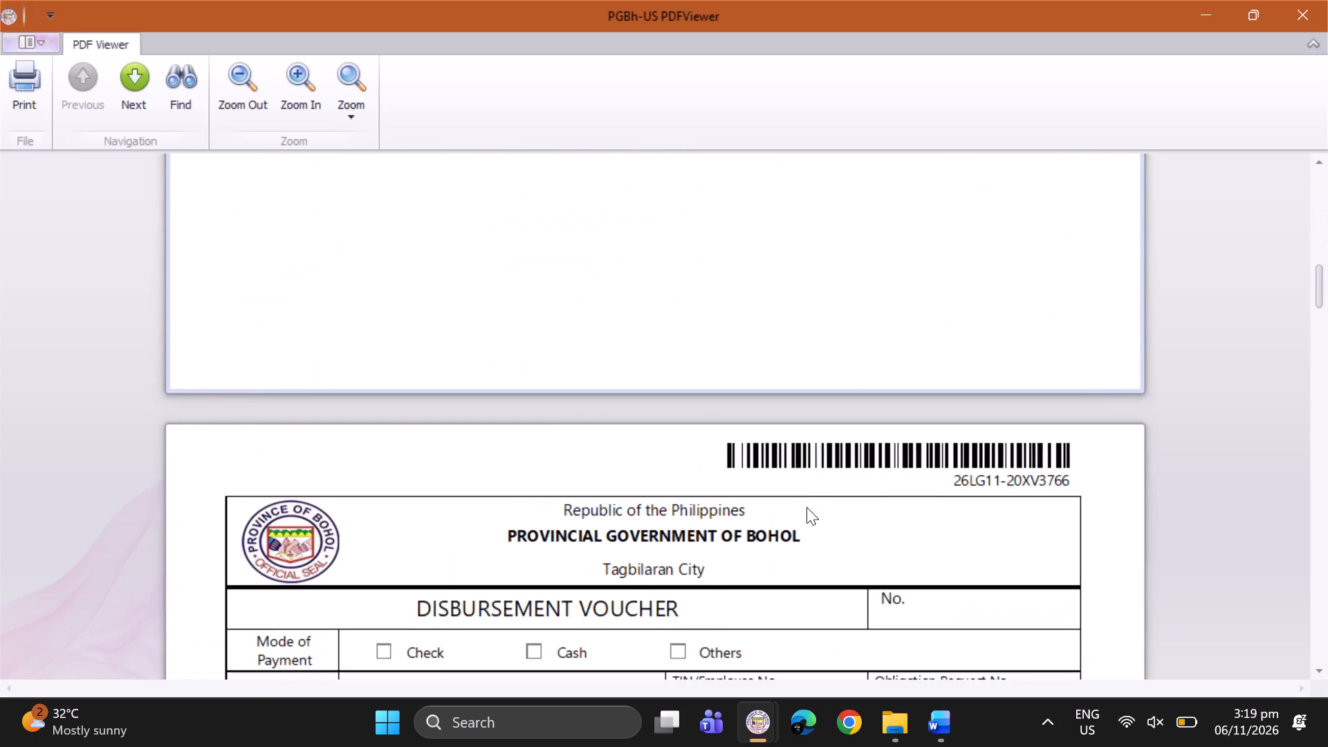
scroll(806, 507, "down", 20)
scroll(806, 507, "down", 20)
scroll(806, 507, "down", 20)
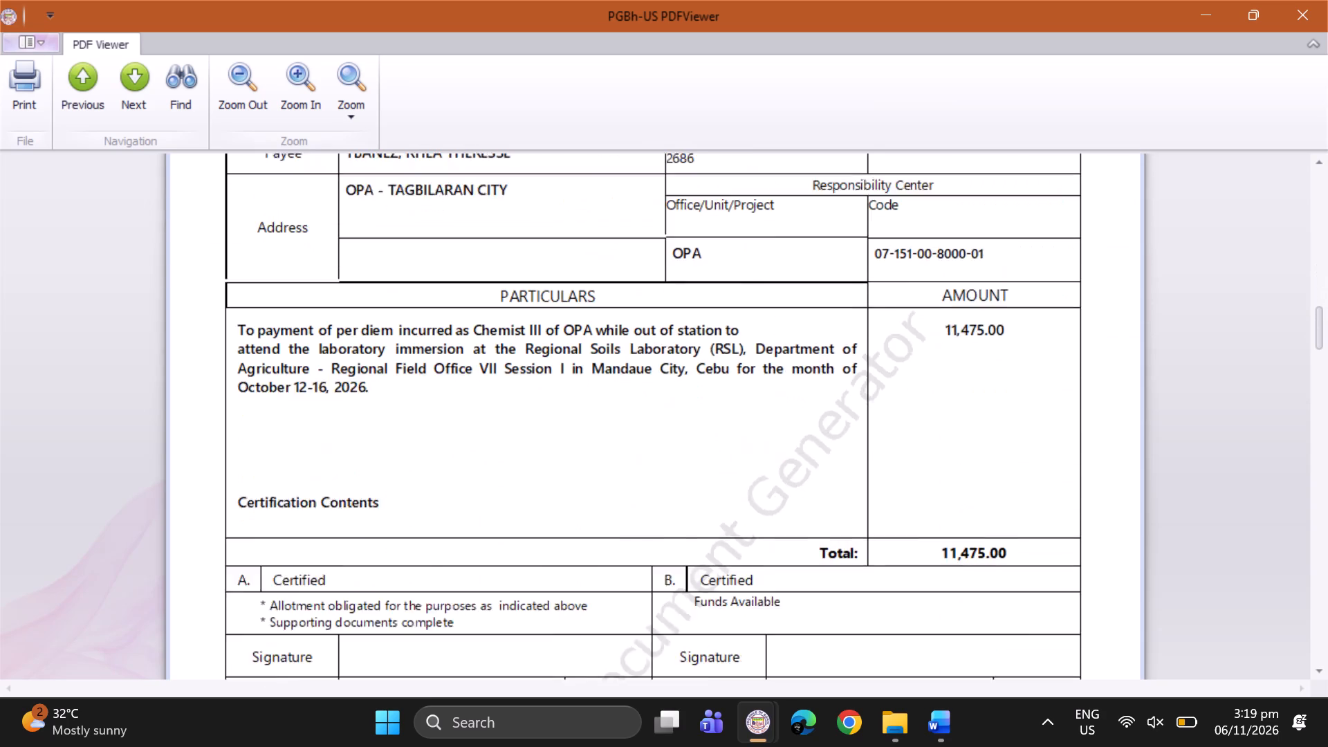
scroll(806, 507, "down", 20)
scroll(806, 507, "down", 20)
scroll(806, 507, "down", 20)
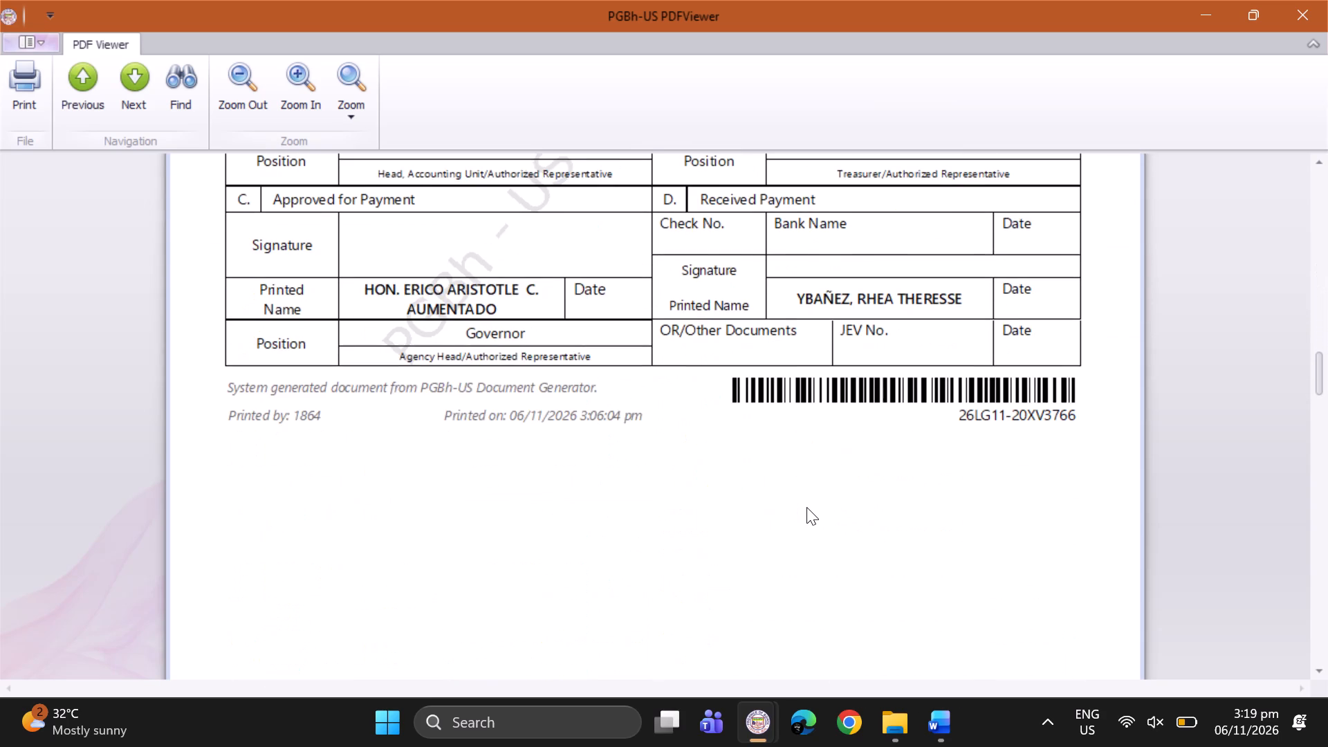
scroll(806, 507, "down", 20)
scroll(806, 507, "down", 20)
scroll(806, 507, "down", 2)
scroll(806, 507, "down", 20)
scroll(806, 507, "down", 7)
scroll(806, 507, "down", 20)
scroll(806, 507, "down", 20)
scroll(806, 507, "down", 20)
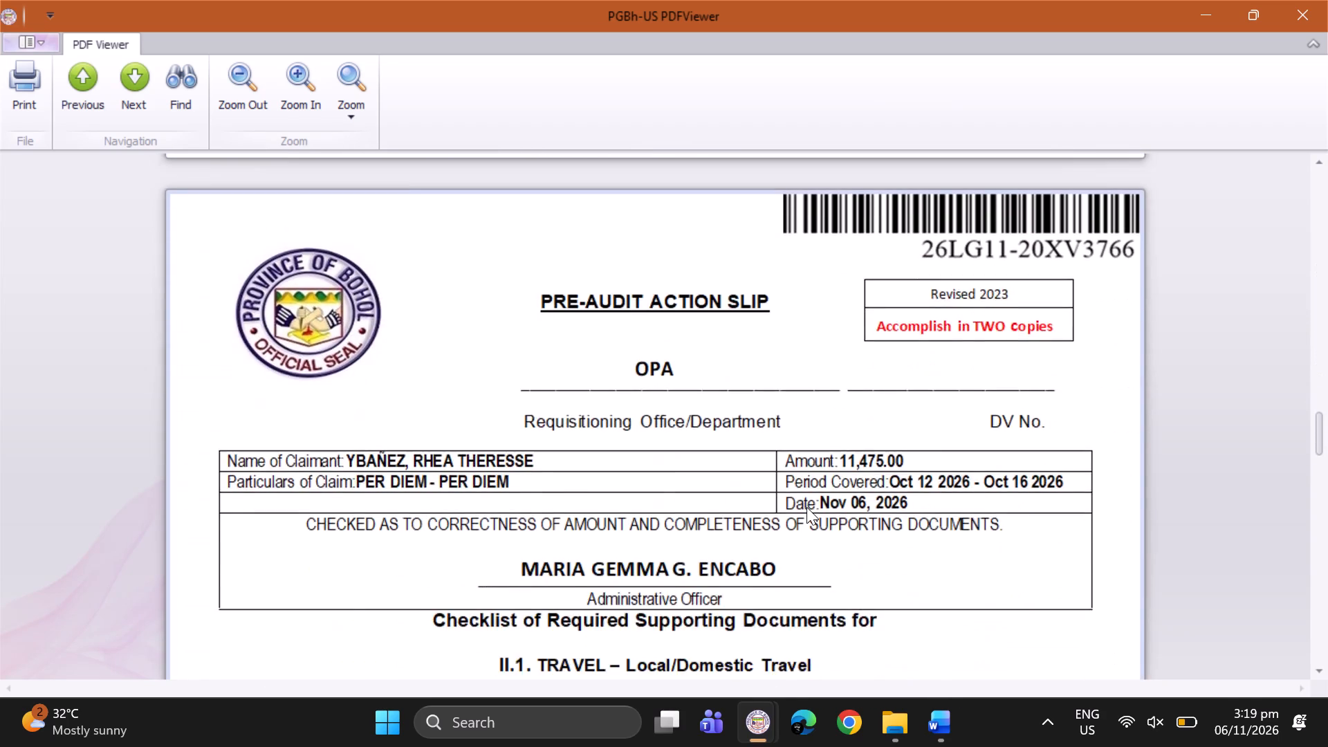
scroll(806, 507, "down", 20)
scroll(806, 507, "down", 10)
scroll(975, 607, "down", 20)
scroll(975, 607, "down", 20)
scroll(975, 607, "down", 20)
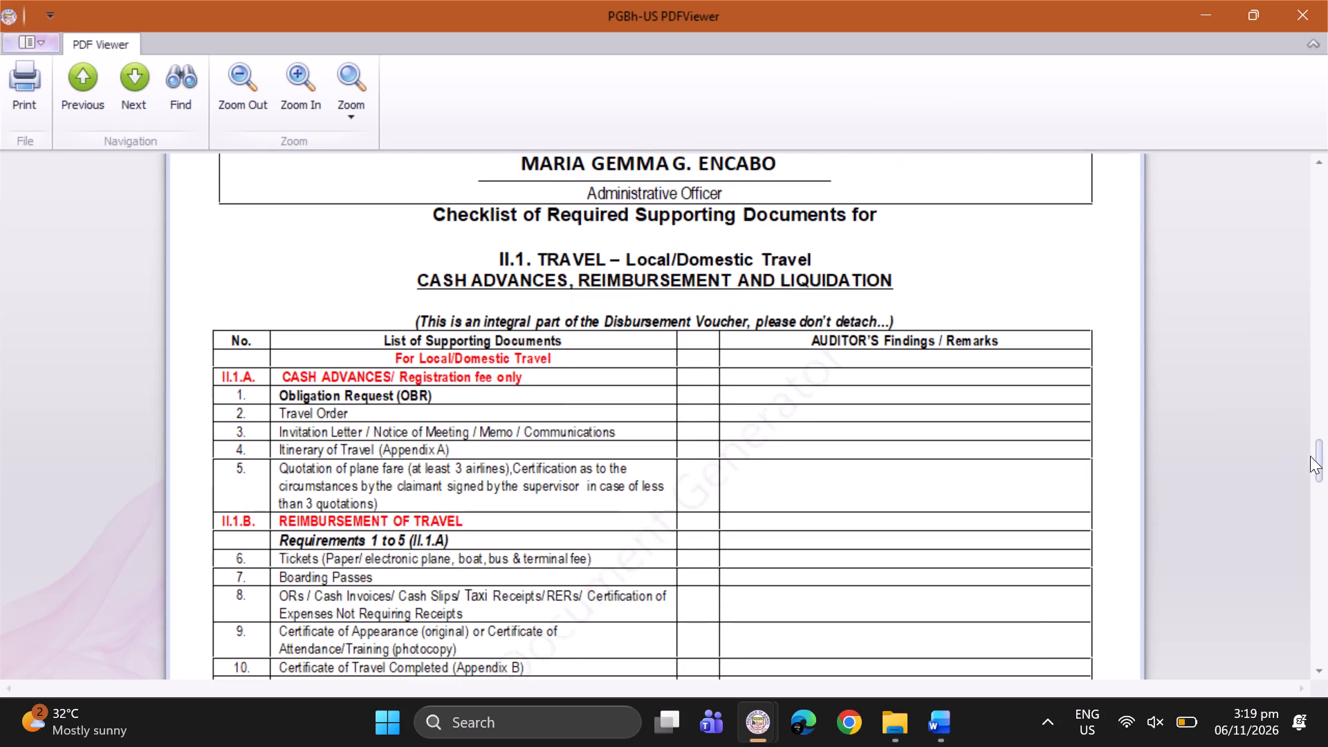
left_click_drag(1320, 459, 1325, 544)
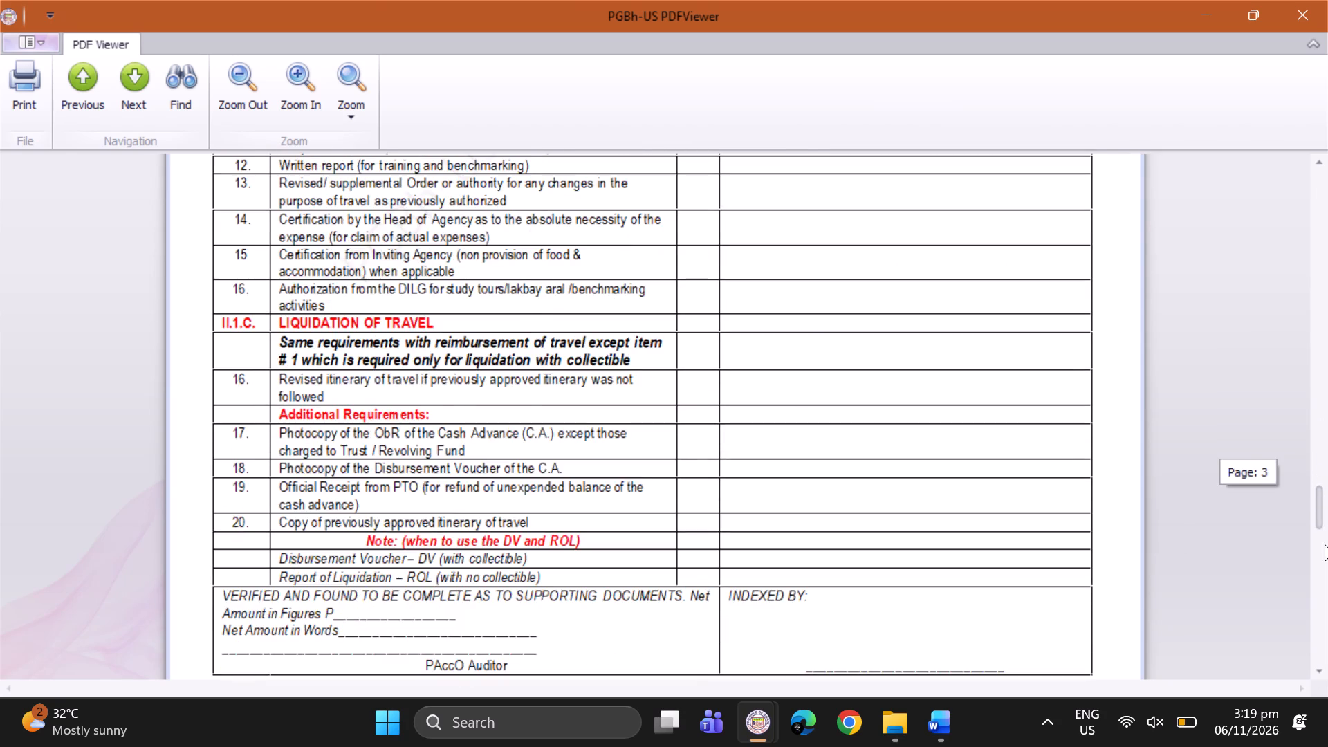
left_click_drag(1325, 544, 1327, 599)
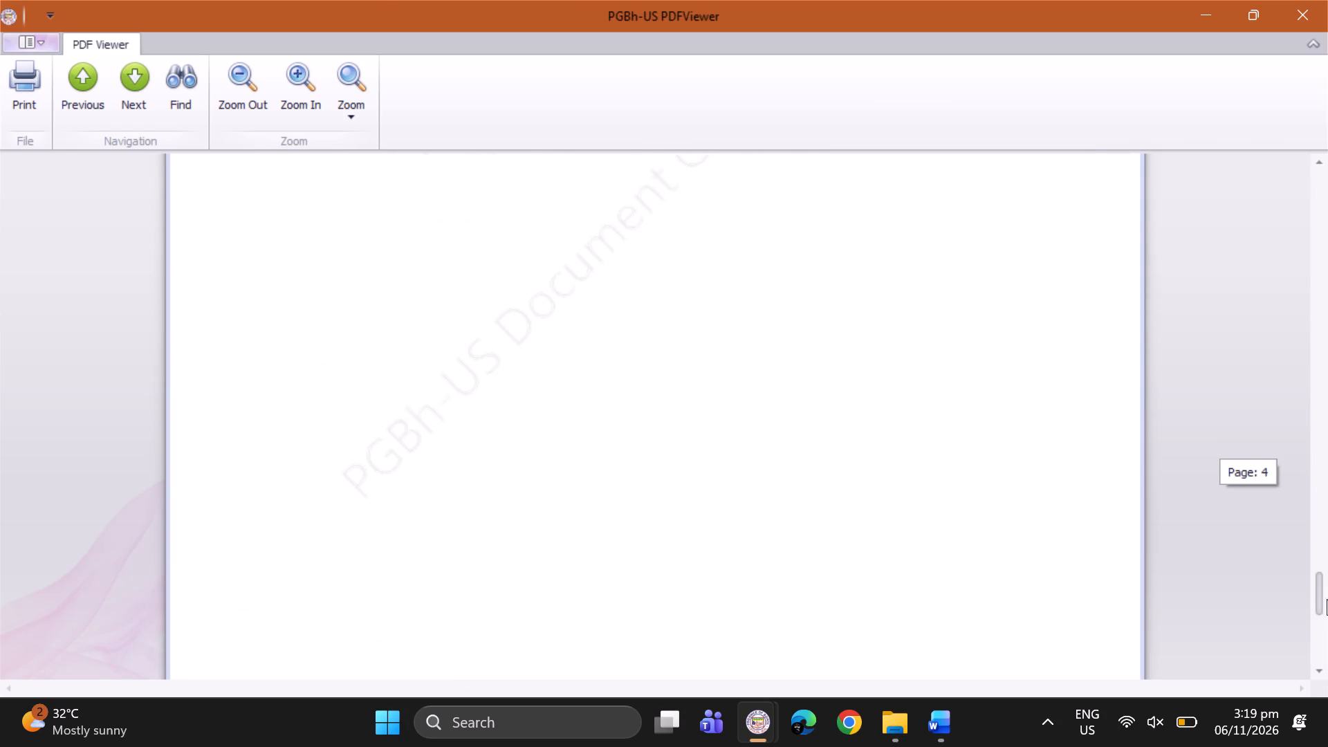
left_click_drag(1327, 599, 1321, 636)
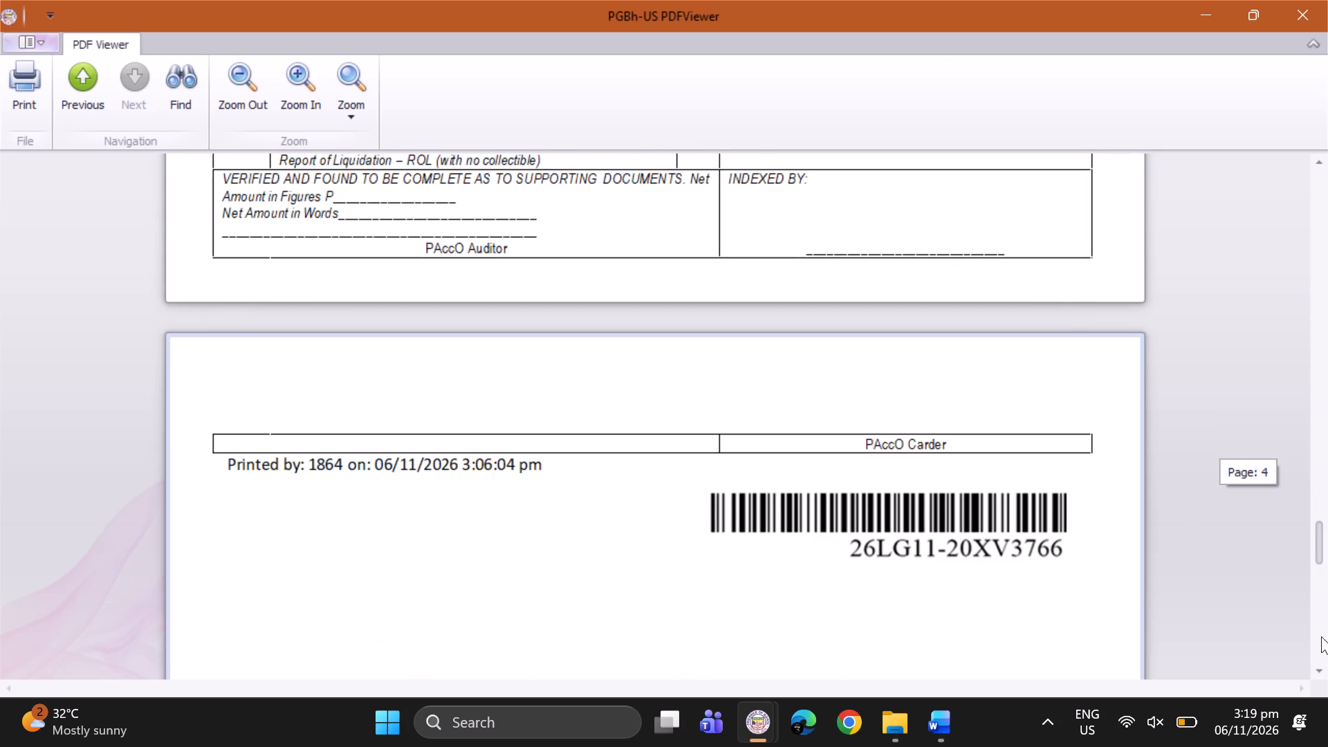
left_click_drag(1321, 636, 1321, 640)
scroll(1141, 595, "up", 1)
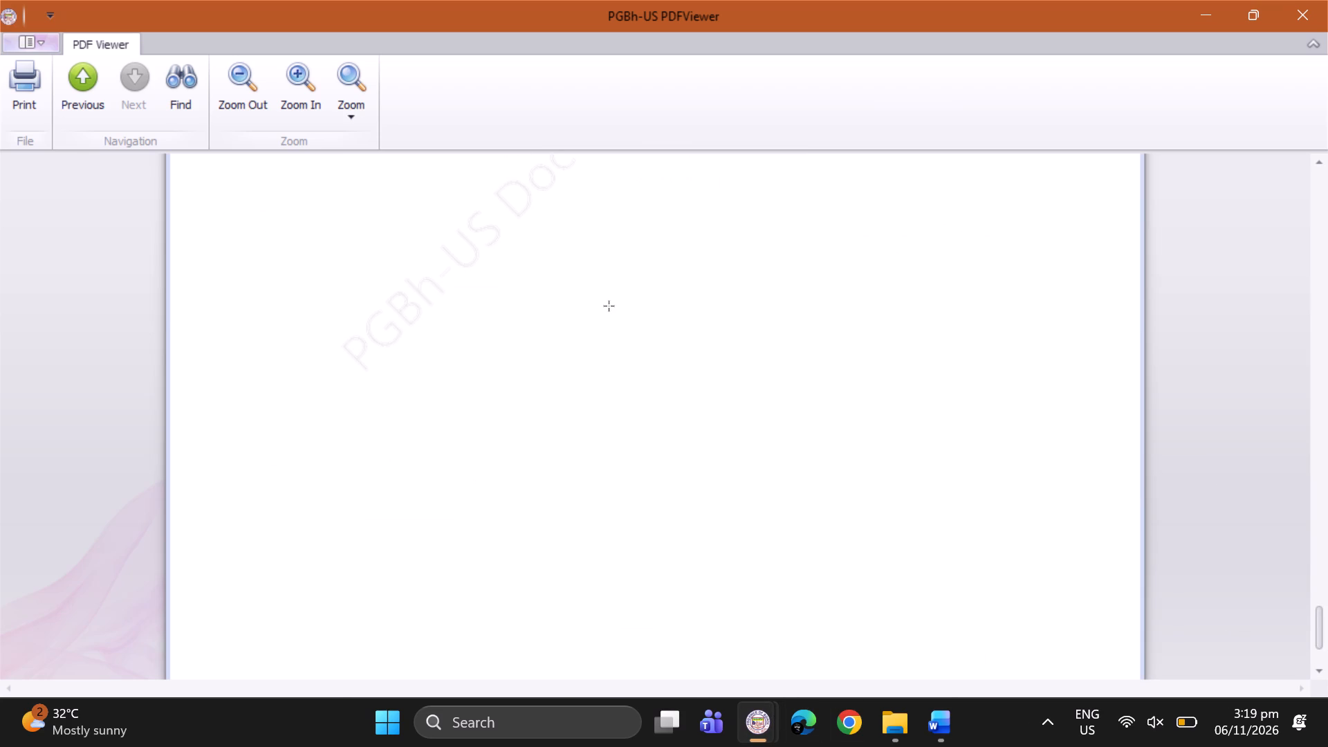
left_click(1327, 0)
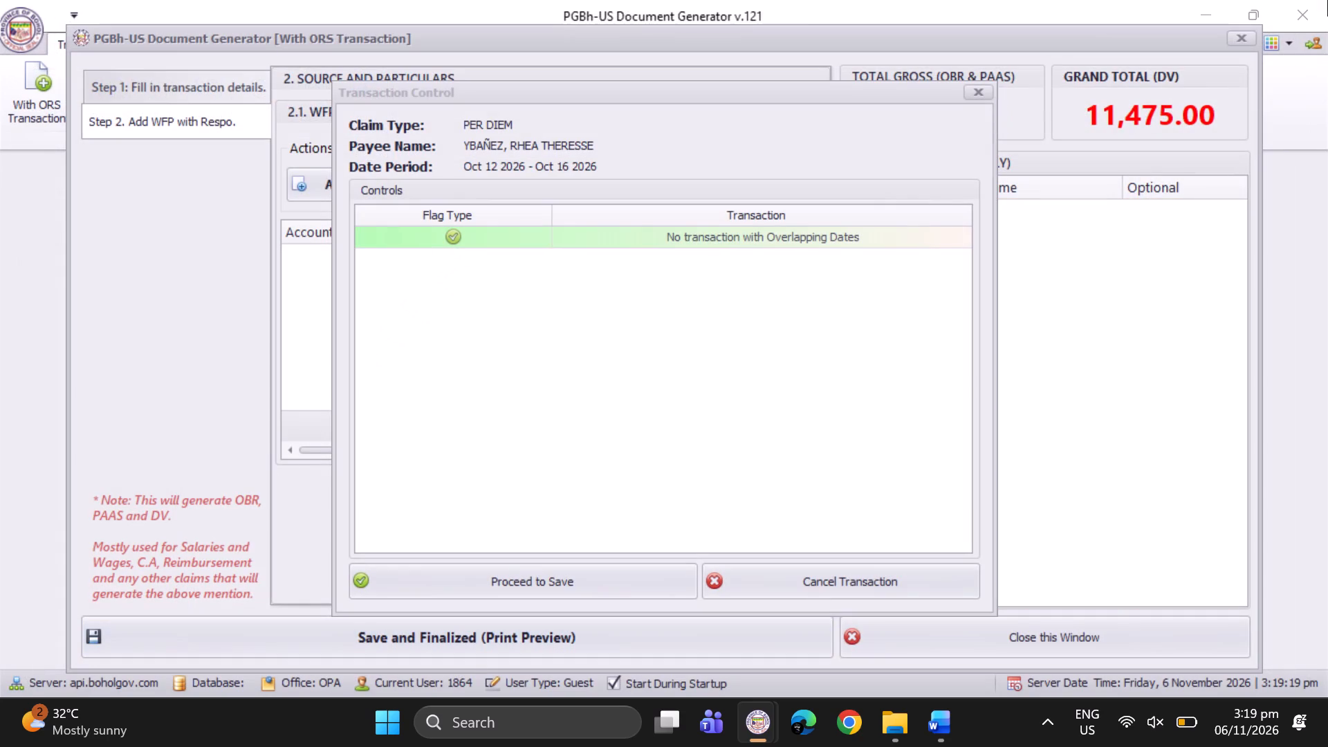
left_click(979, 89)
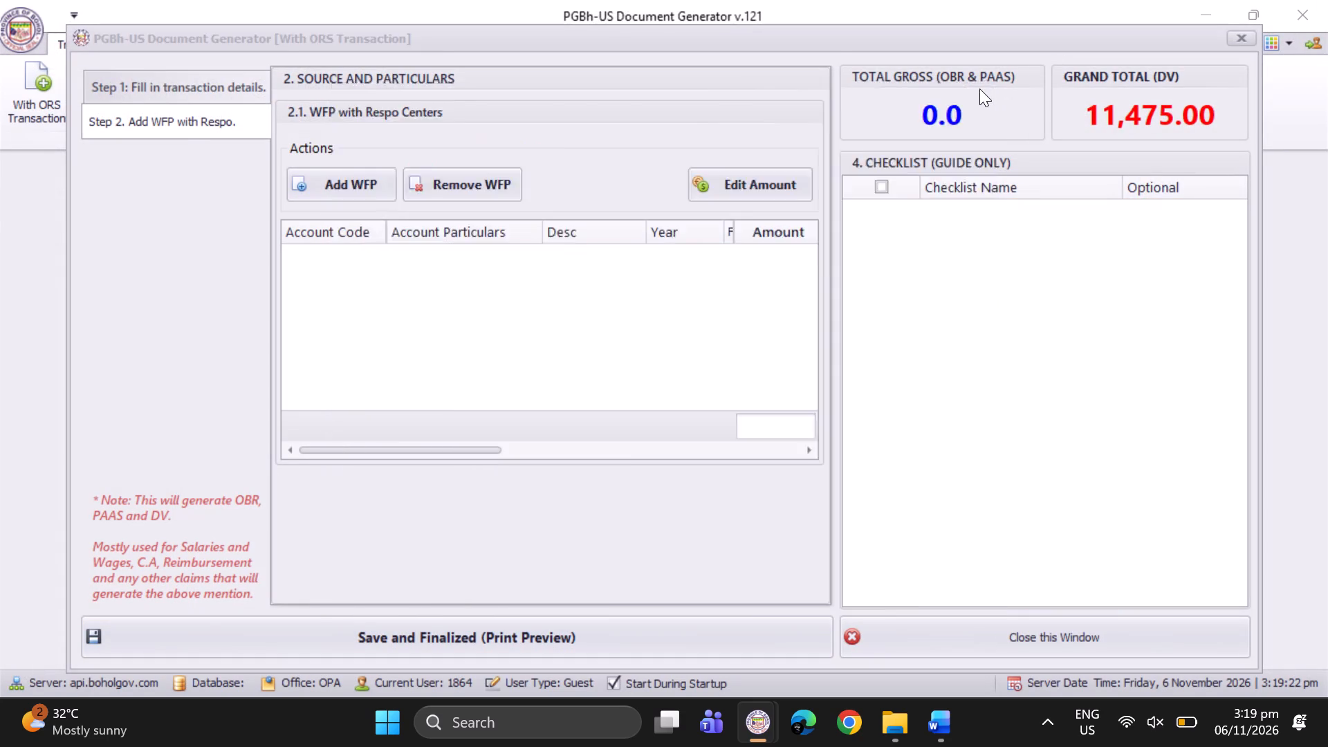
Start a new With ORS transaction, search the claim types for per diem and select PER DIEM.
left_click(26, 86)
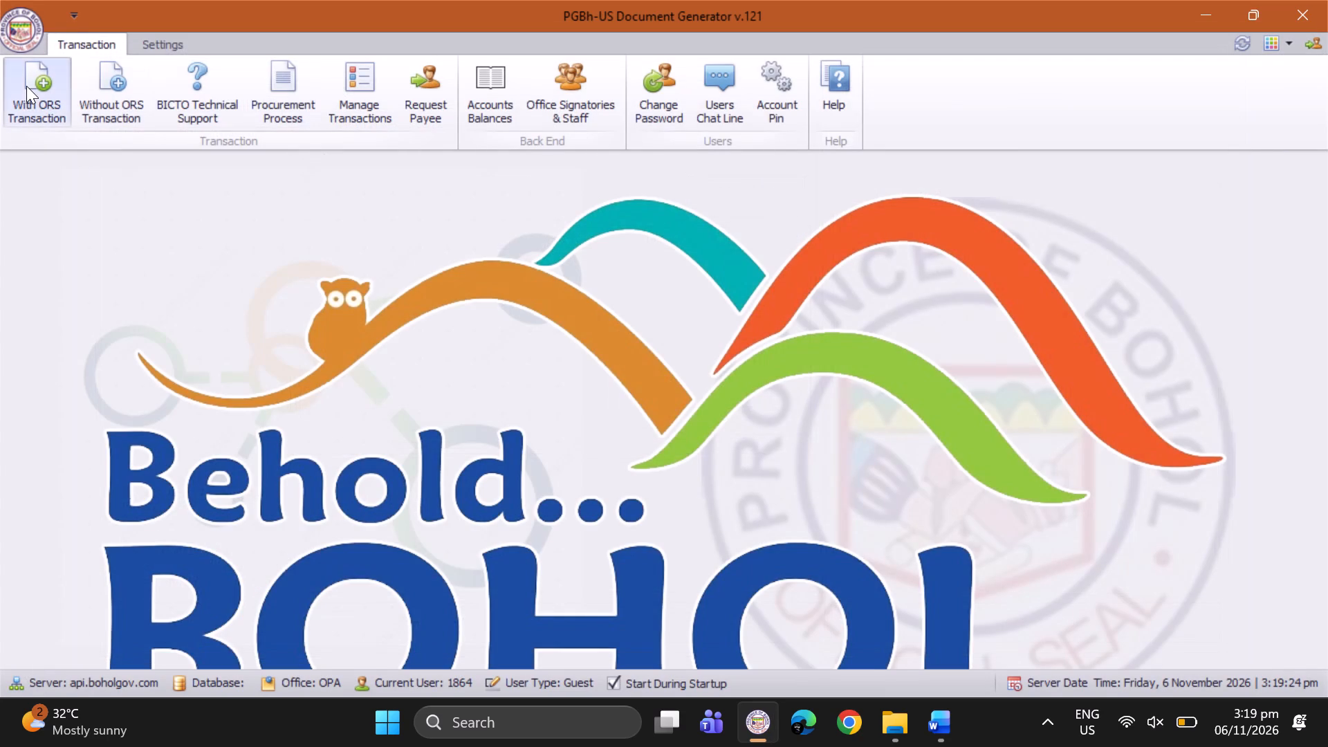
left_click(393, 124)
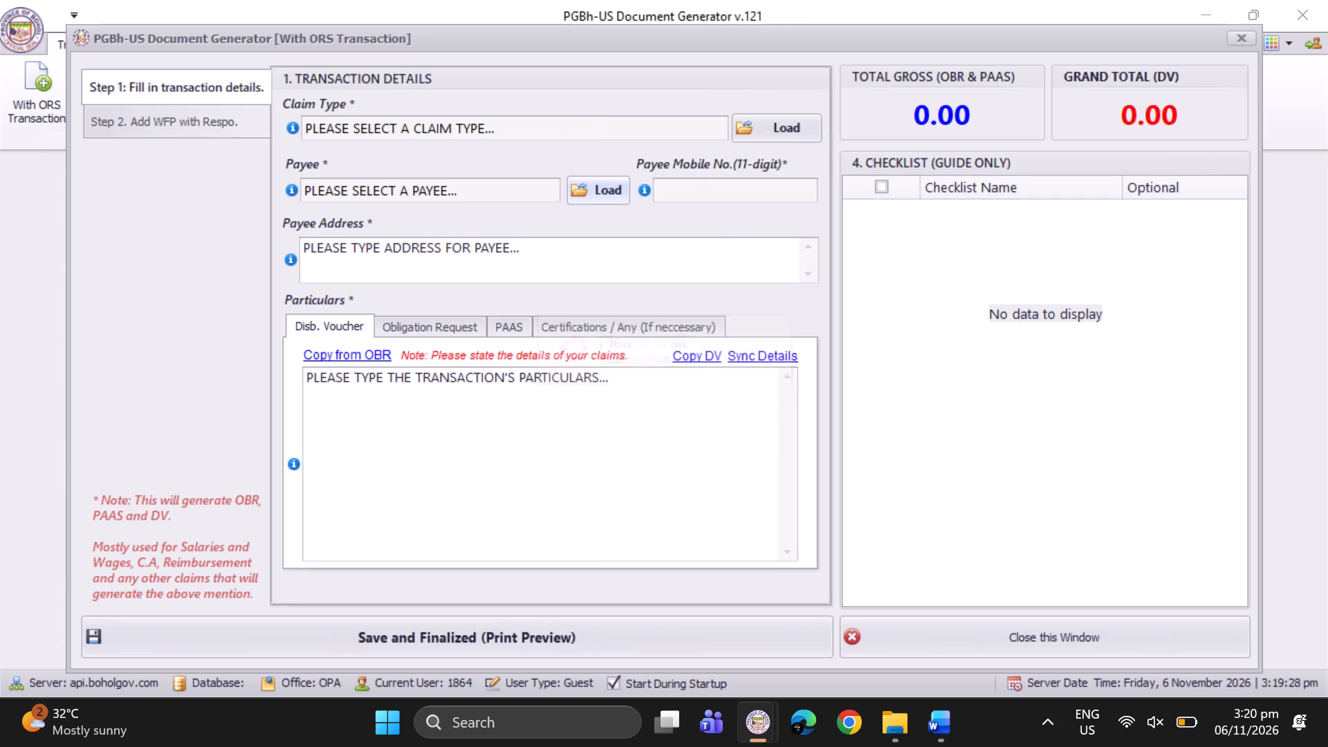
left_click(611, 126)
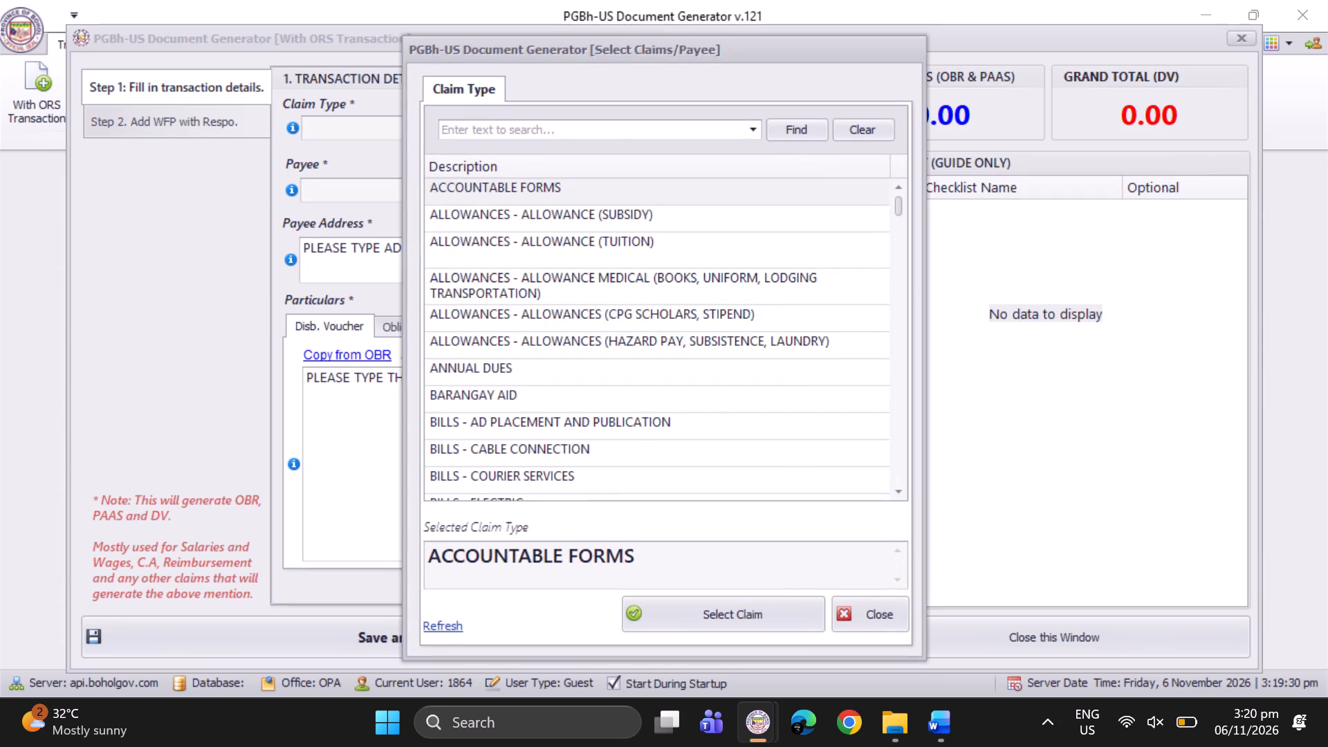
left_click(611, 130)
type("per d")
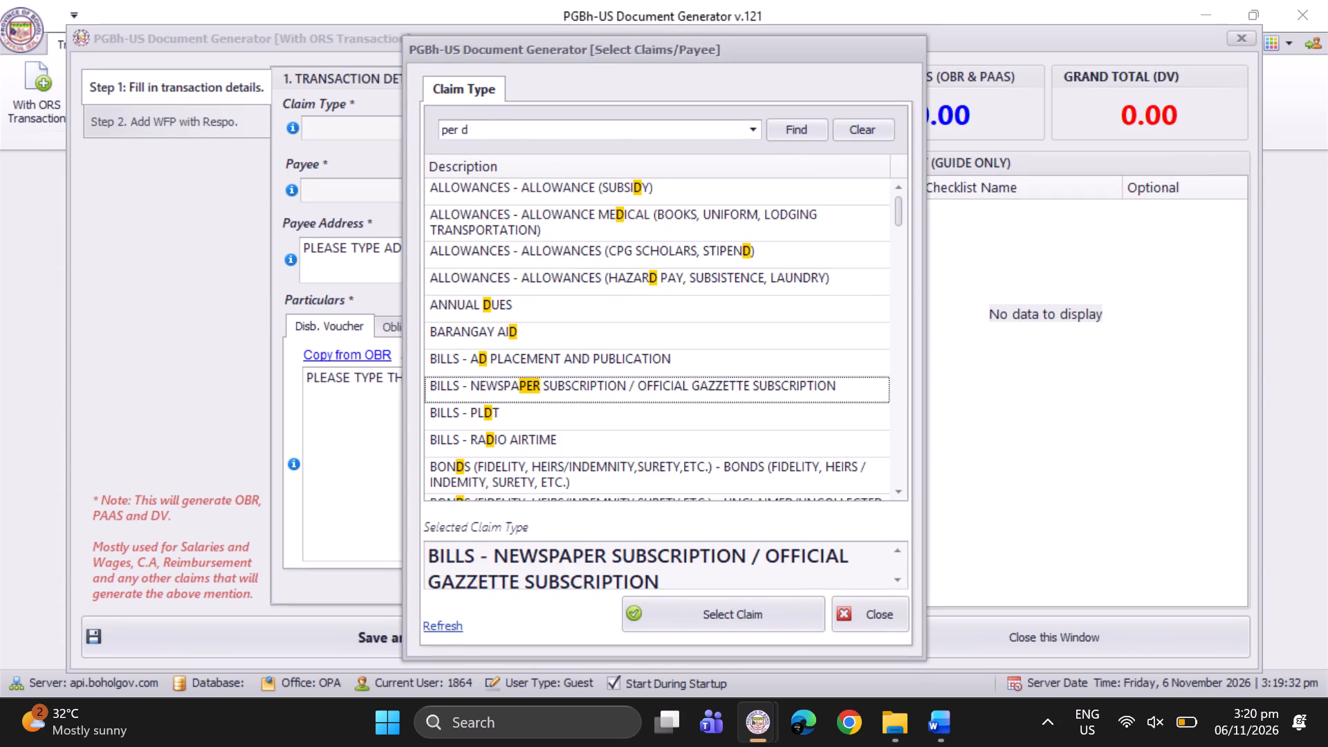
key("i")
key("e")
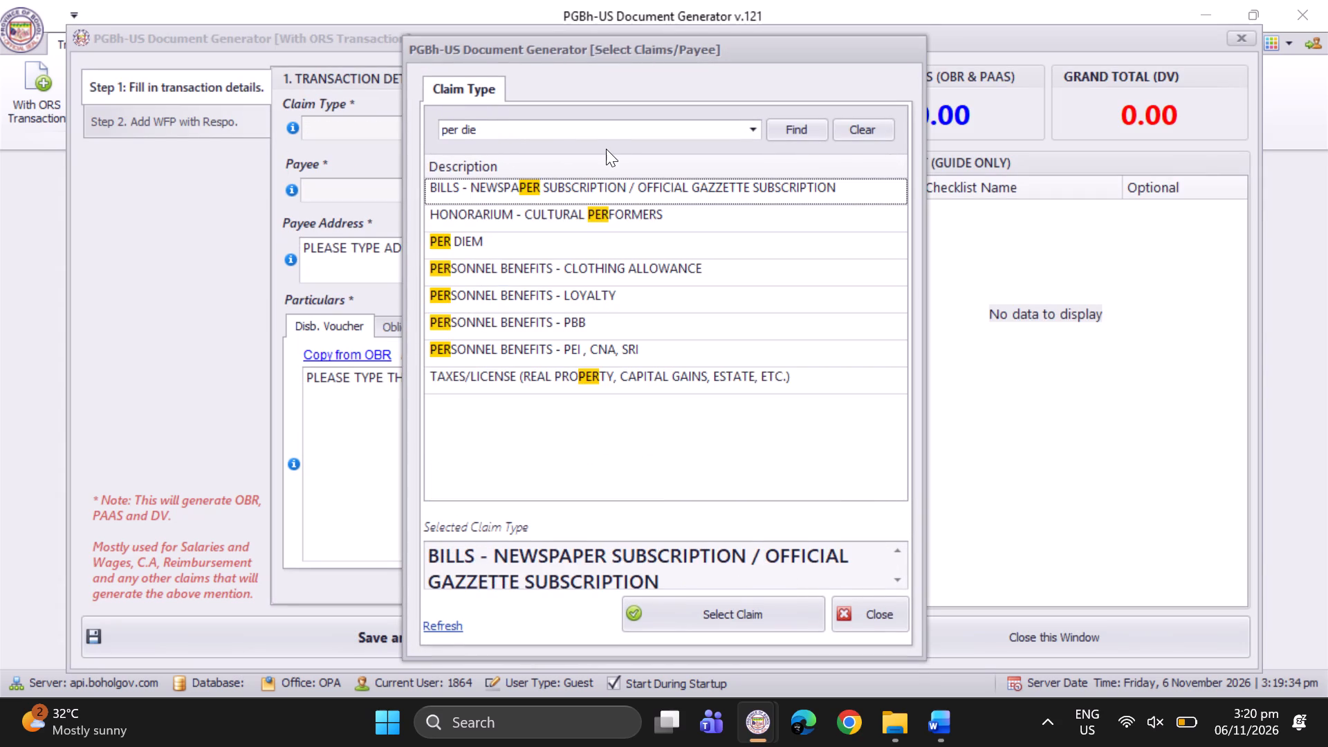
left_click(481, 240)
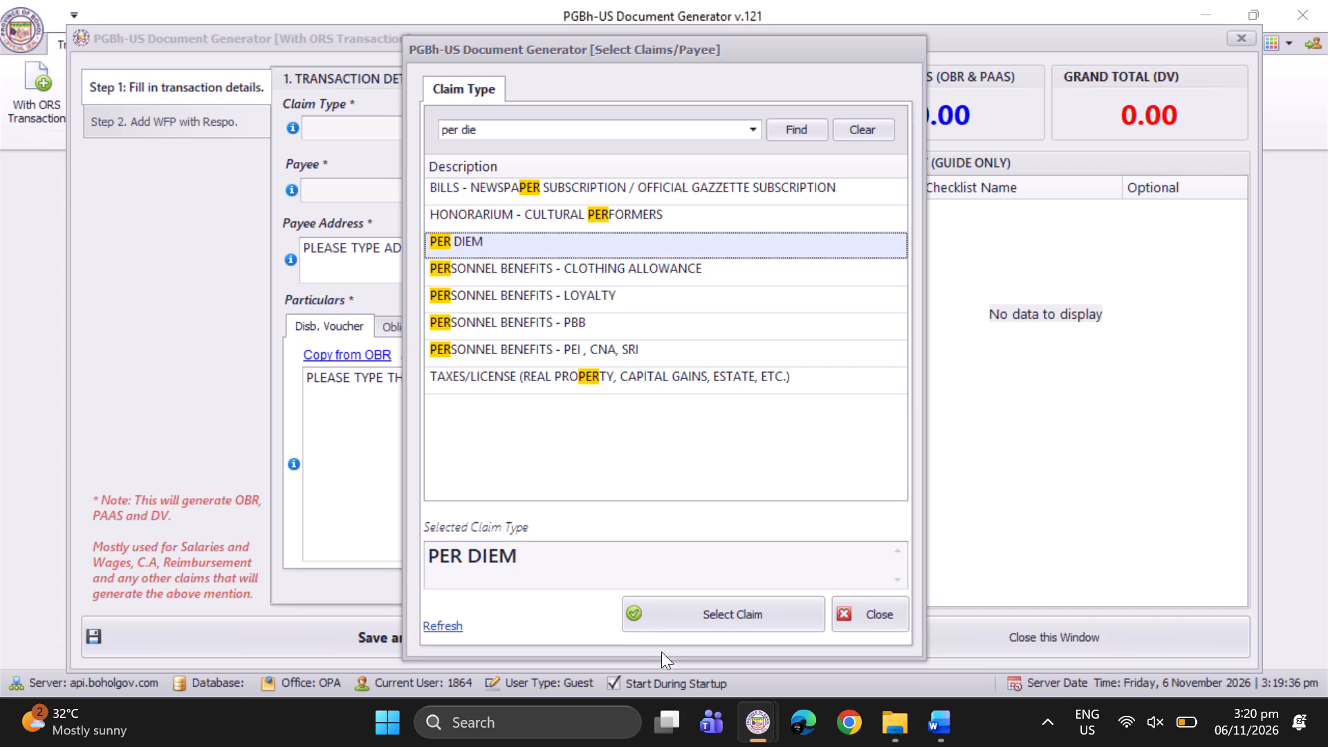
left_click(708, 618)
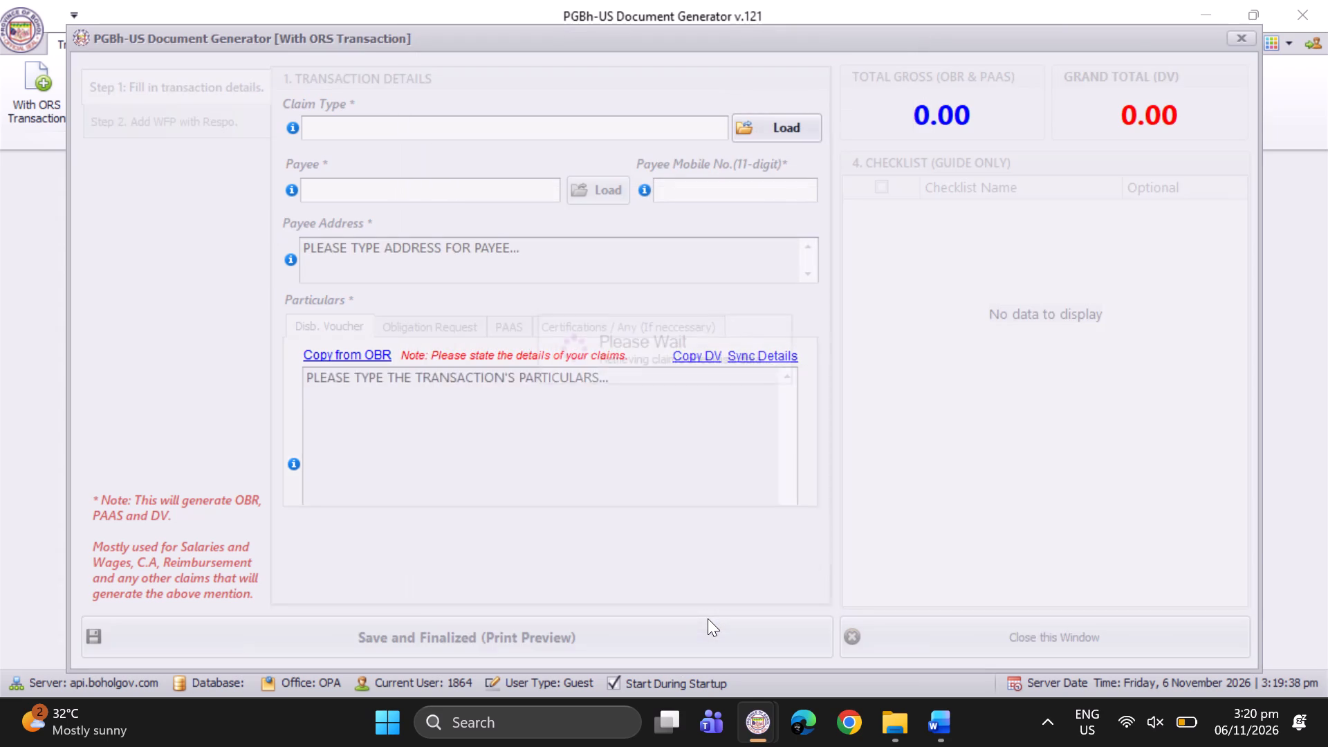
Search for the payee by employee ID and select the same employee as in the previous claim.
left_click(603, 192)
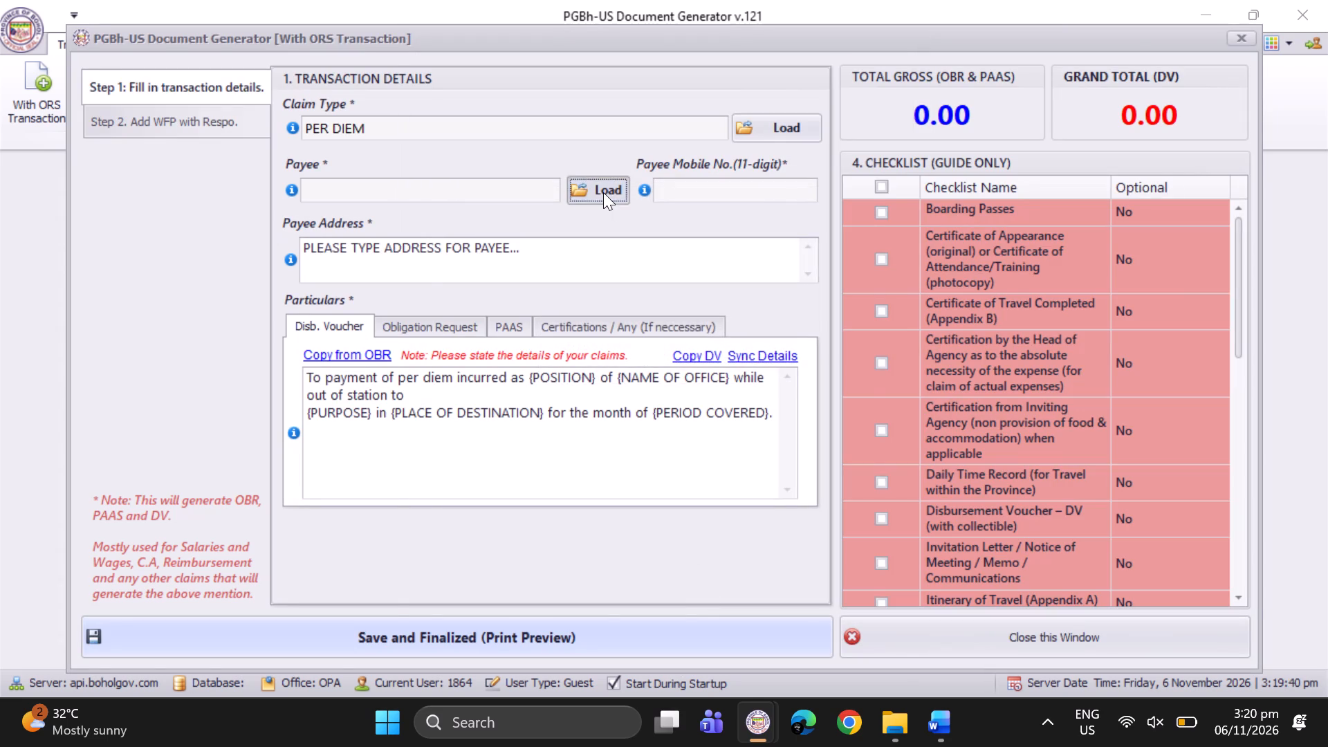
left_click(522, 84)
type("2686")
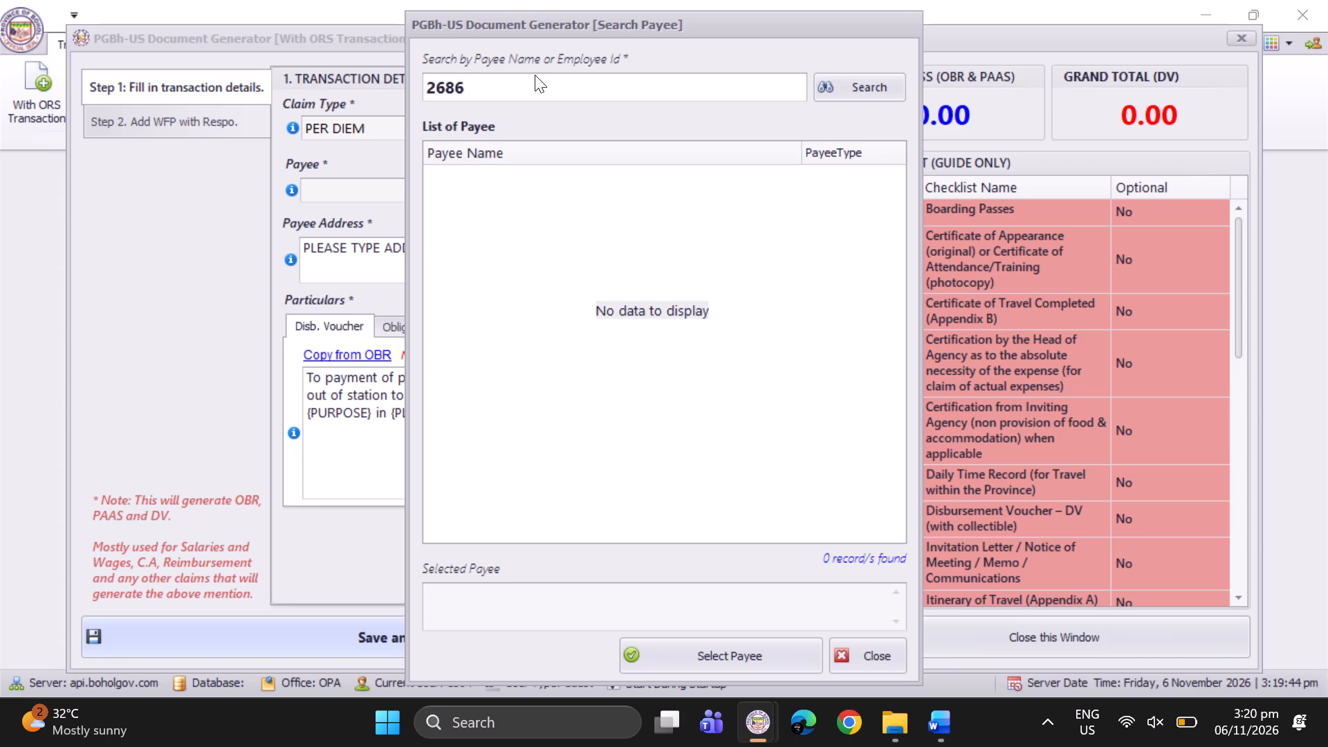
left_click(850, 81)
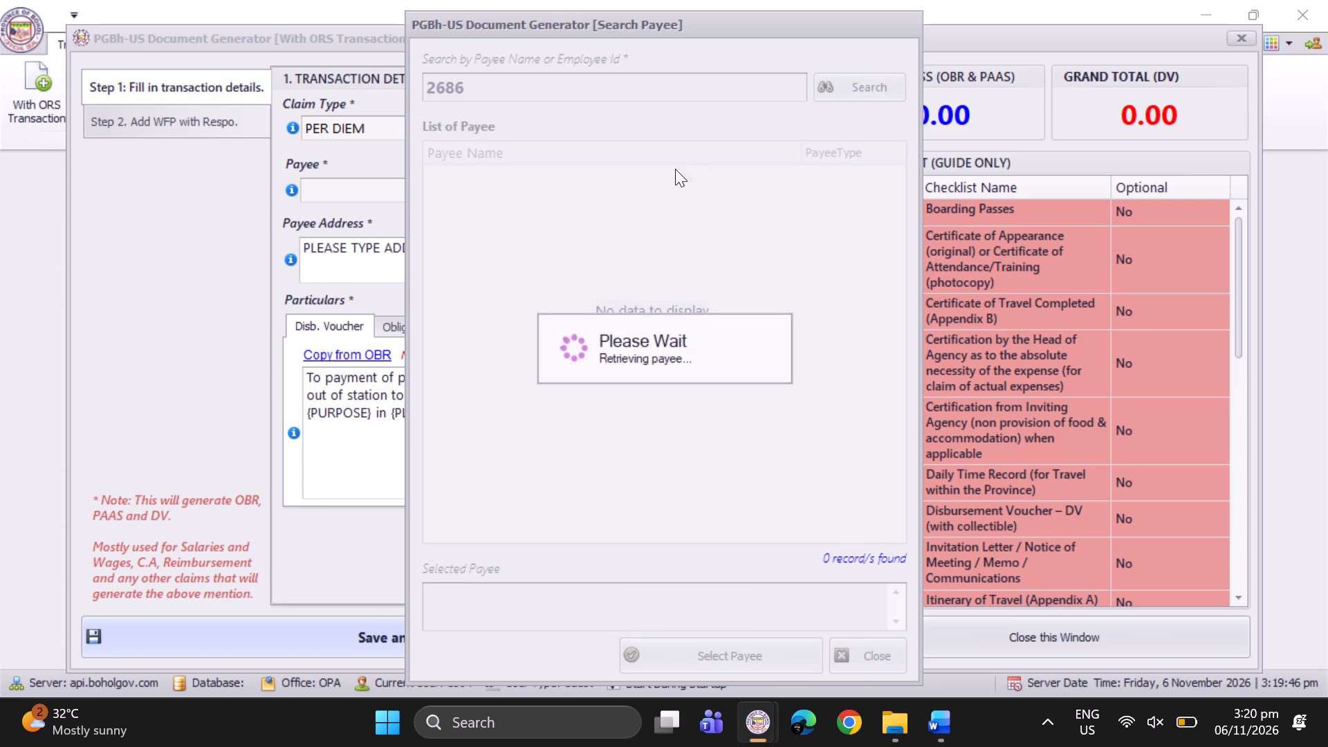
left_click(576, 208)
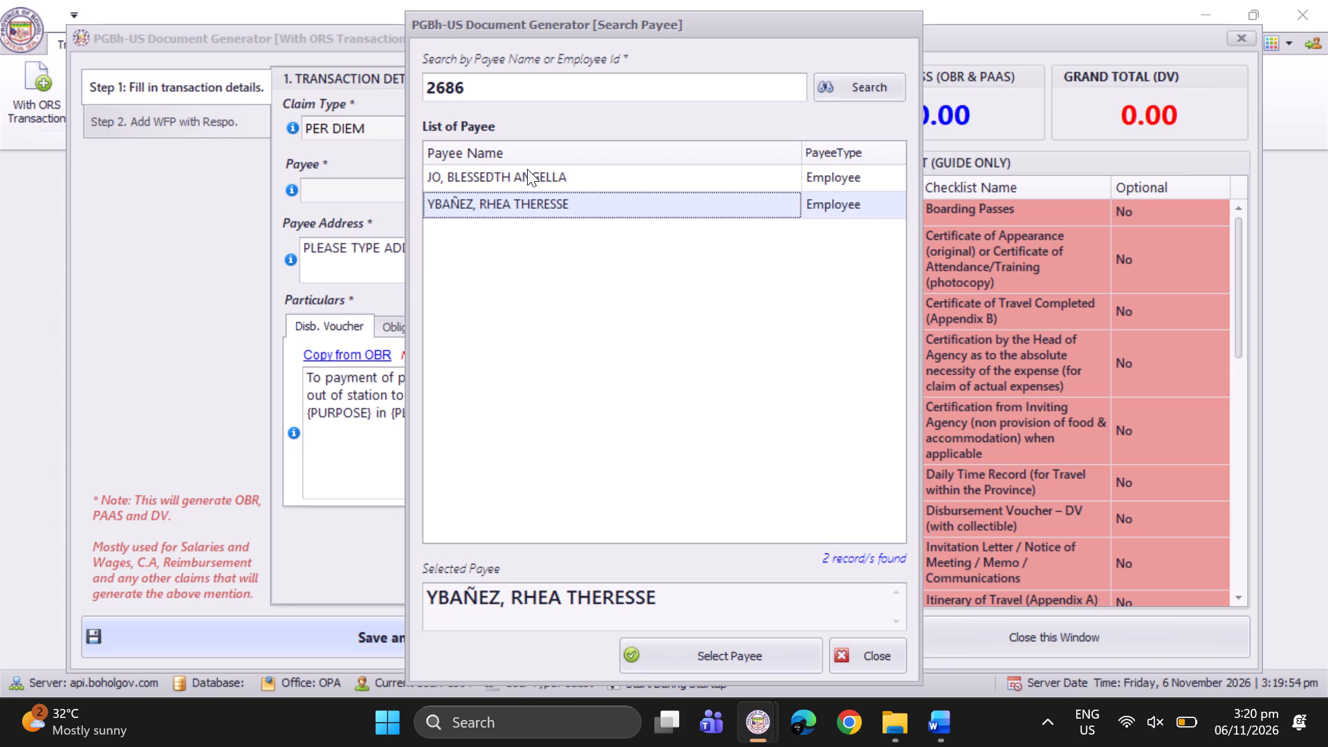
left_click(723, 661)
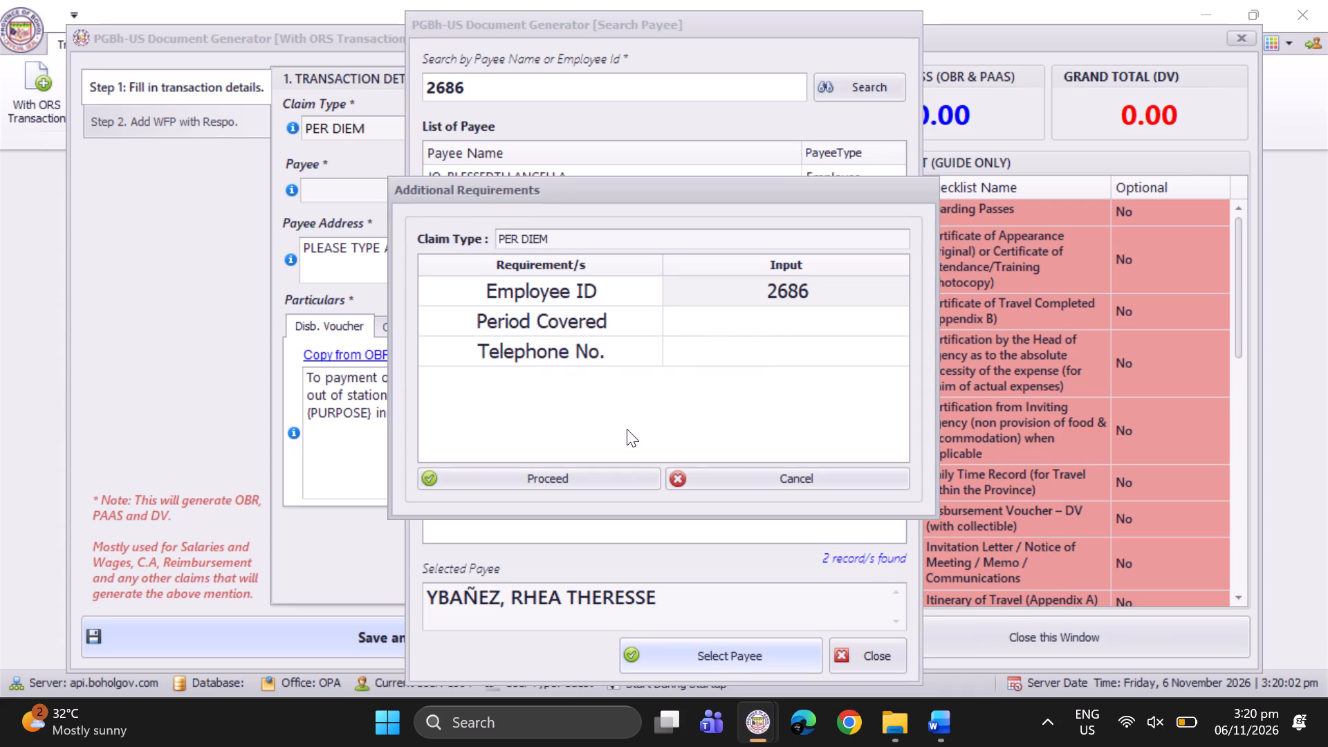
Set the Period Covered's Date From to Oct. 19, 2026 and open the Date To calendar.
left_click(739, 316)
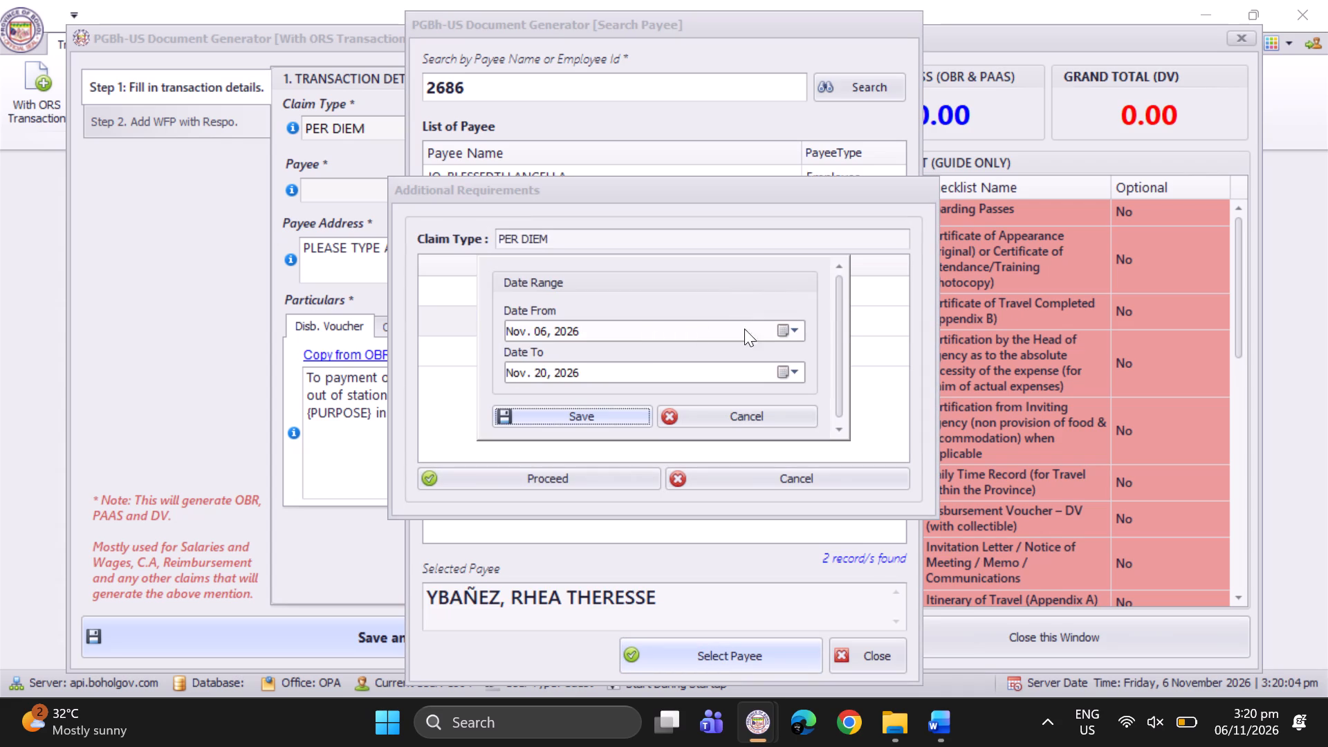
left_click(797, 330)
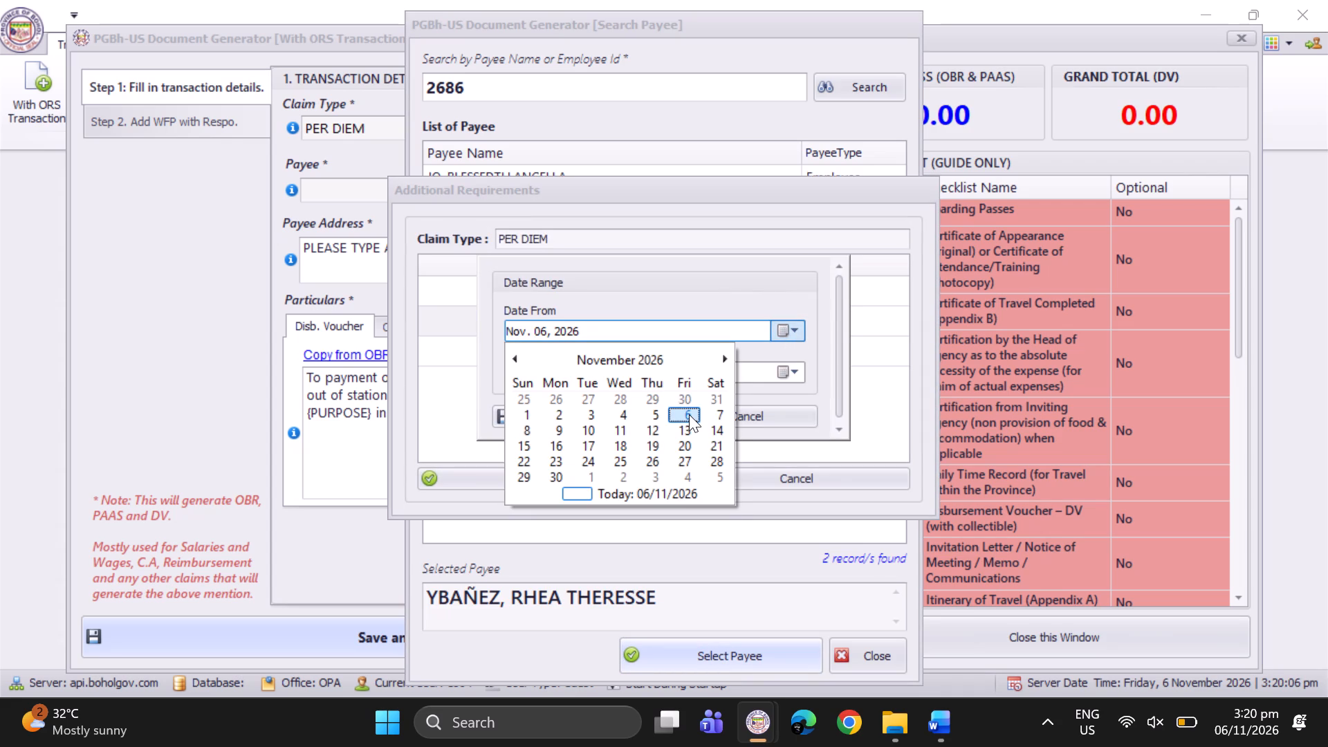
left_click(511, 351)
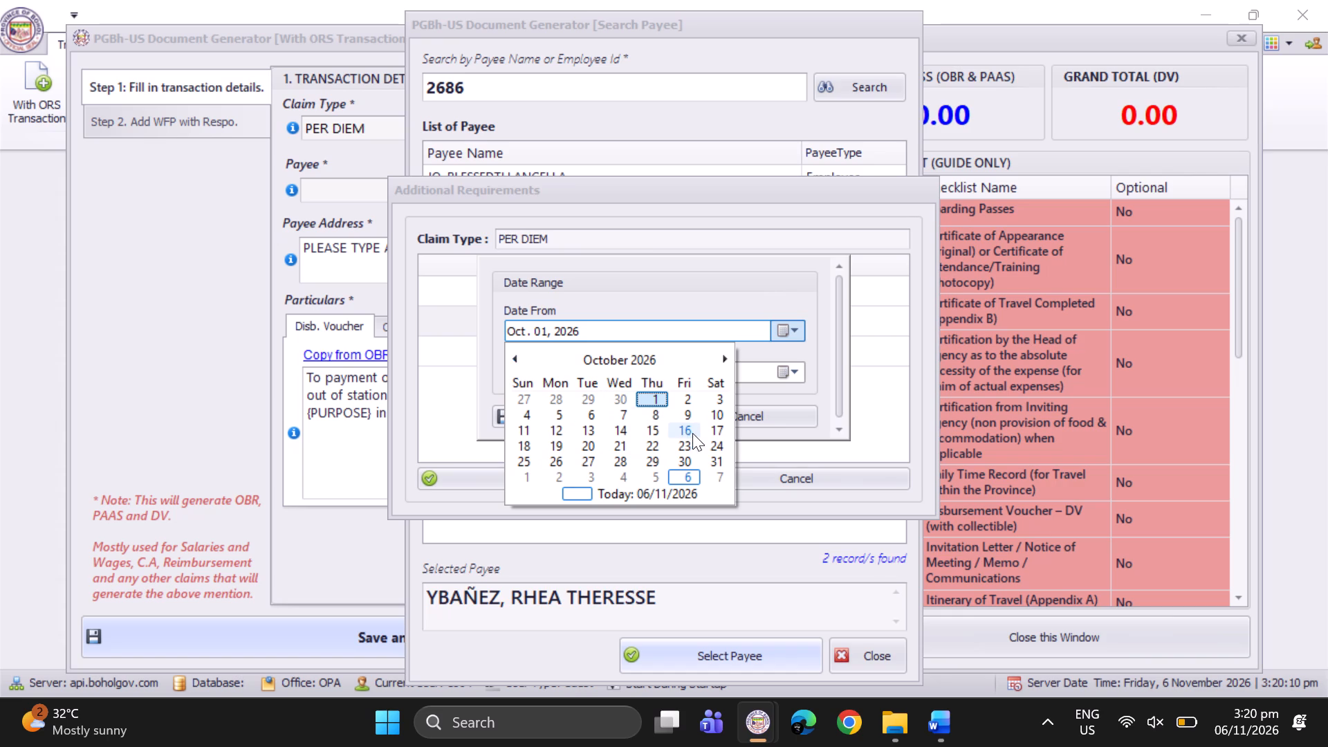
left_click(558, 445)
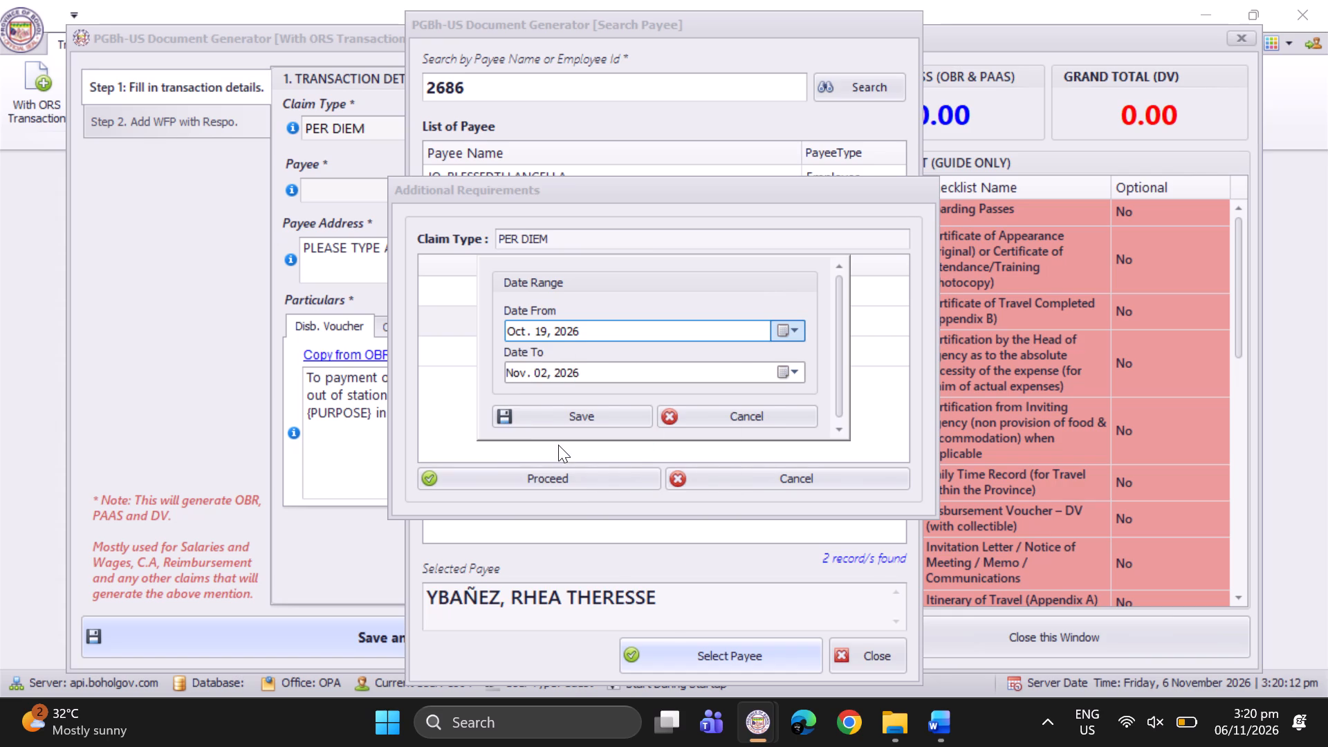
left_click(798, 371)
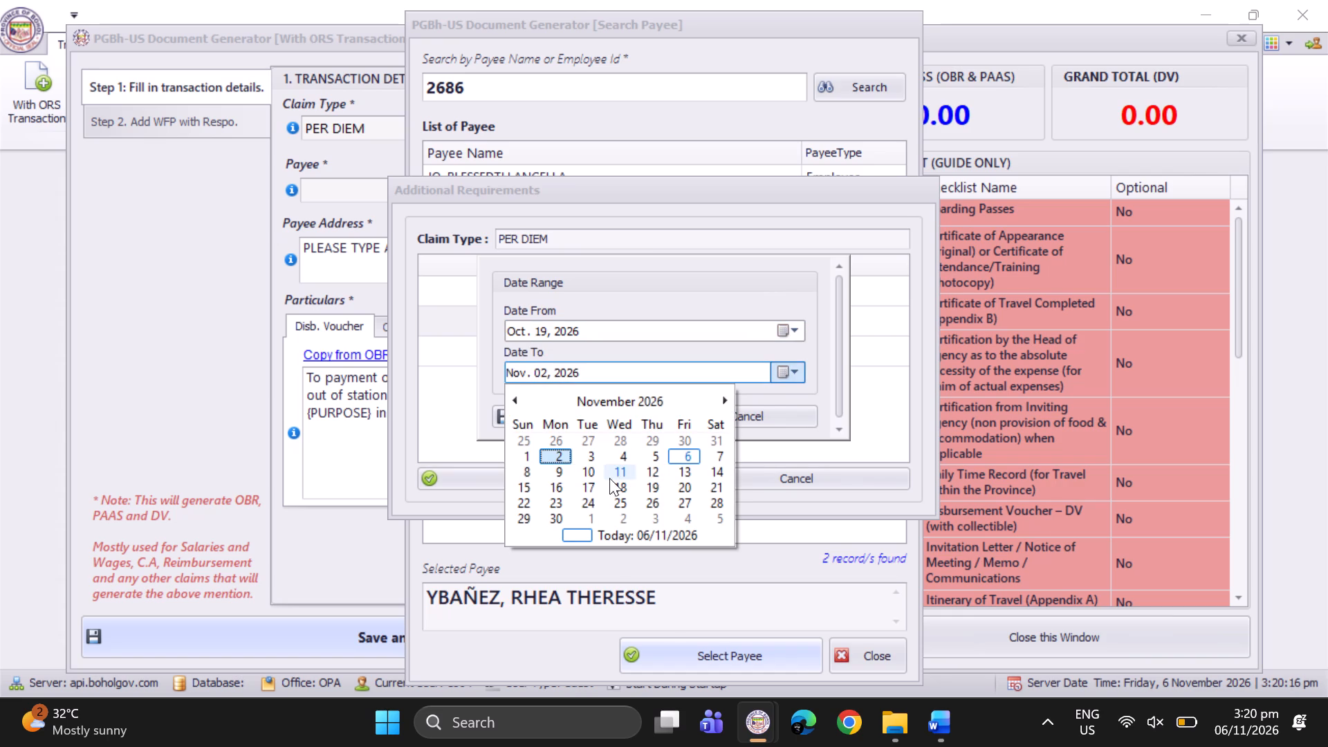
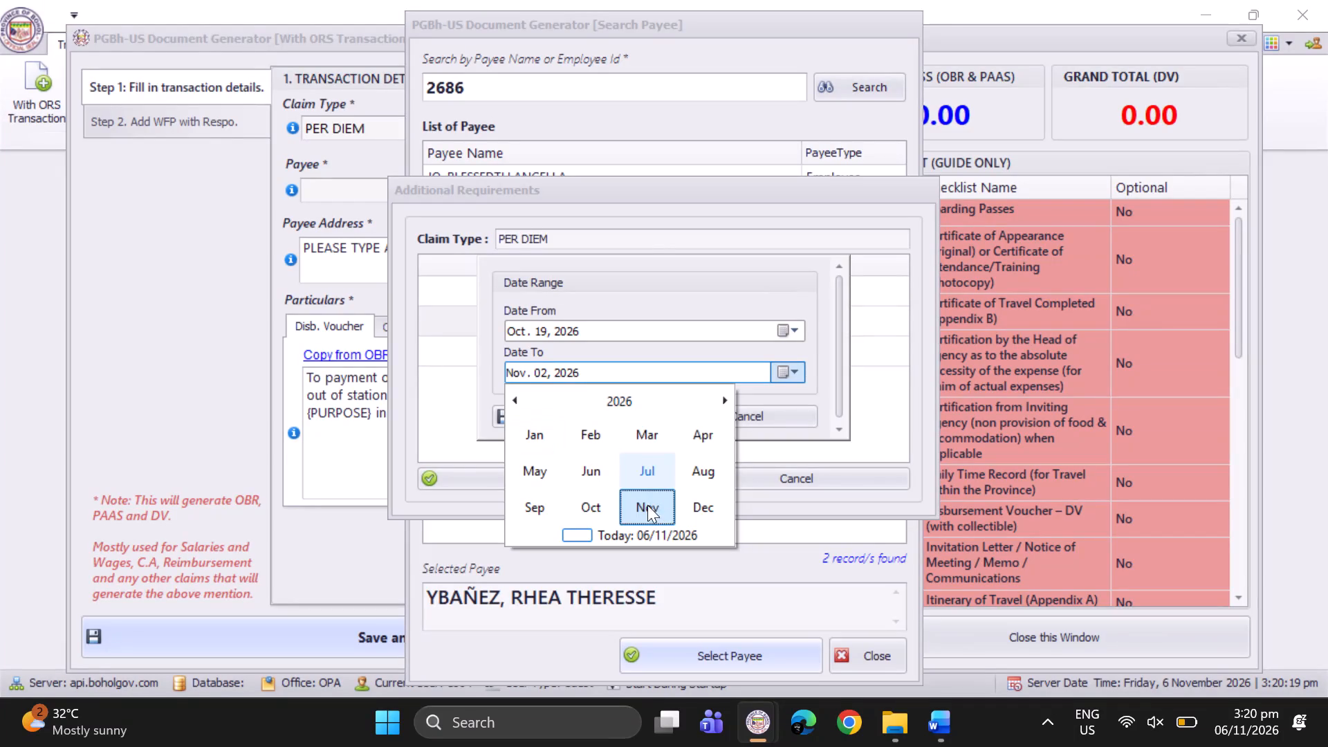
Set the Period Covered's Date To to Oct. 23, 2026 and save the date range.
left_click(604, 510)
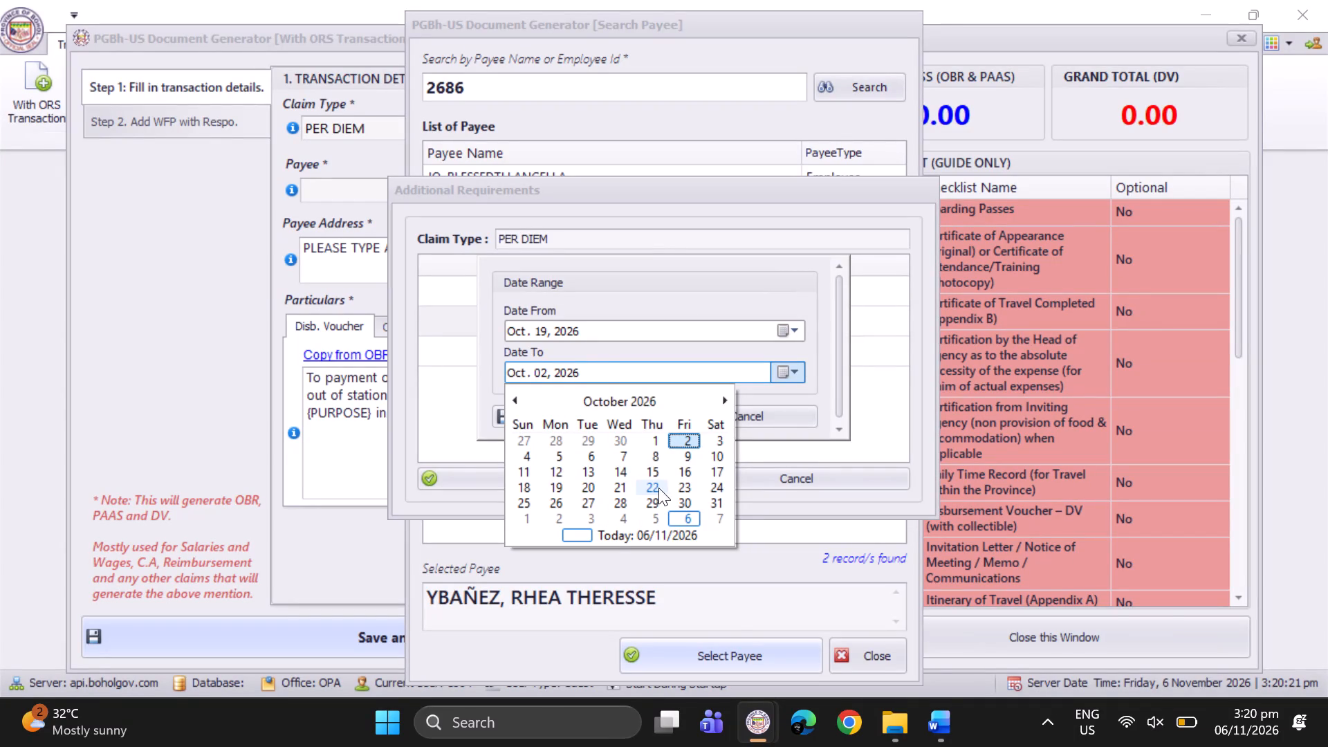
left_click(685, 484)
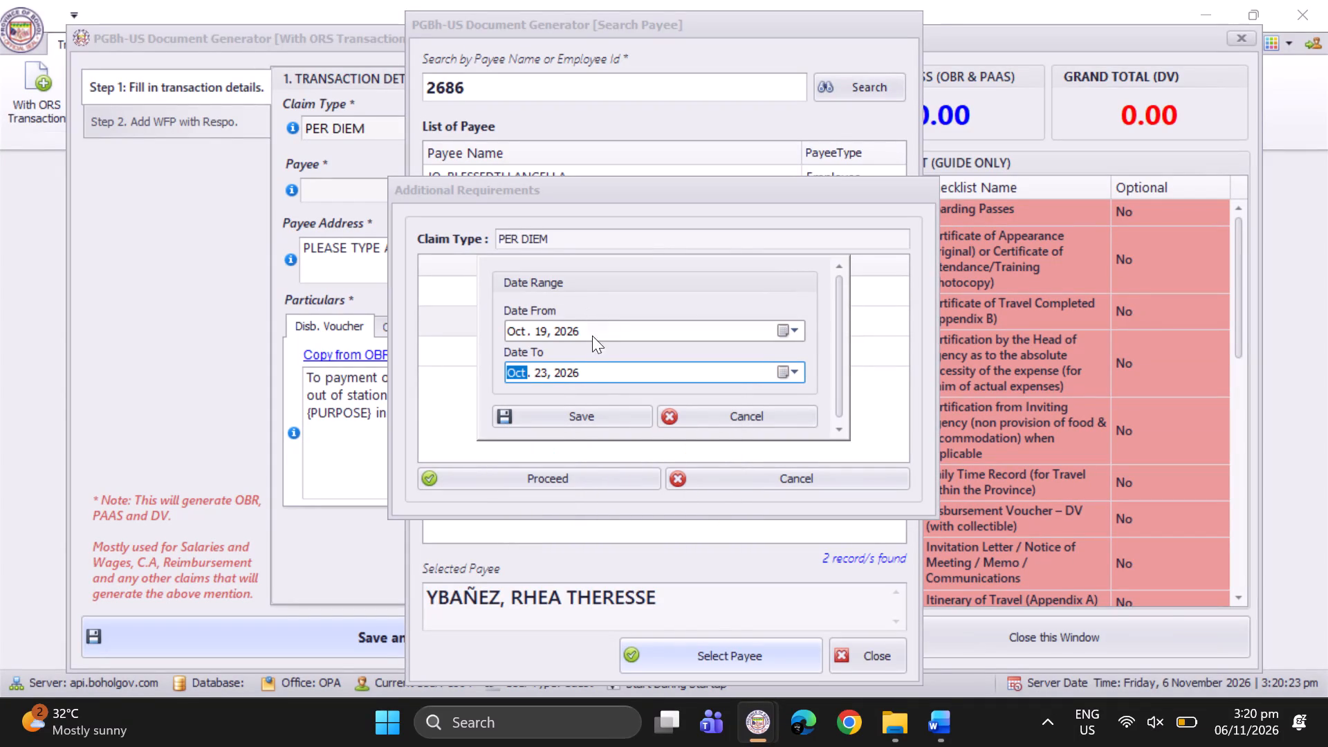
left_click(587, 416)
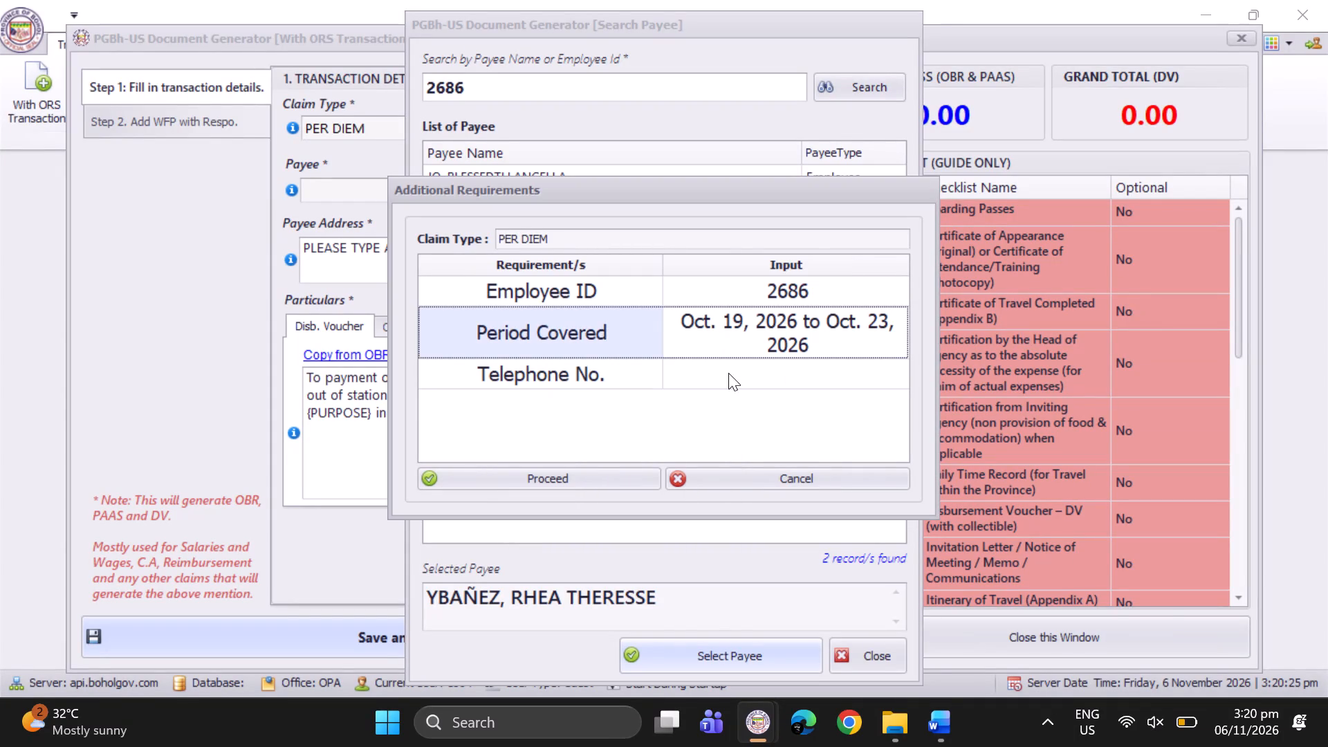
Enter "-" as the Telephone No. requirement, save it and proceed with the additional requirements.
left_click(728, 373)
key("minus")
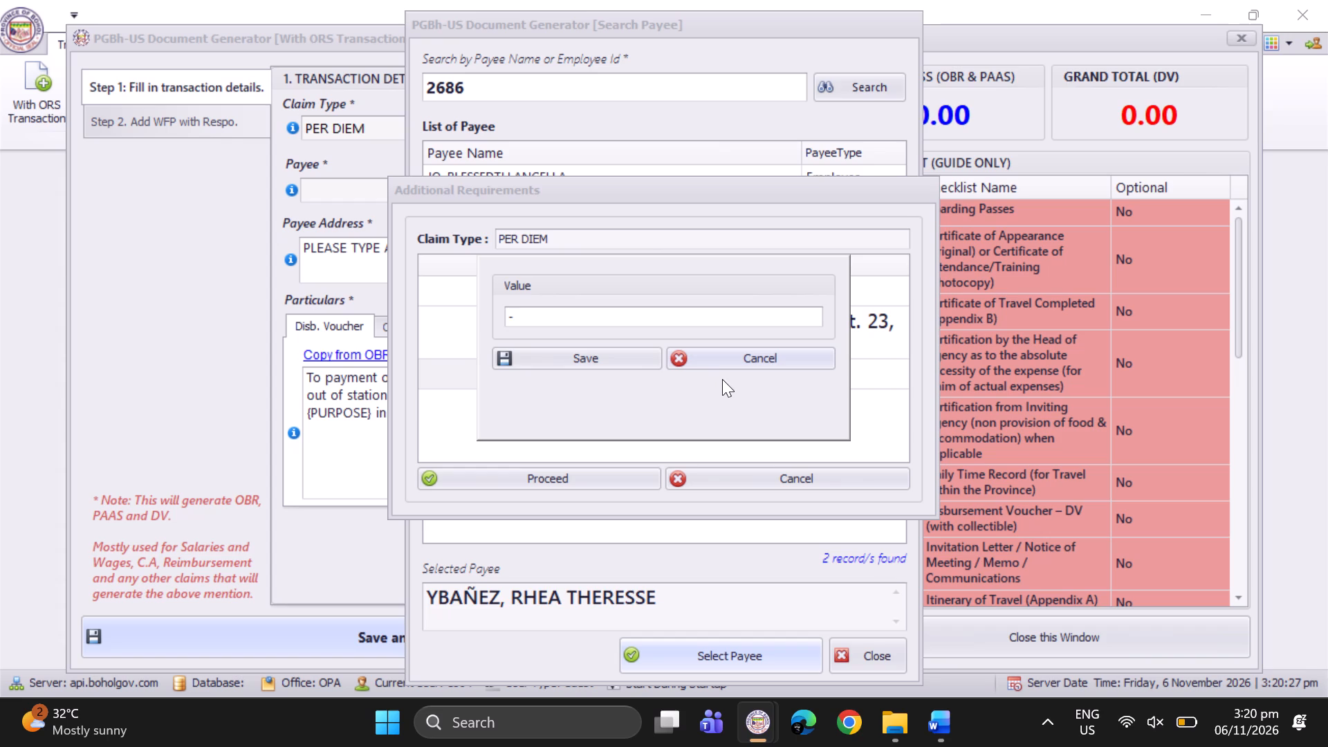
left_click(620, 368)
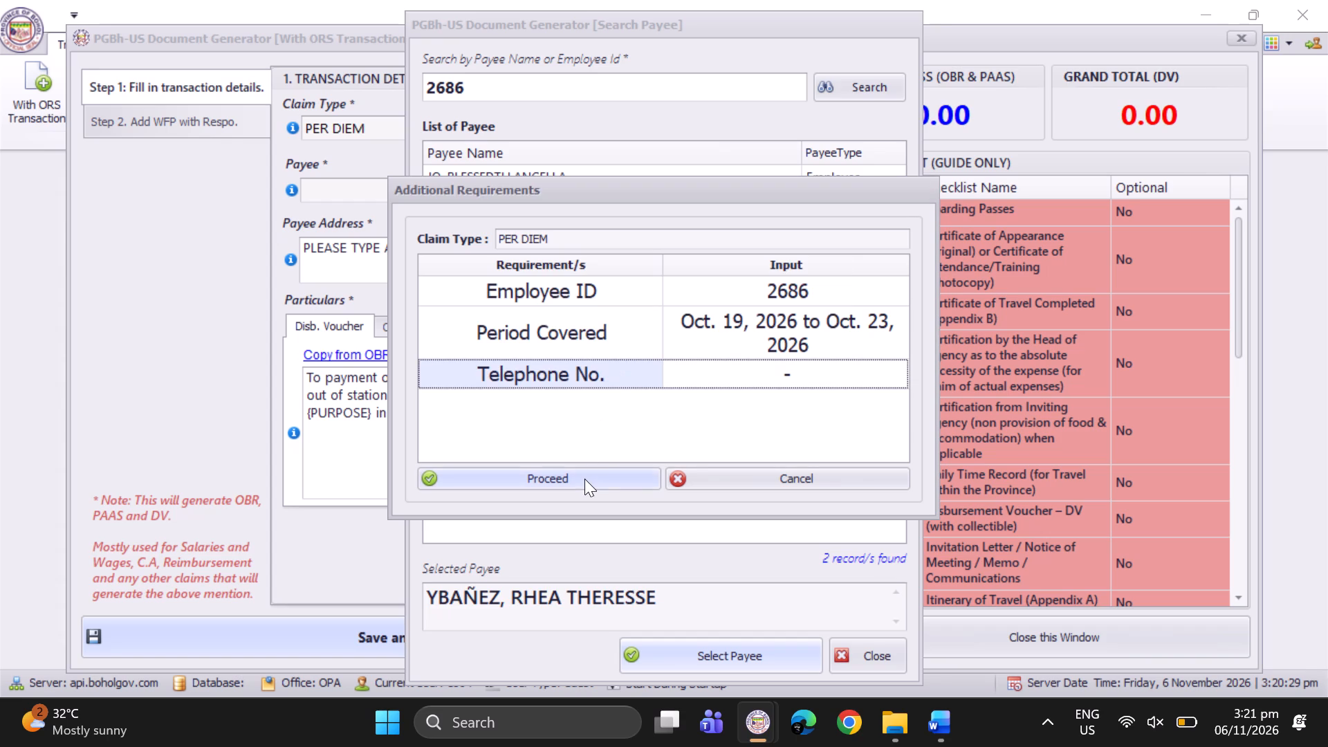
left_click(584, 479)
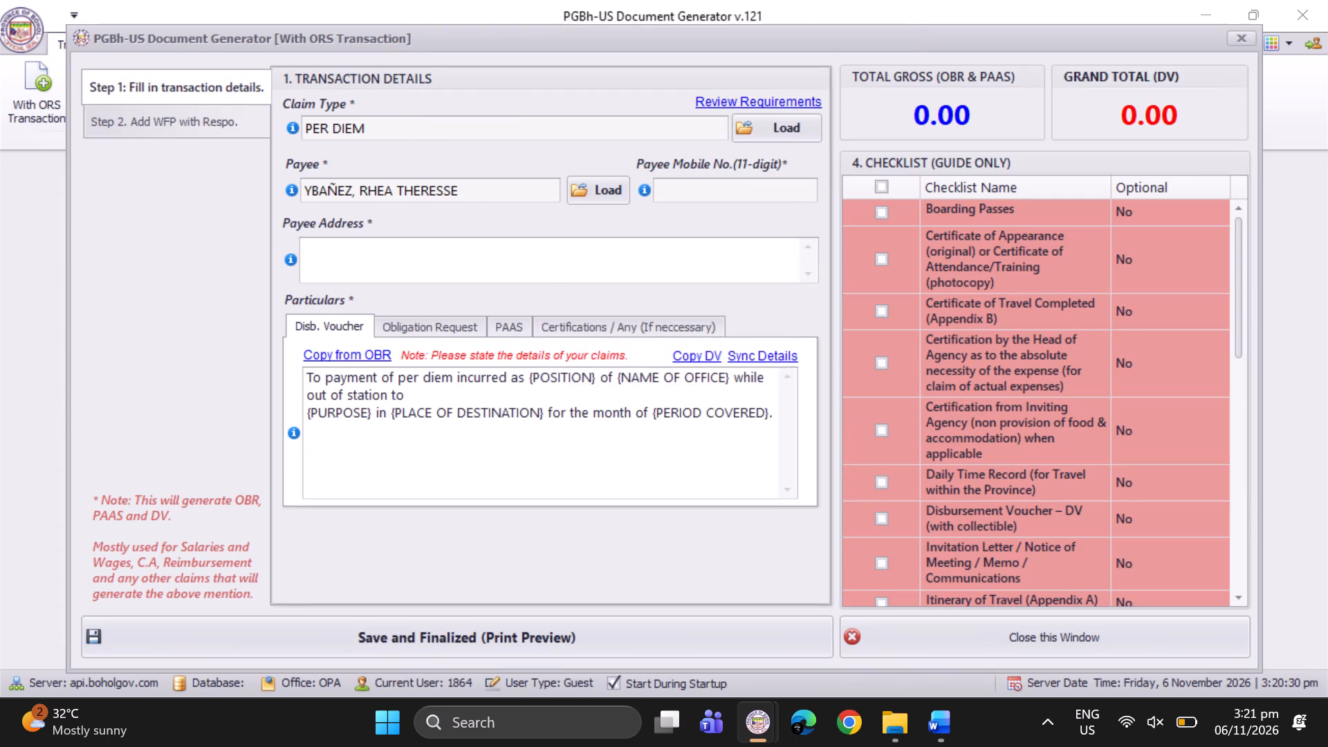
Enter OPA - TAGBILARAN CITY as the payee address.
left_click(504, 262)
type("OPA - T")
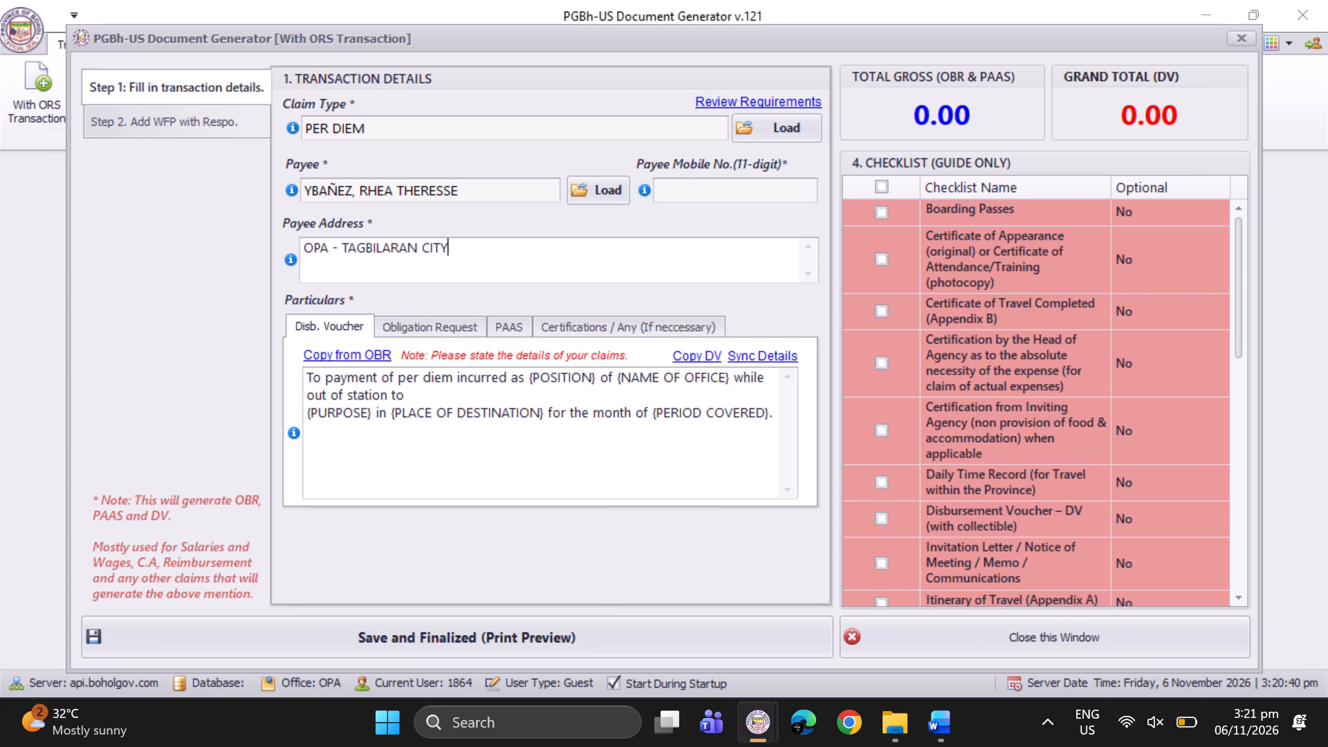
In the Disbursement Voucher particulars, replace the {POSITION} placeholder with Chemist III and {NAME OF OFFICE} with OPA.
left_click_drag(528, 377, 596, 373)
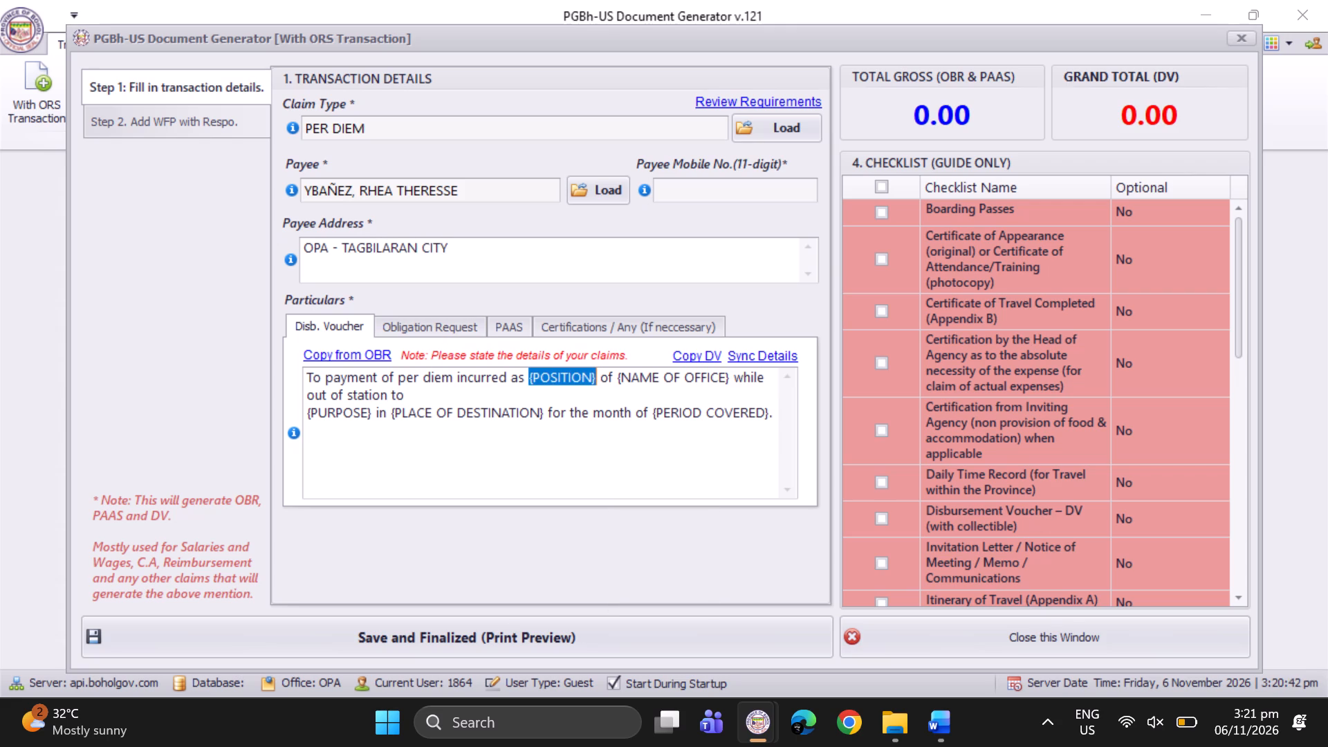
type("Chemist III")
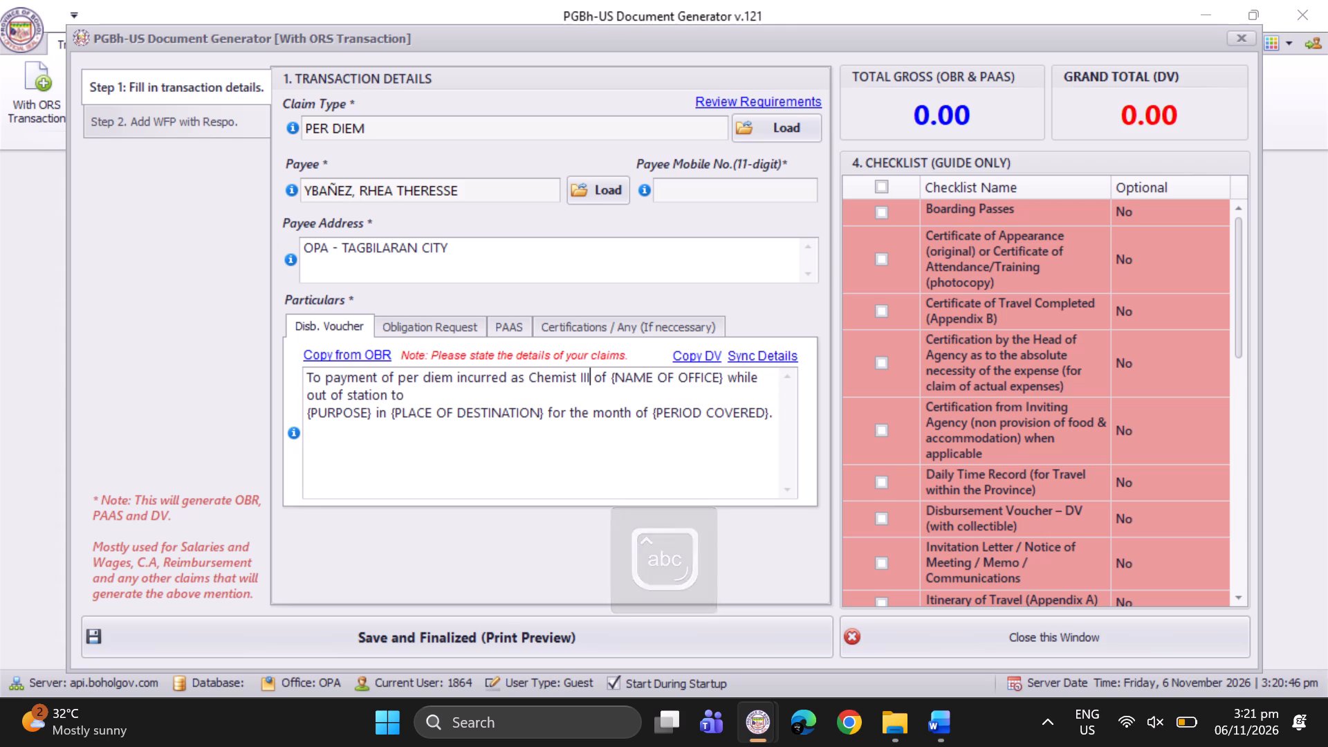
left_click_drag(610, 379, 728, 381)
type("OPA")
key("space")
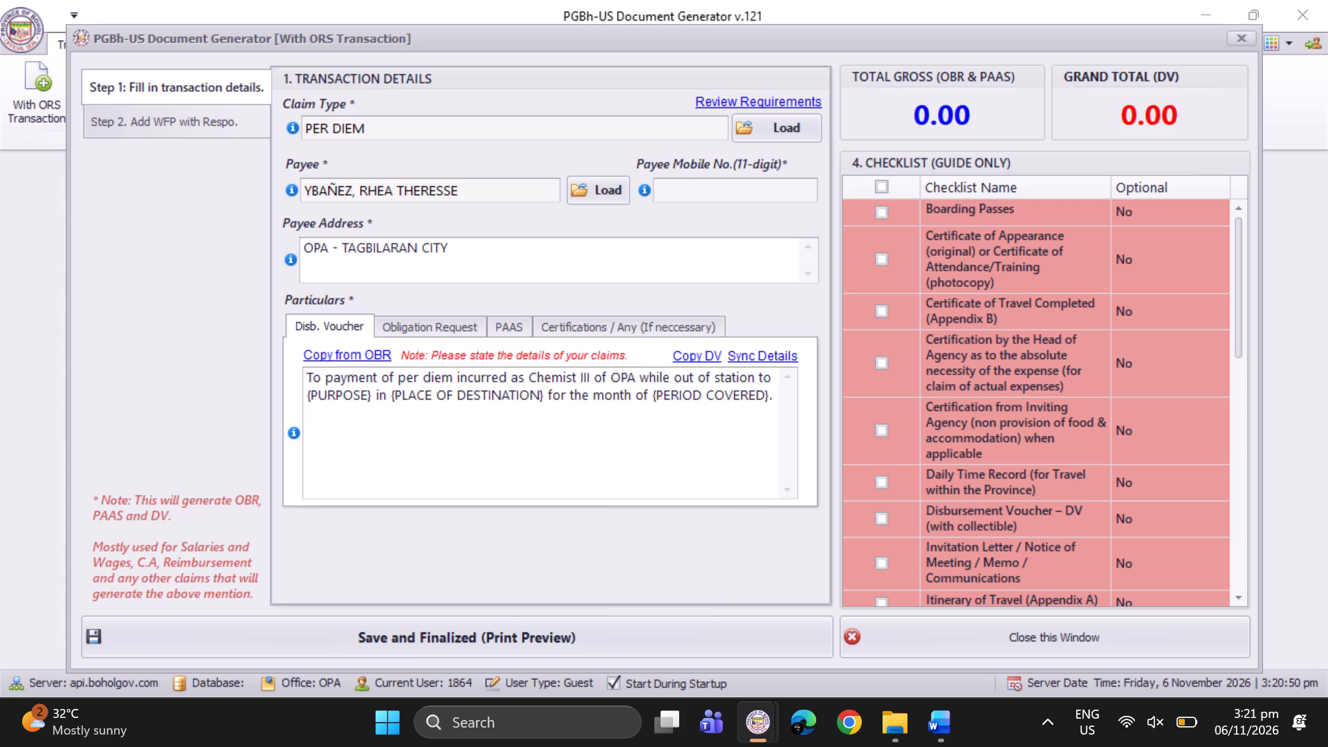
Select the {PURPOSE} placeholder in the Disbursement Voucher particulars for replacement.
left_click_drag(370, 396, 301, 396)
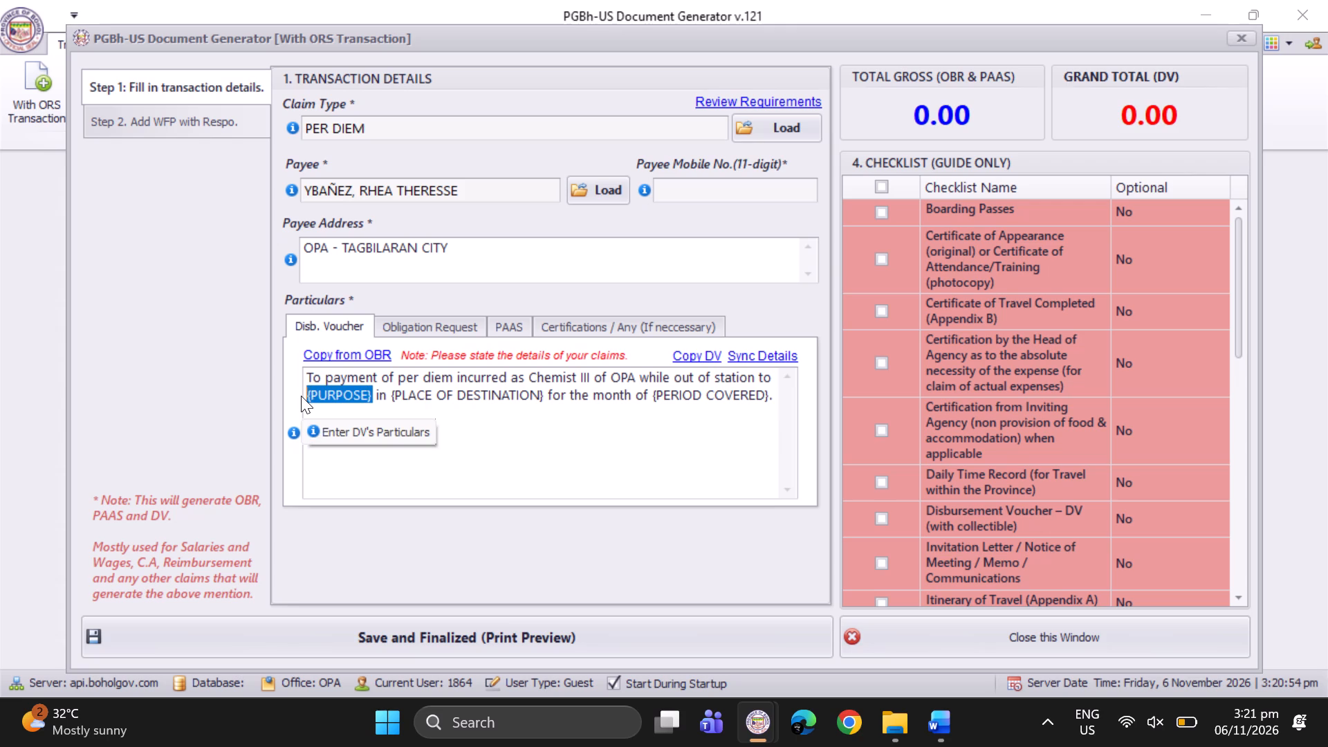
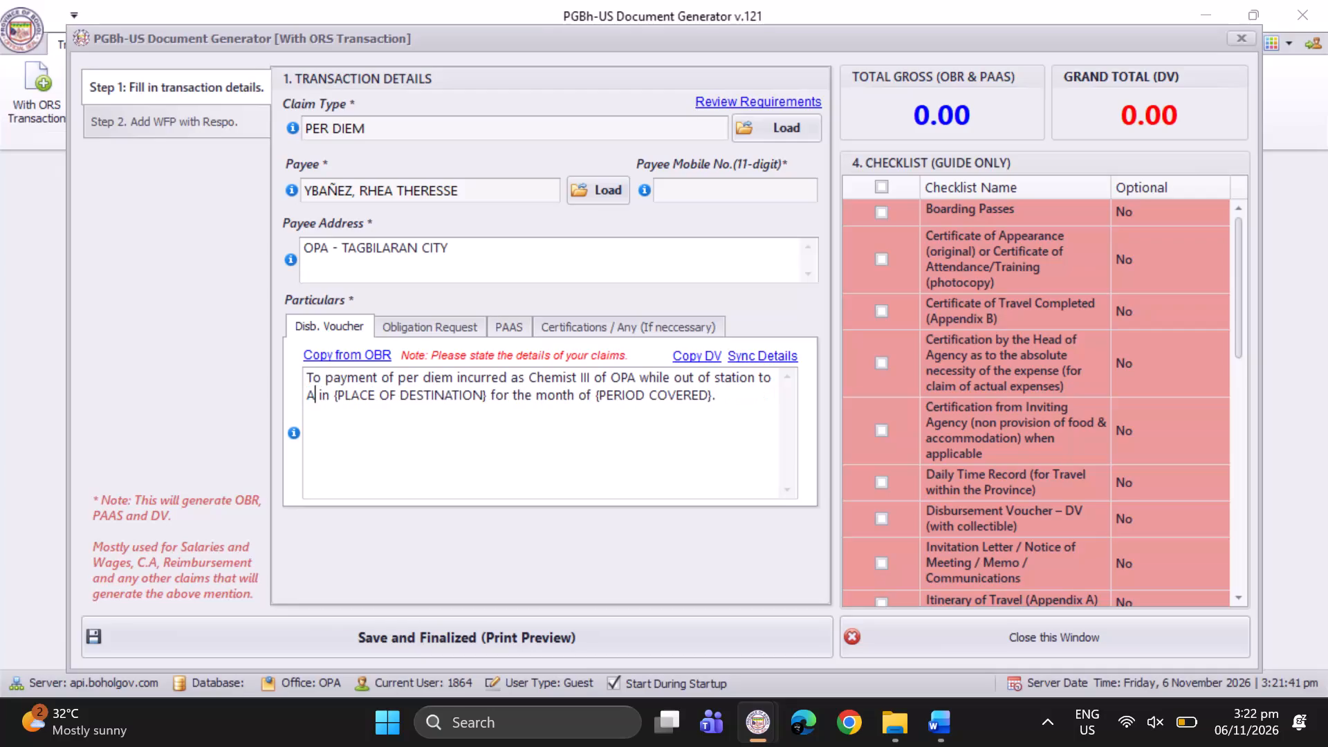
Replace the {PURPOSE} placeholder in the Disbursement Voucher particulars with "attend the Philippine Association for Plant Tissue Culture and Biotechnology 13th Scientific Conference".
key("BackSpace")
key("BackSpace")
type("attenf")
key("BackSpace")
type("d the Philip")
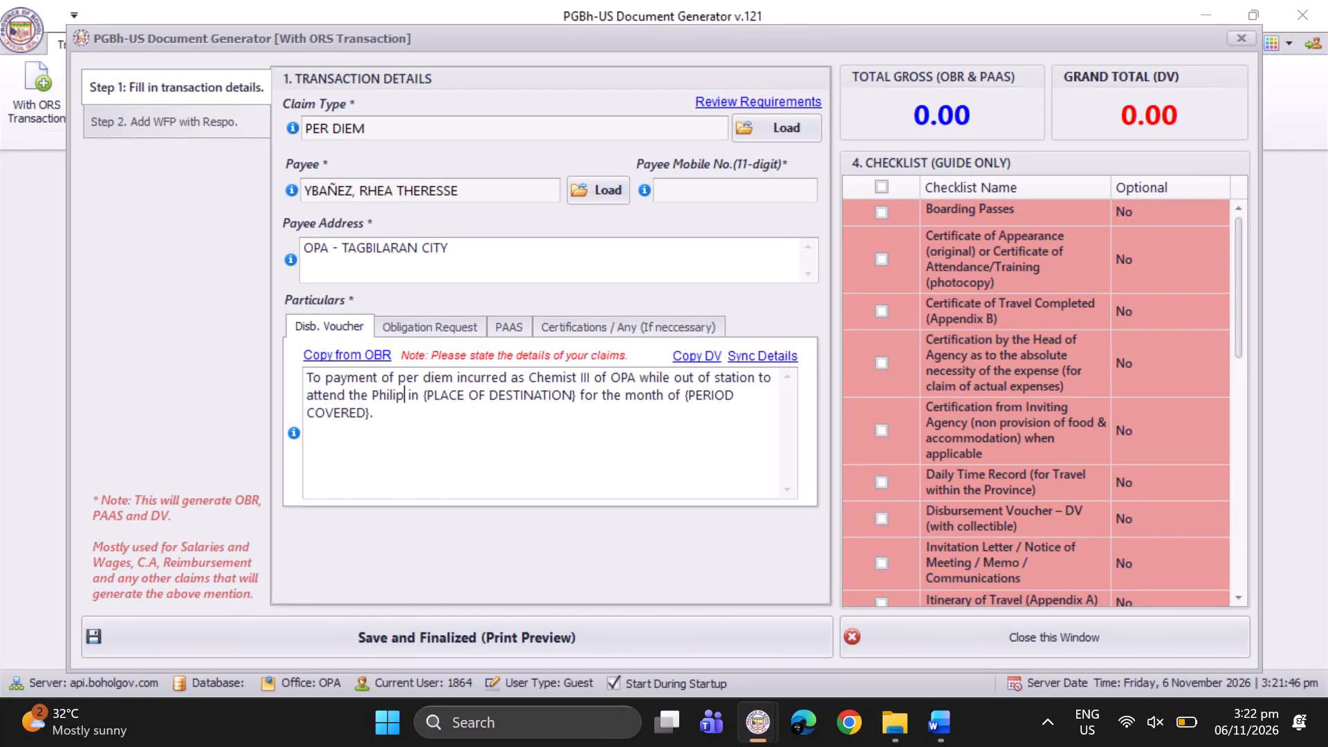
type("pine")
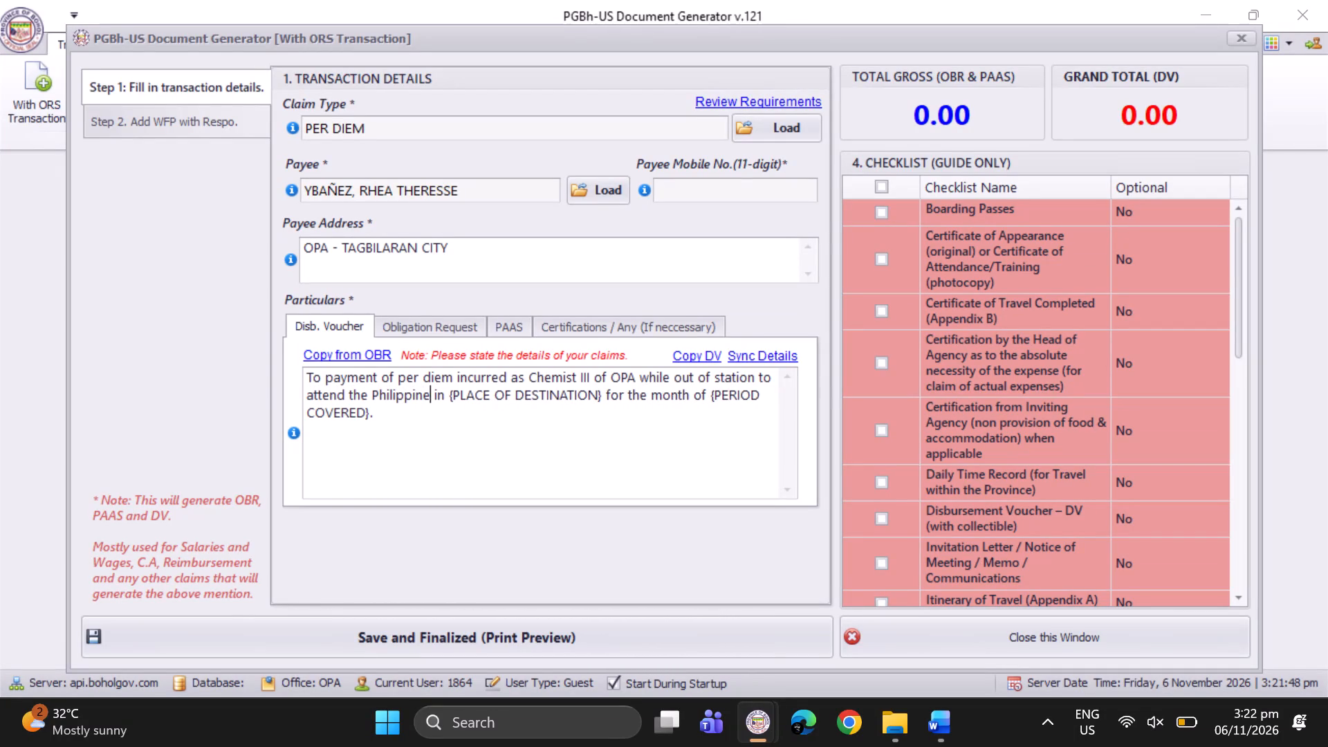
key("space")
type("Associai")
key("BackSpace")
type("tion")
key("space")
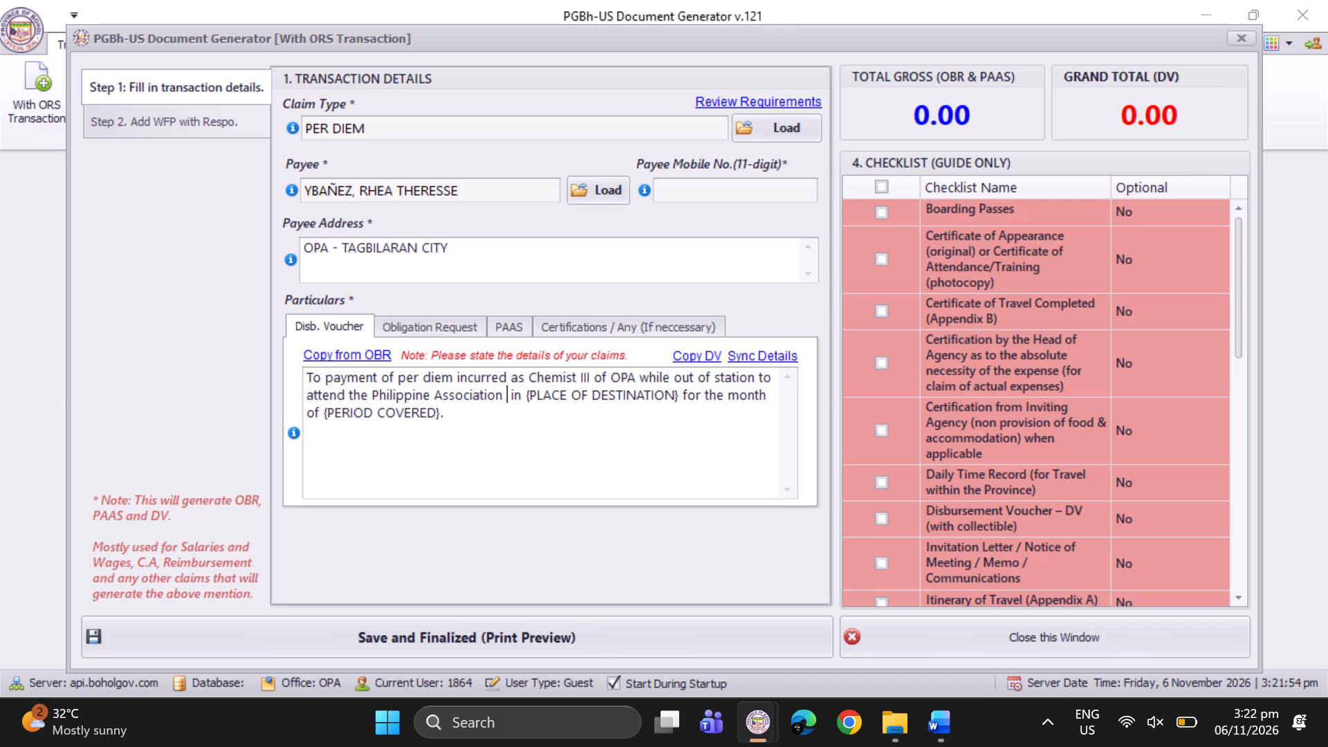
key("o")
key("BackSpace")
type("for Plant Tissue")
key("space")
type("Culture and Biotechnology")
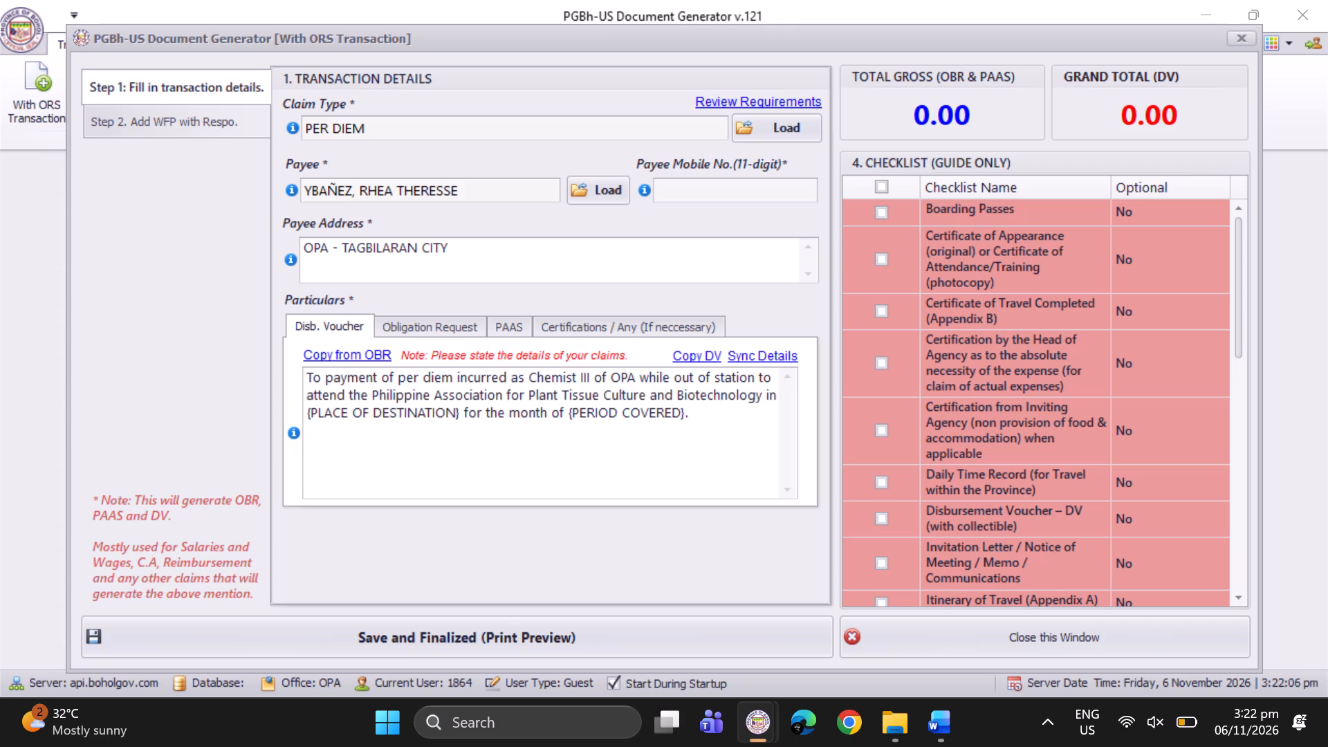
key("space")
type("13th")
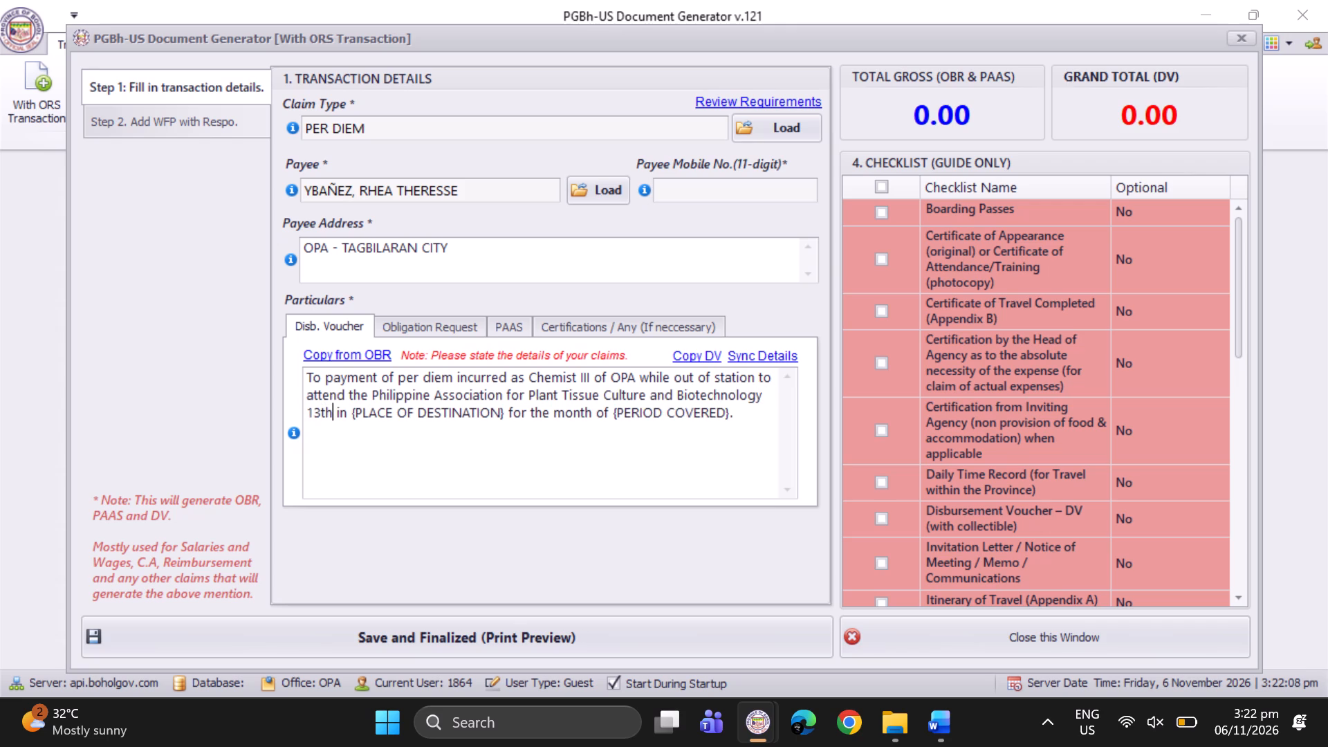
key("space")
type("Scientific")
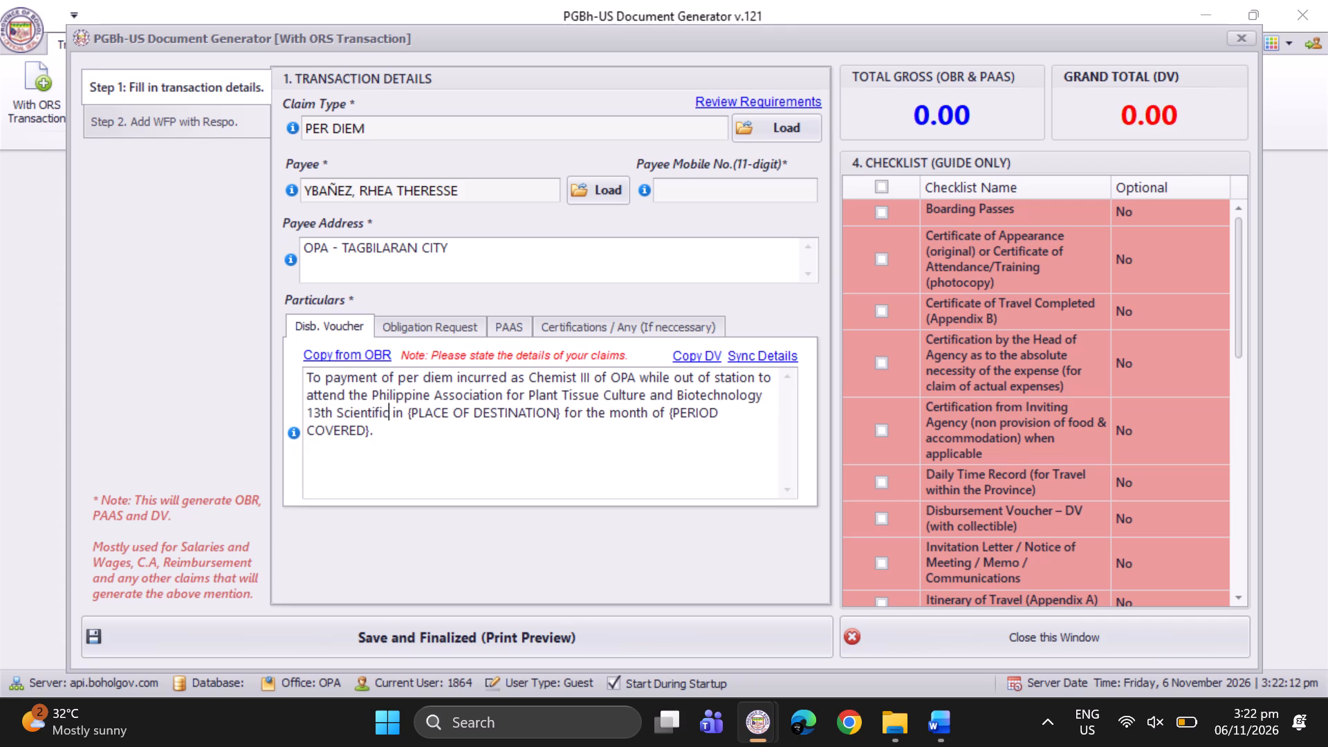
key("space")
type("Cond")
key("BackSpace")
type("ference")
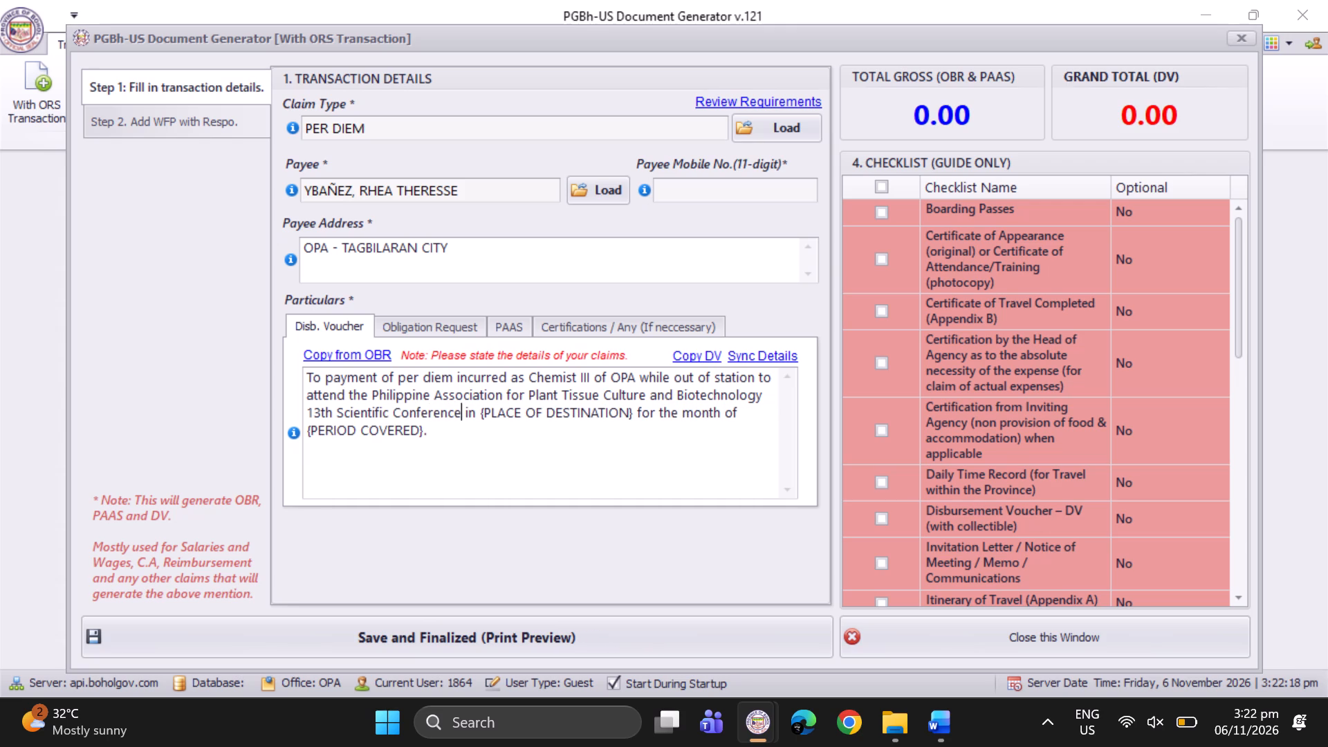
key("space")
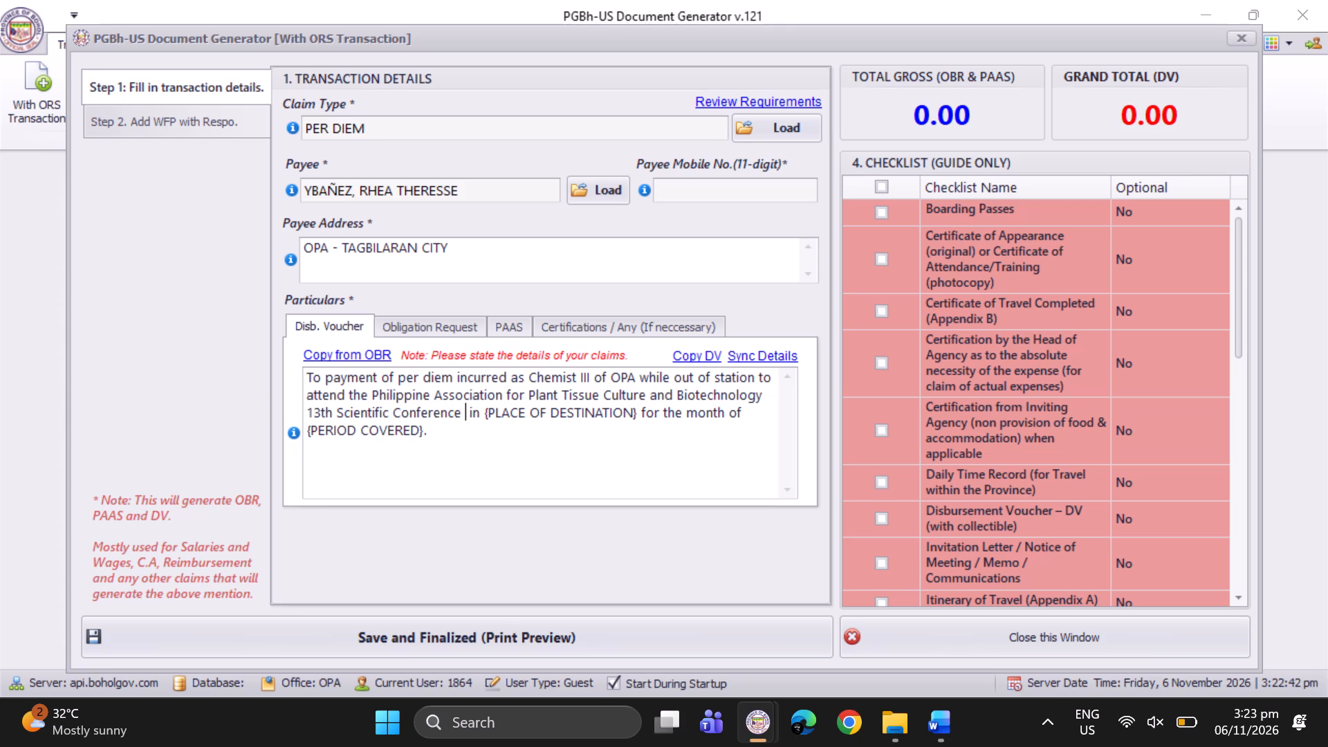
Replace the {PLACE OF DESTINATION} placeholder in the Disbursement Voucher particulars with General Santos City.
left_click_drag(485, 412, 523, 412)
left_click_drag(523, 412, 633, 410)
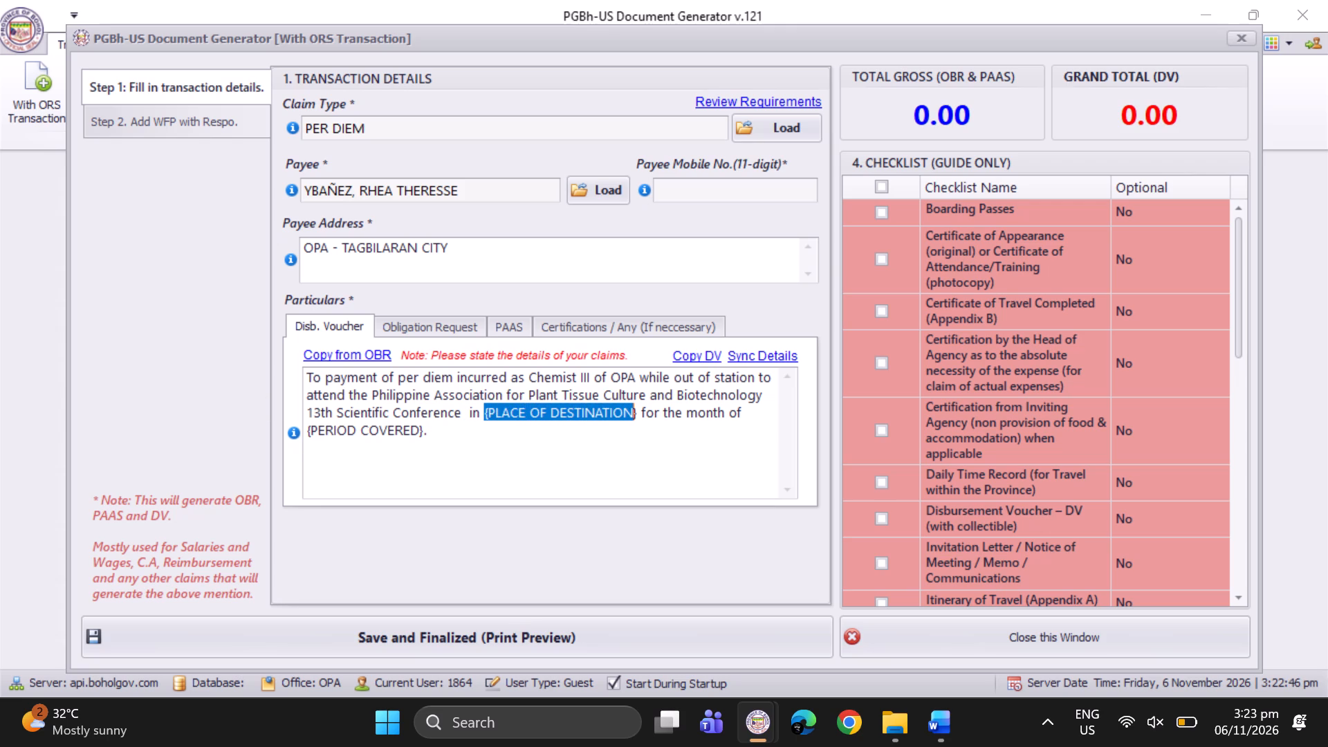
left_click_drag(633, 410, 634, 412)
key("BackSpace")
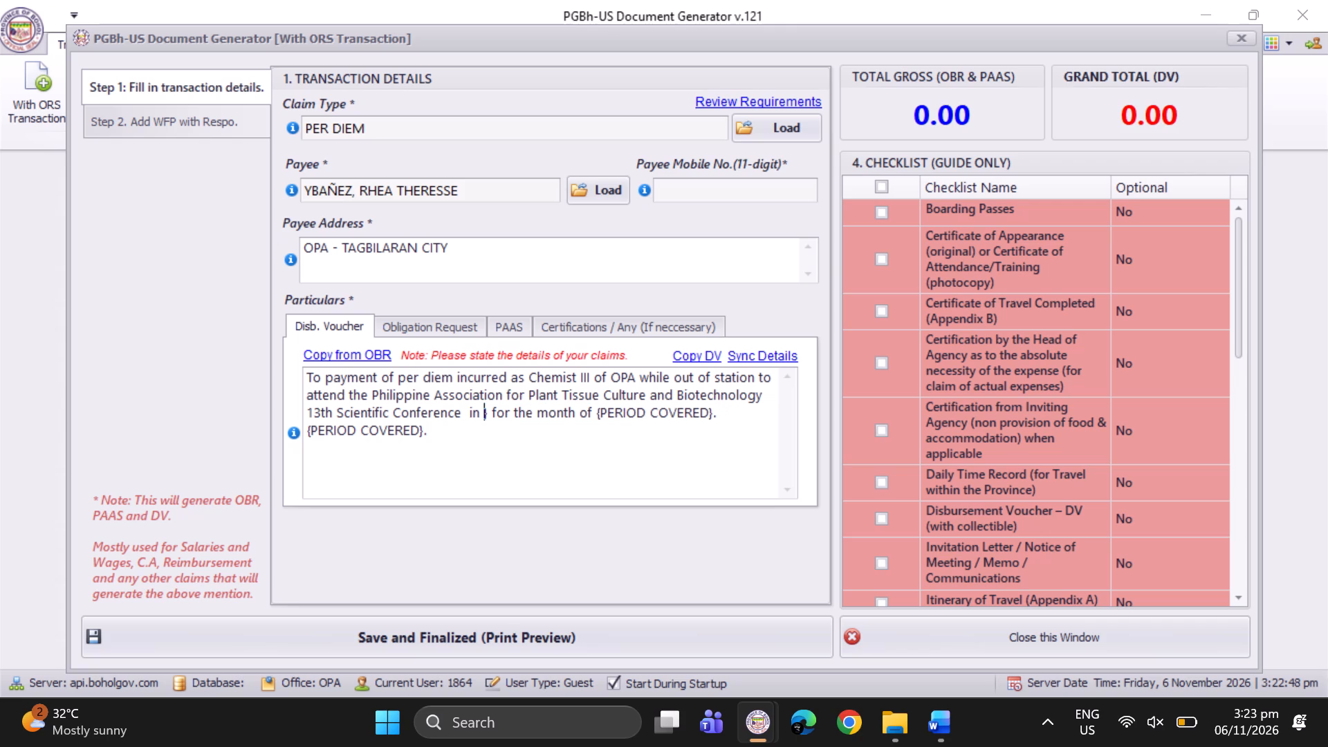
key("Right")
key("BackSpace")
type("General")
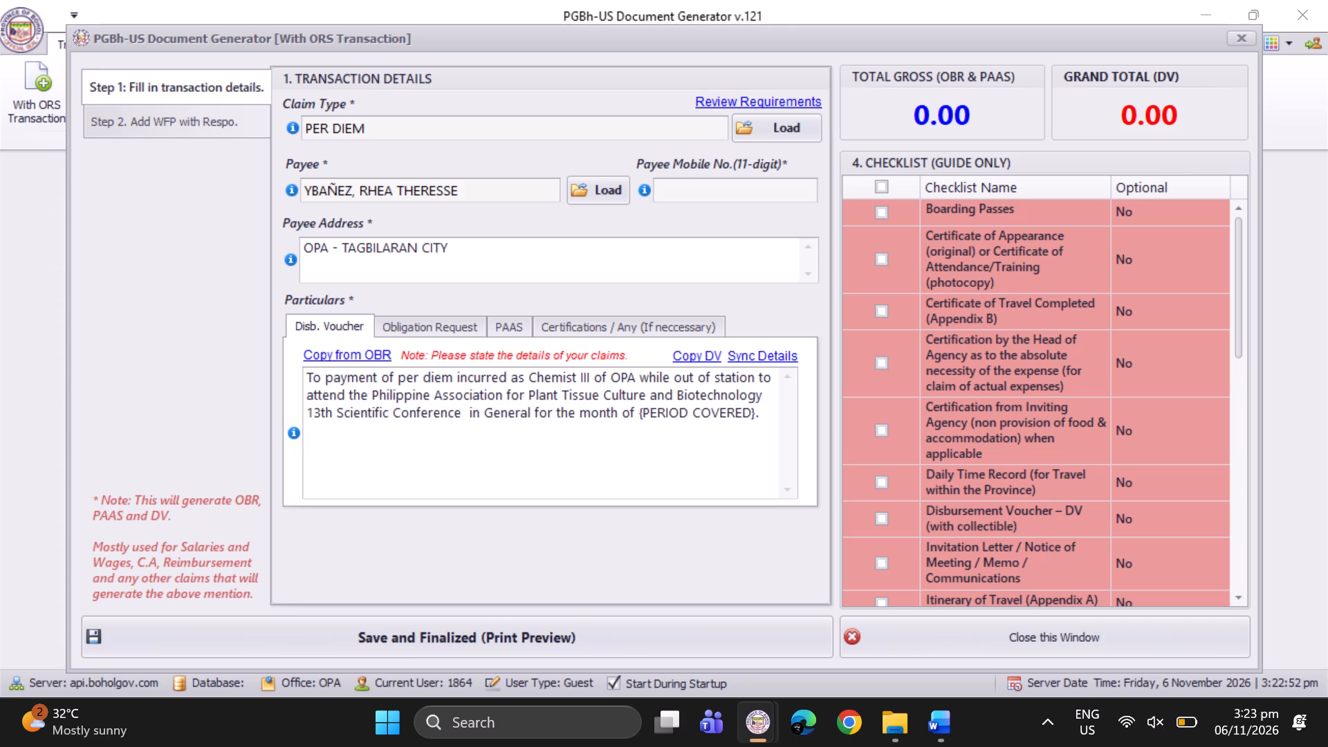
key("space")
type("Santos City")
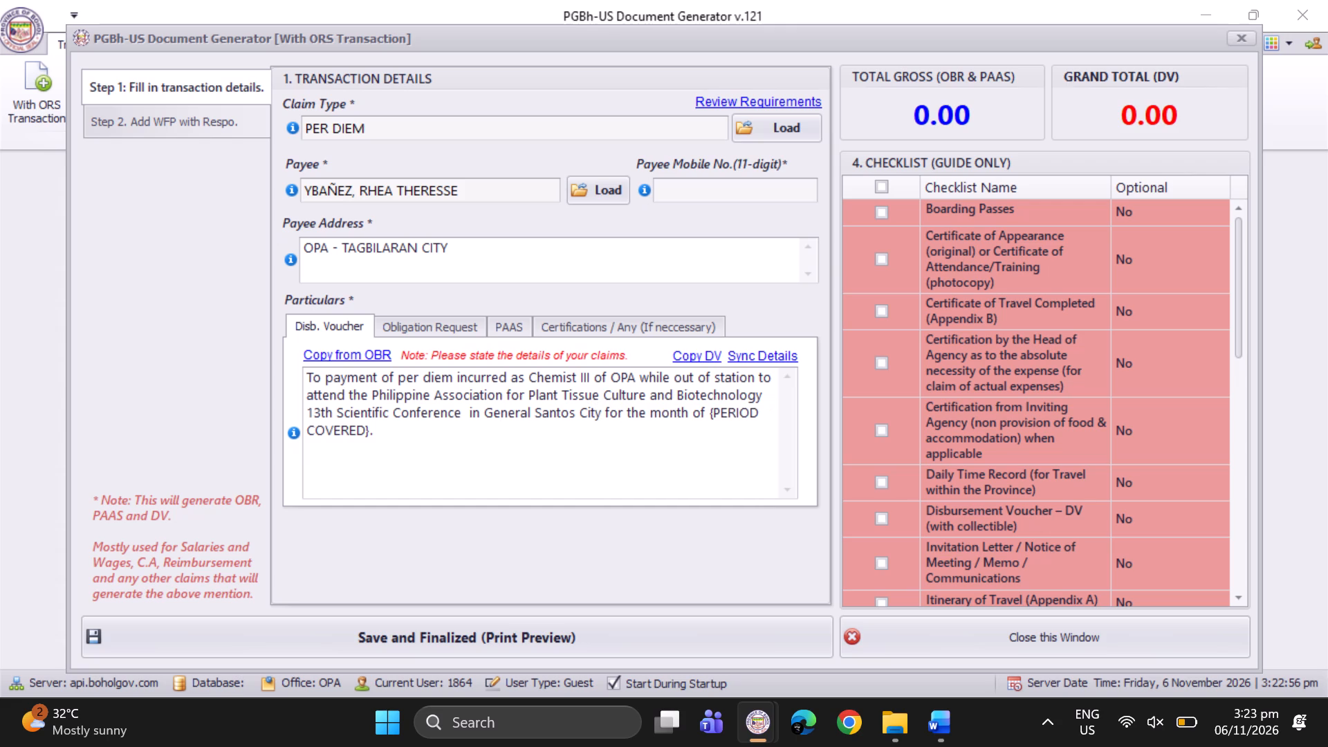
Replace the {PERIOD COVERED} placeholder at the end of the Disbursement Voucher particulars with "October 19-23, 2026.".
left_click_drag(712, 414, 725, 430)
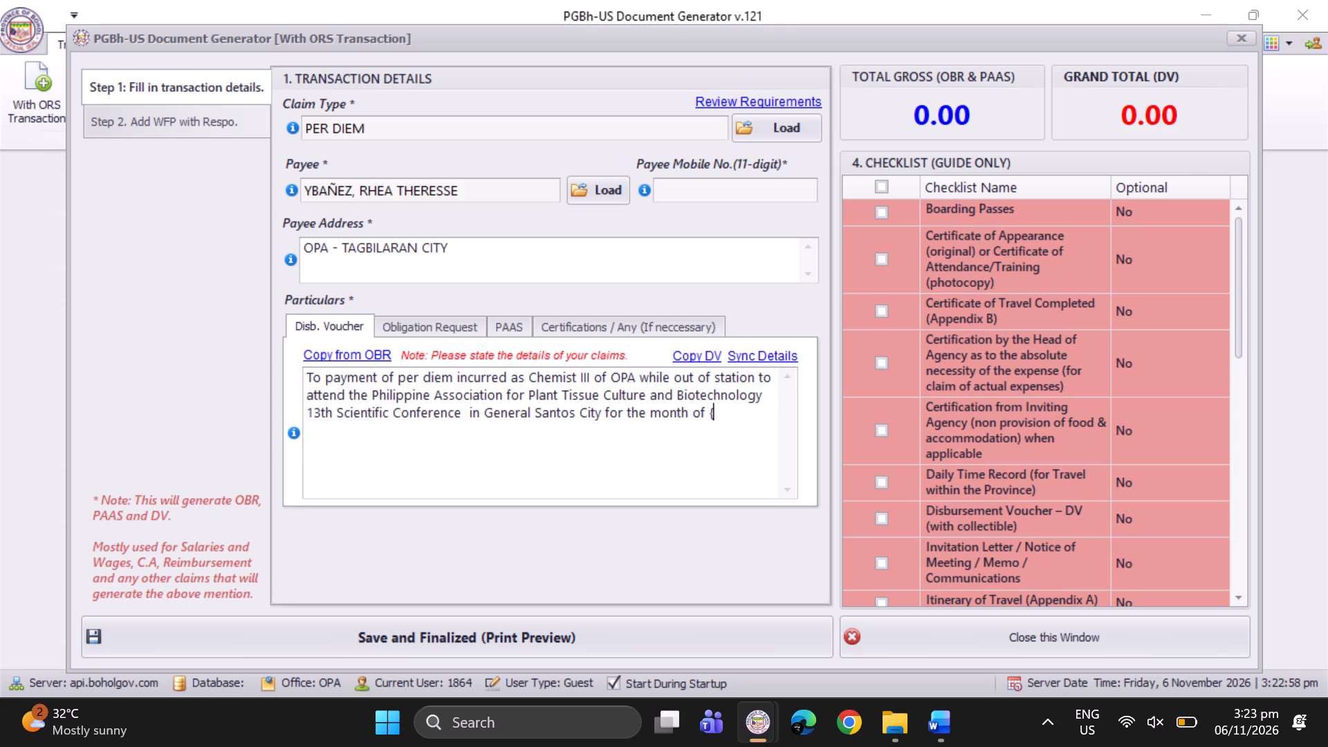
key("BackSpace")
key("BackSpace")
type("October 19")
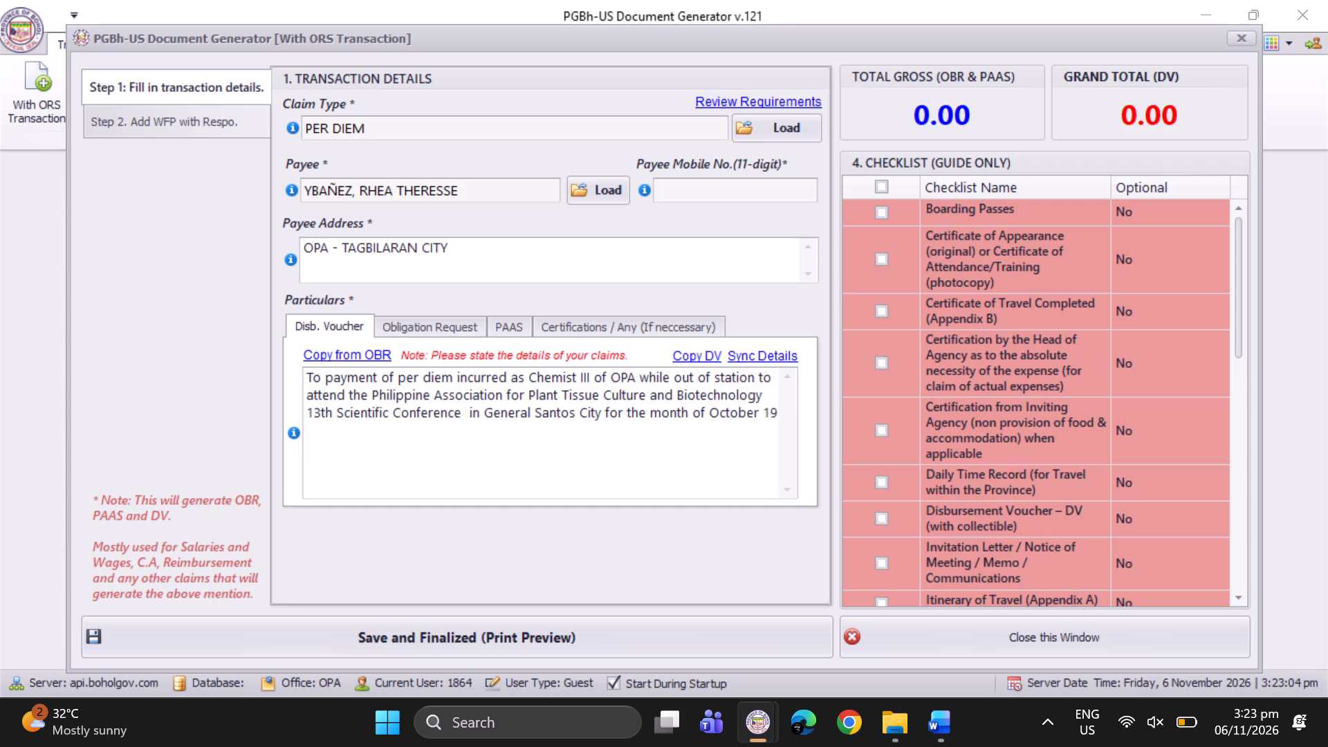
type("-23, 2026")
key("period")
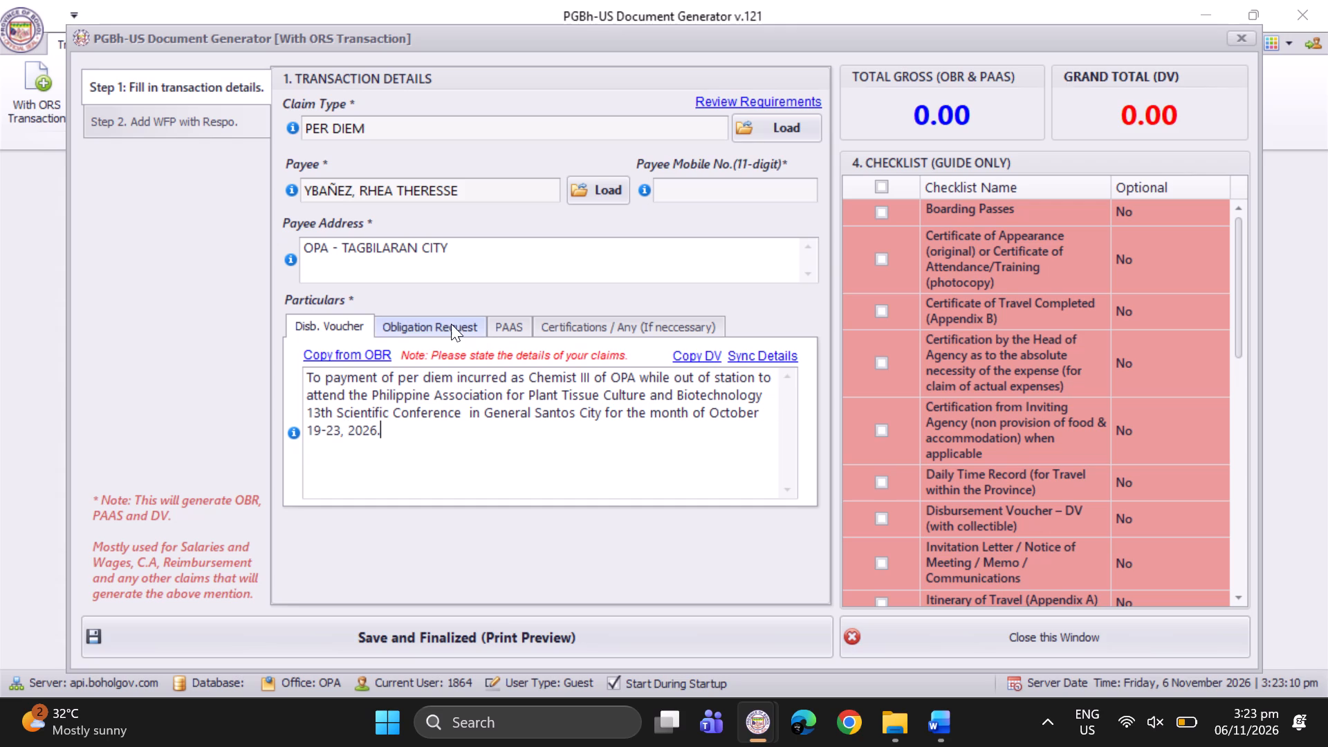
Overwrite the Obligation Request particulars with a copy of the Disbursement Voucher particulars.
left_click(396, 332)
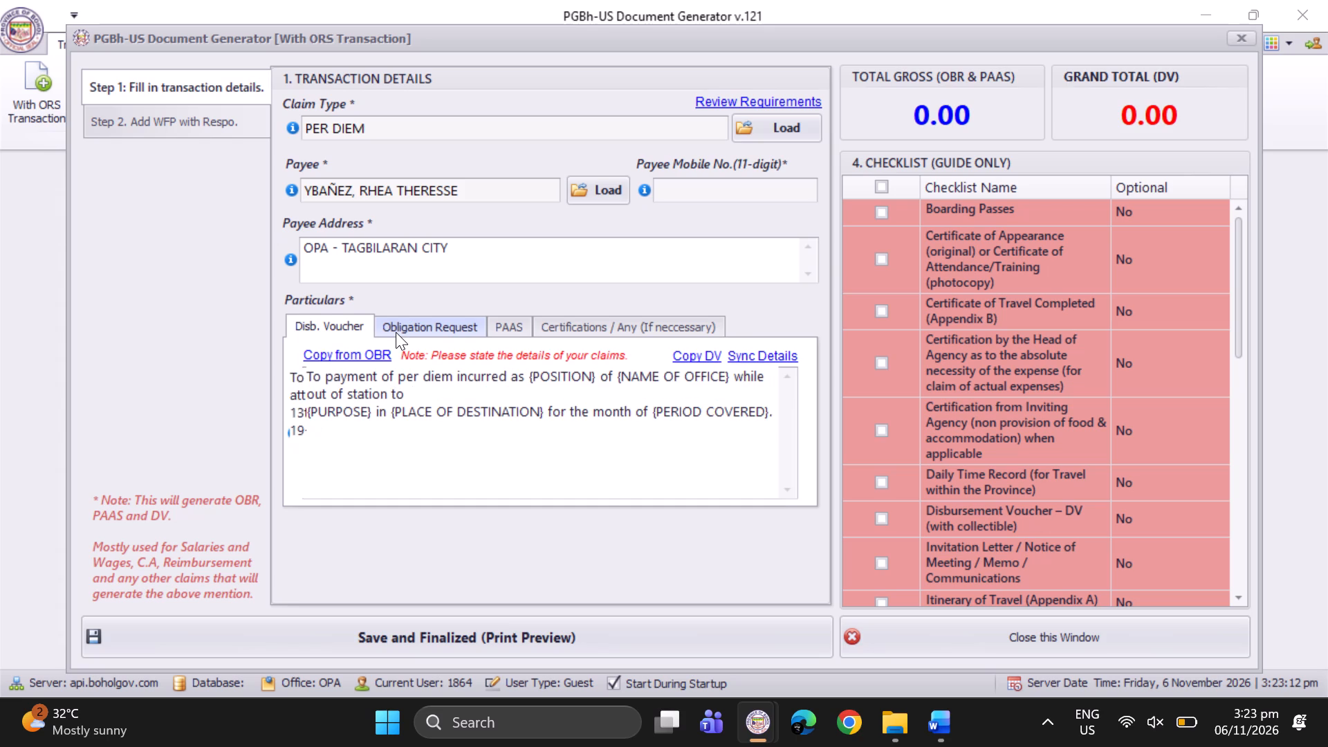
left_click(338, 352)
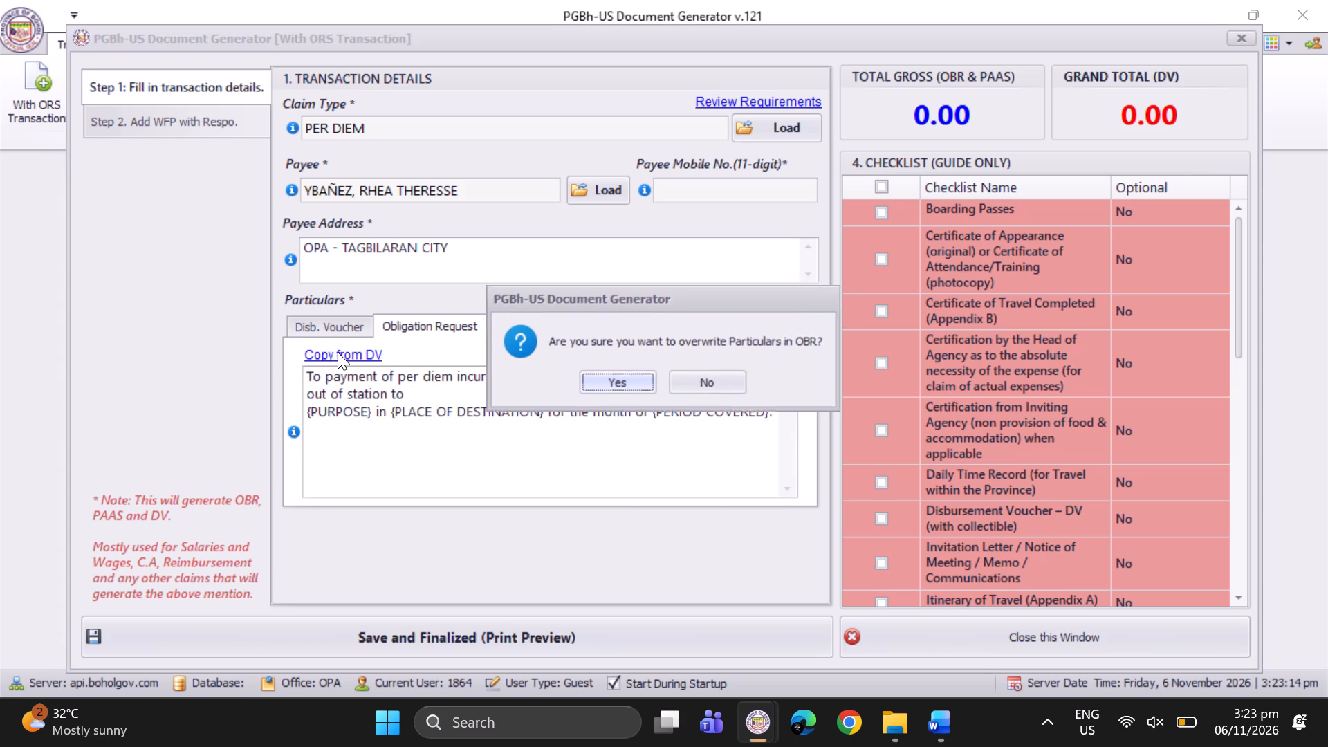
key("Return")
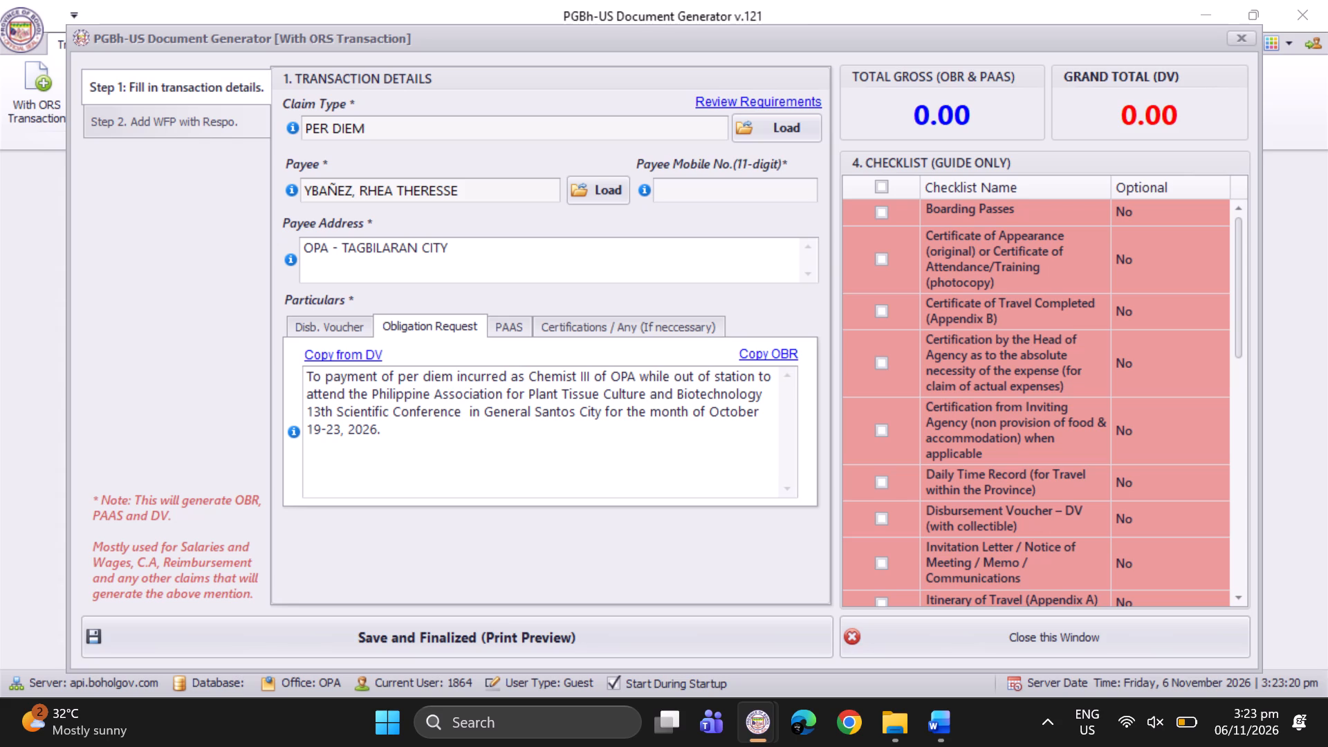
Remove the extra space after "Conference" in both the Obligation Request and the Disbursement Voucher particulars.
left_click(468, 413)
key("BackSpace")
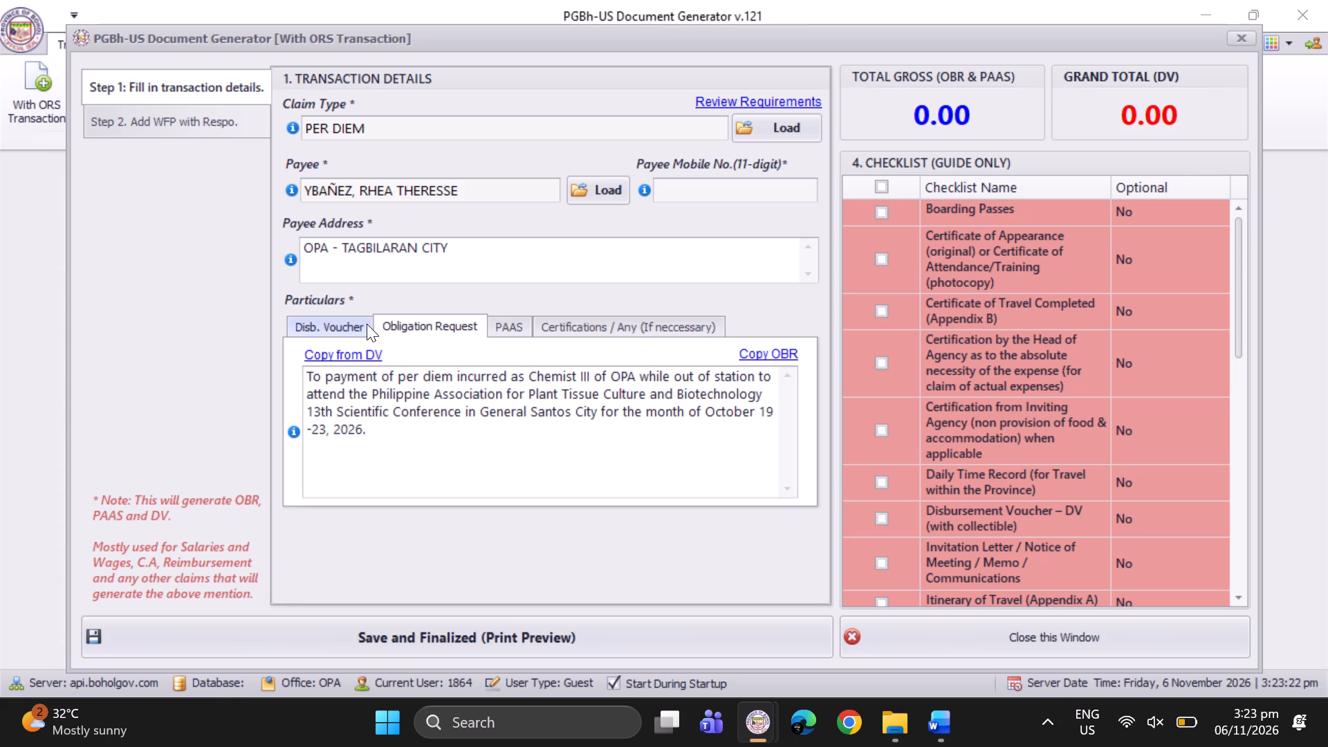
left_click(365, 323)
left_click(468, 416)
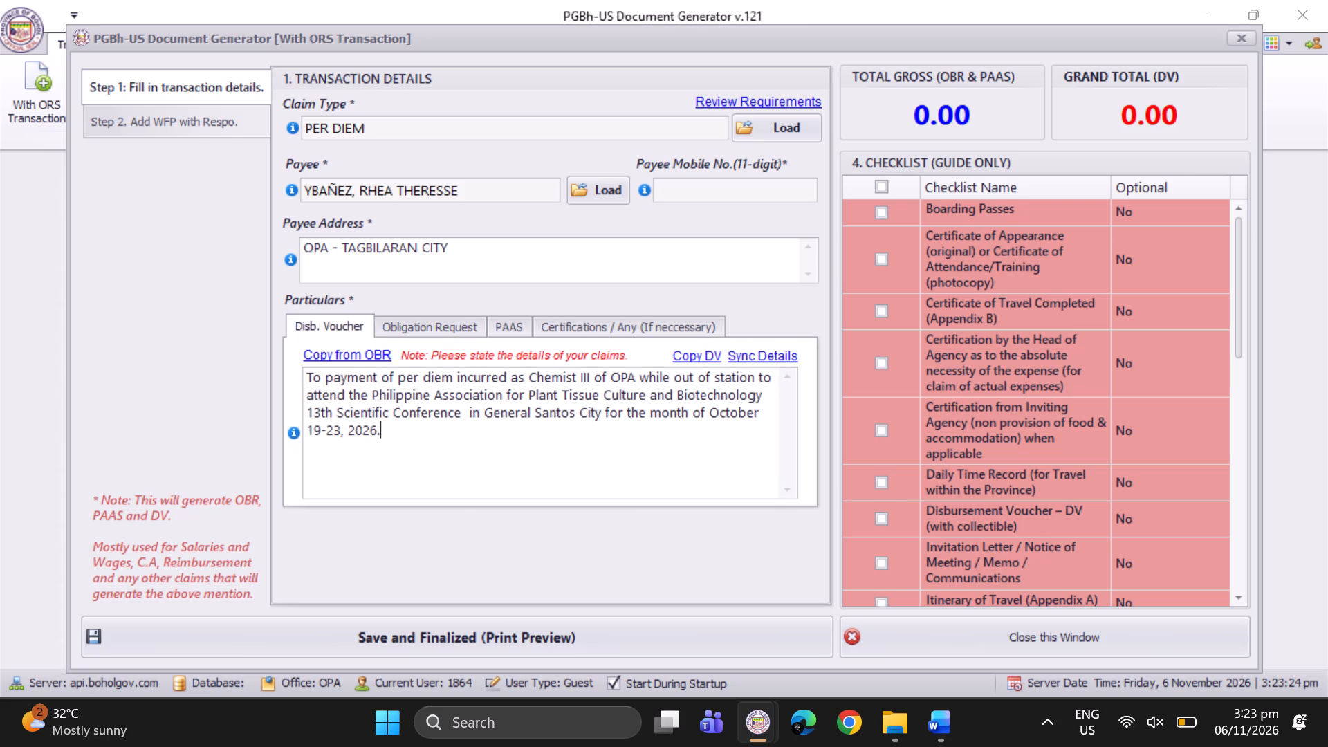
key("BackSpace")
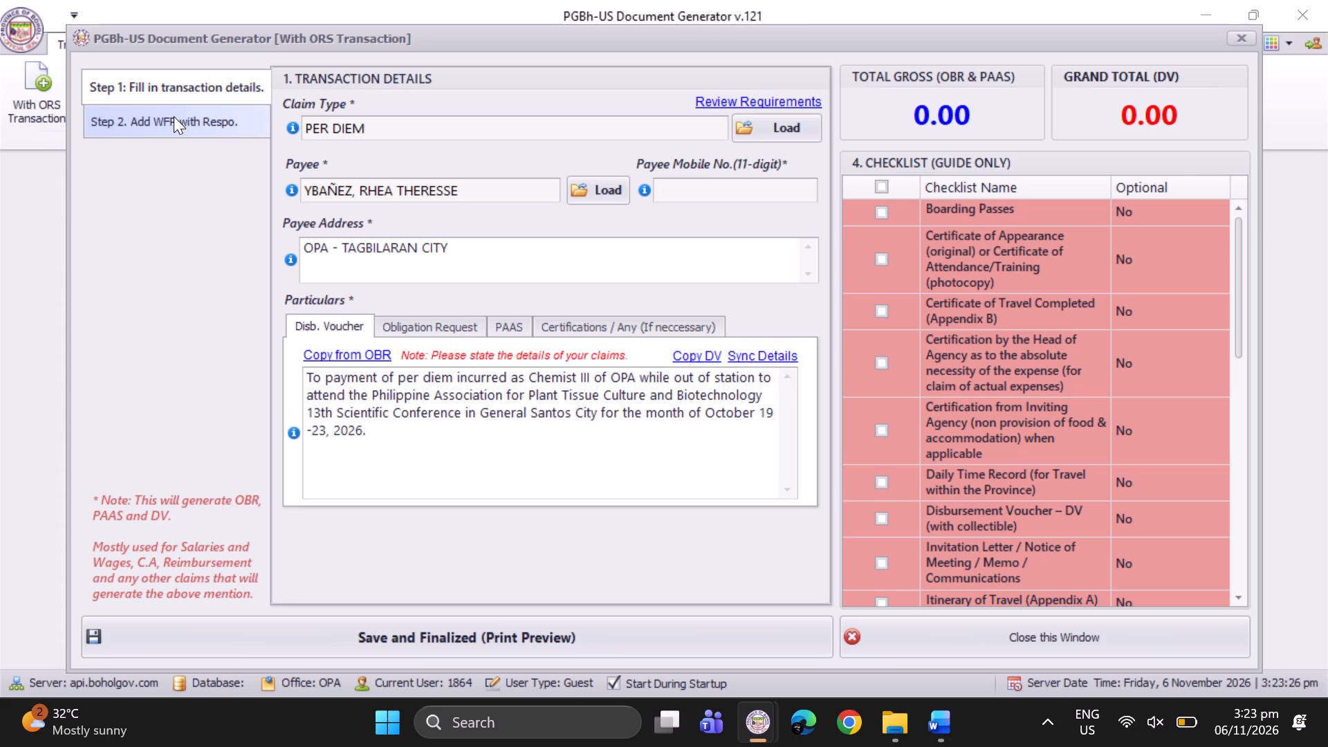
Go to the WFP with Respo step and start adding a WFP account.
left_click(174, 116)
left_click(350, 182)
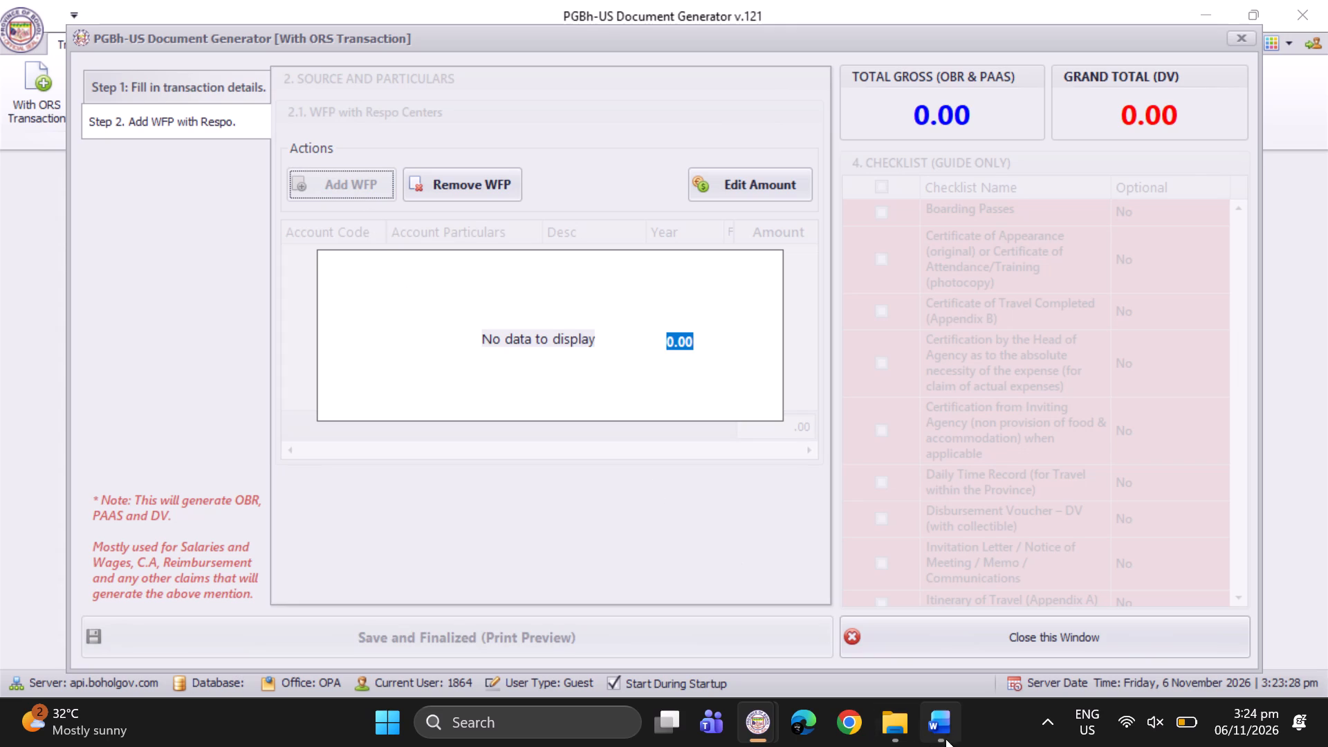
Open the 10.19-23.2026 travel itinerary in Word and examine its daily expenses and total amounts.
left_click(897, 739)
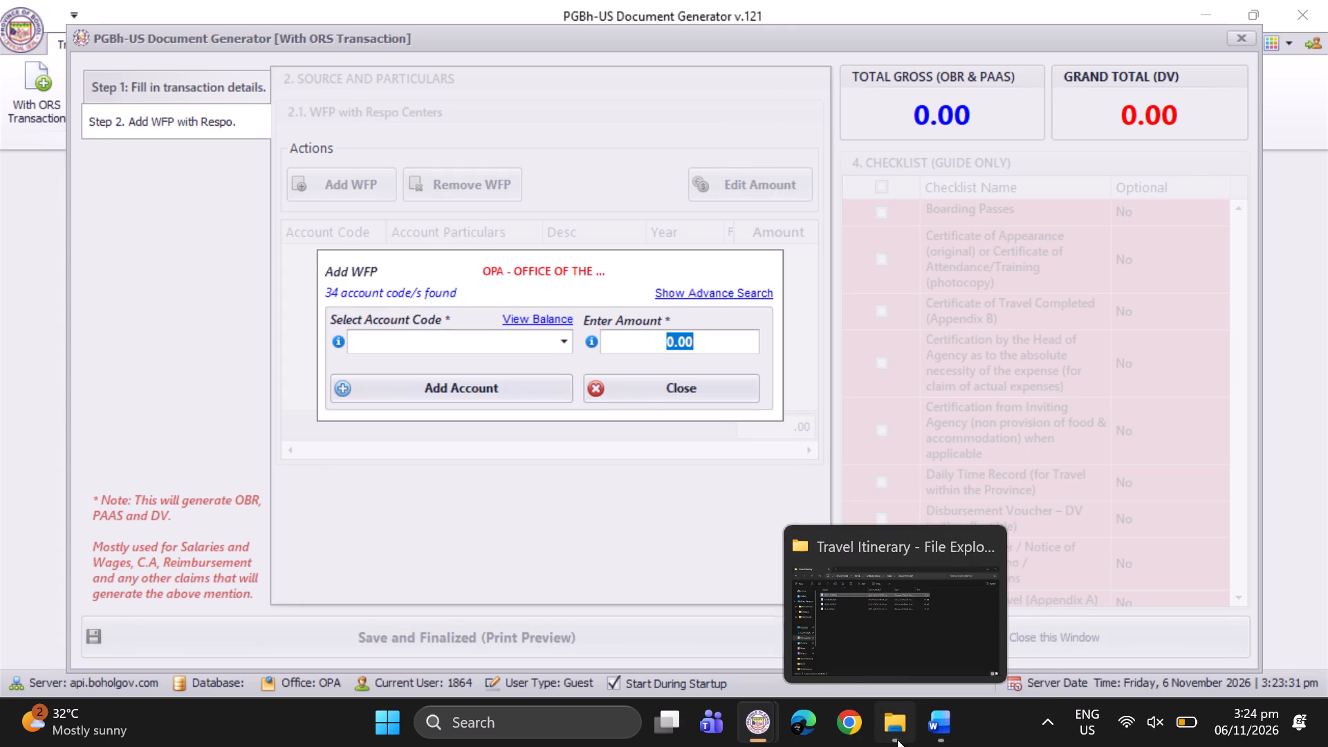
double_click(480, 206)
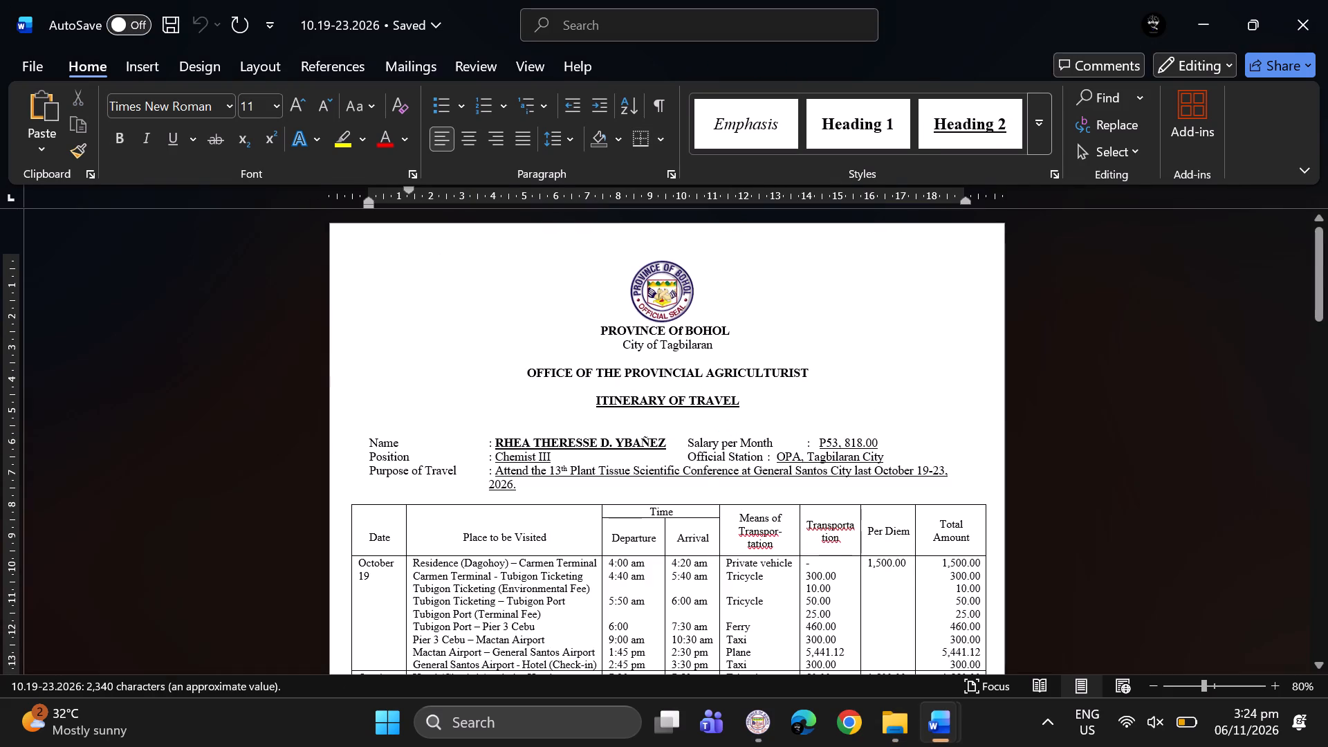
scroll(744, 487, "down", 2)
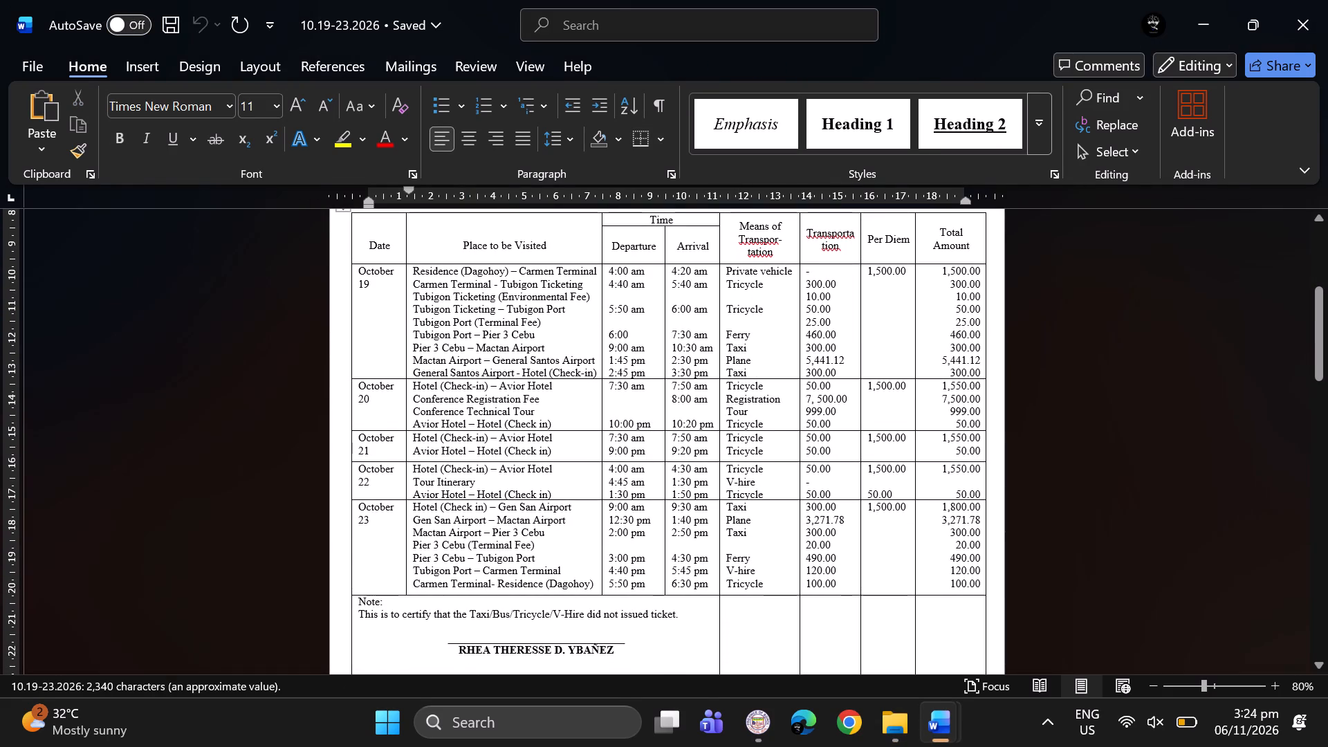
scroll(885, 504, "down", 1)
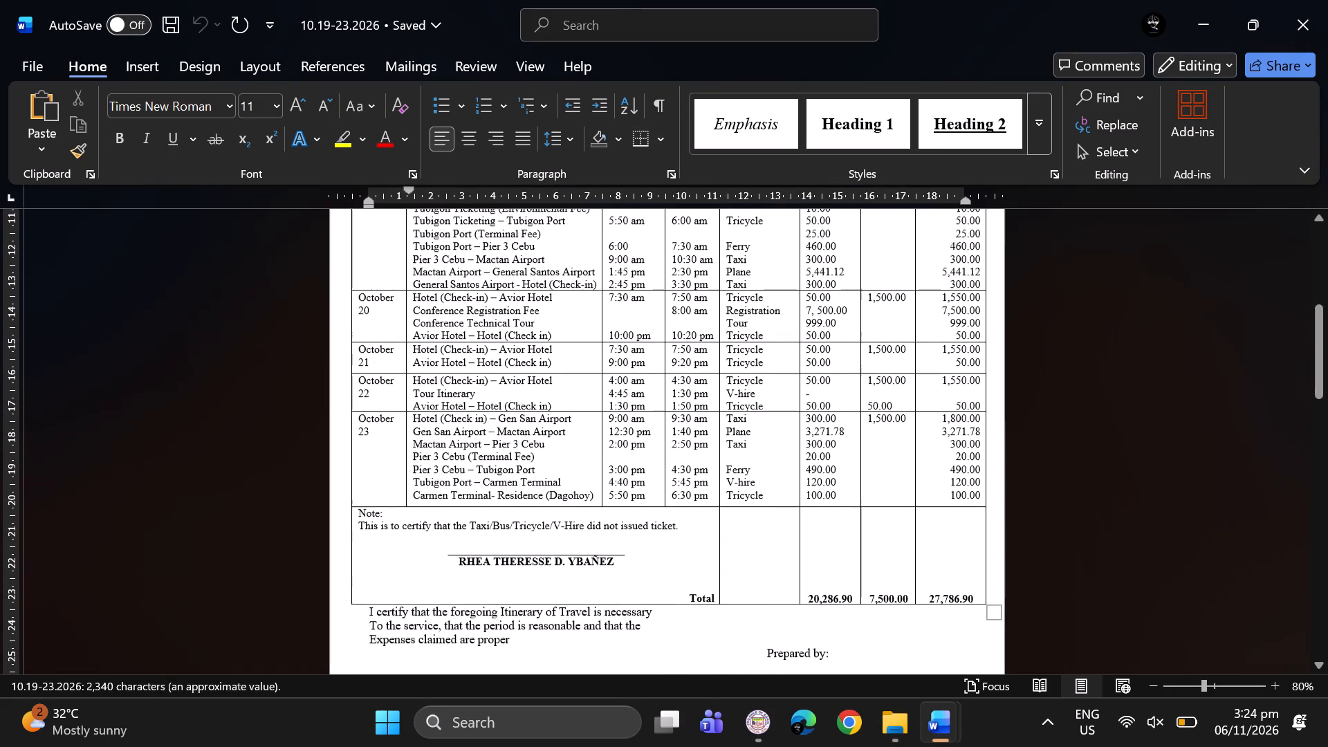
scroll(885, 504, "down", 2)
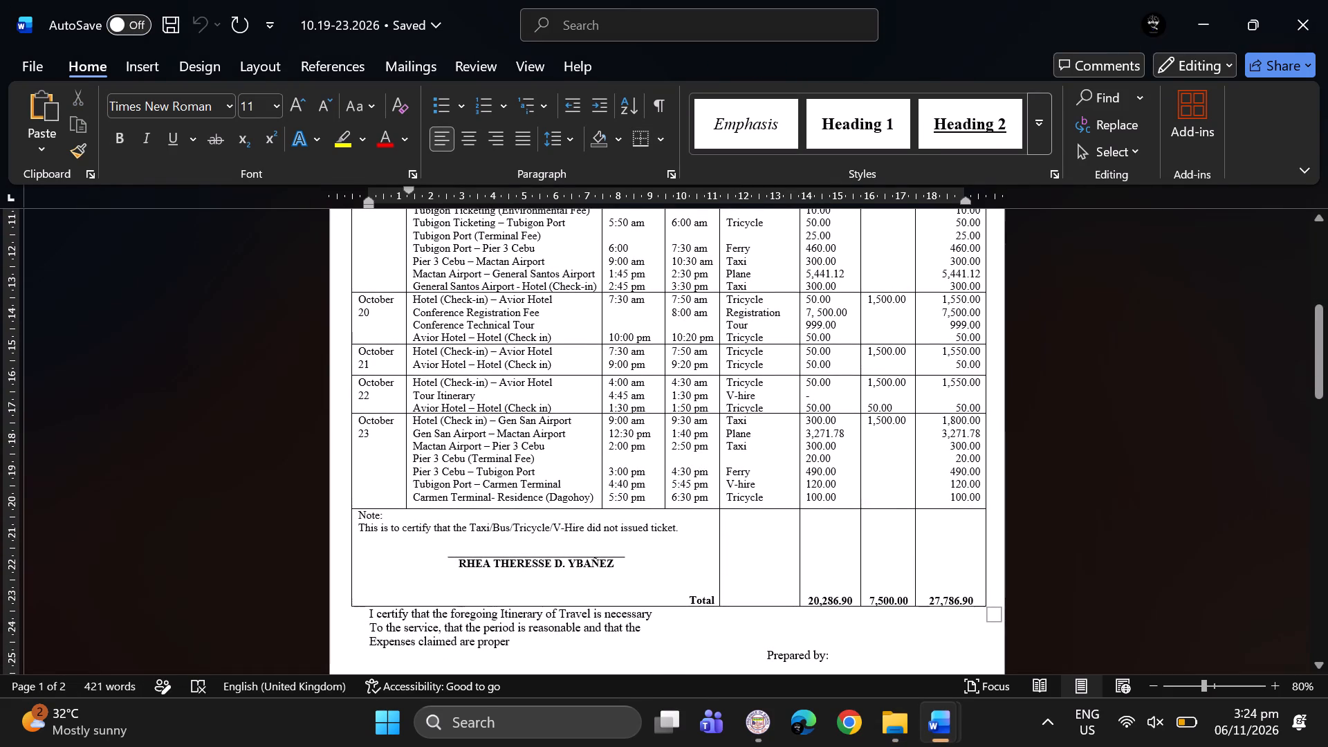
scroll(885, 504, "down", 2)
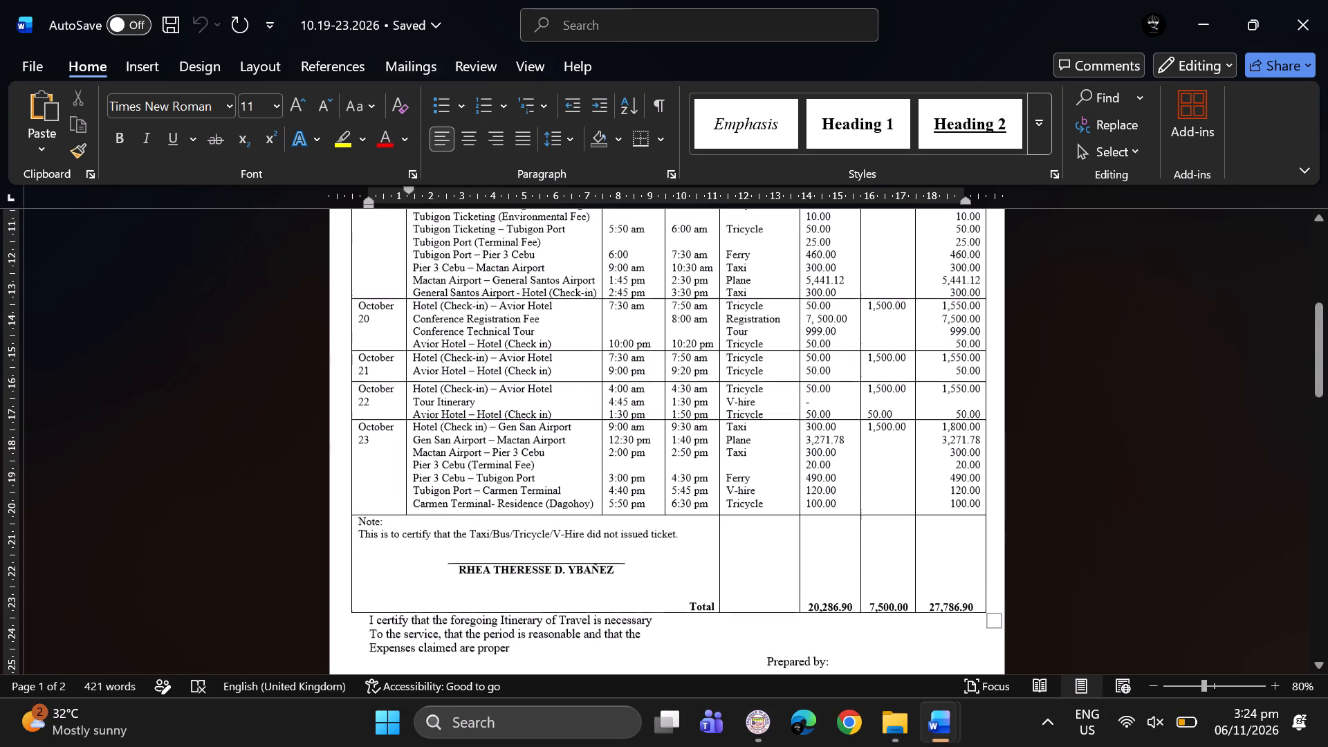
scroll(885, 504, "down", 1)
scroll(885, 504, "up", 1)
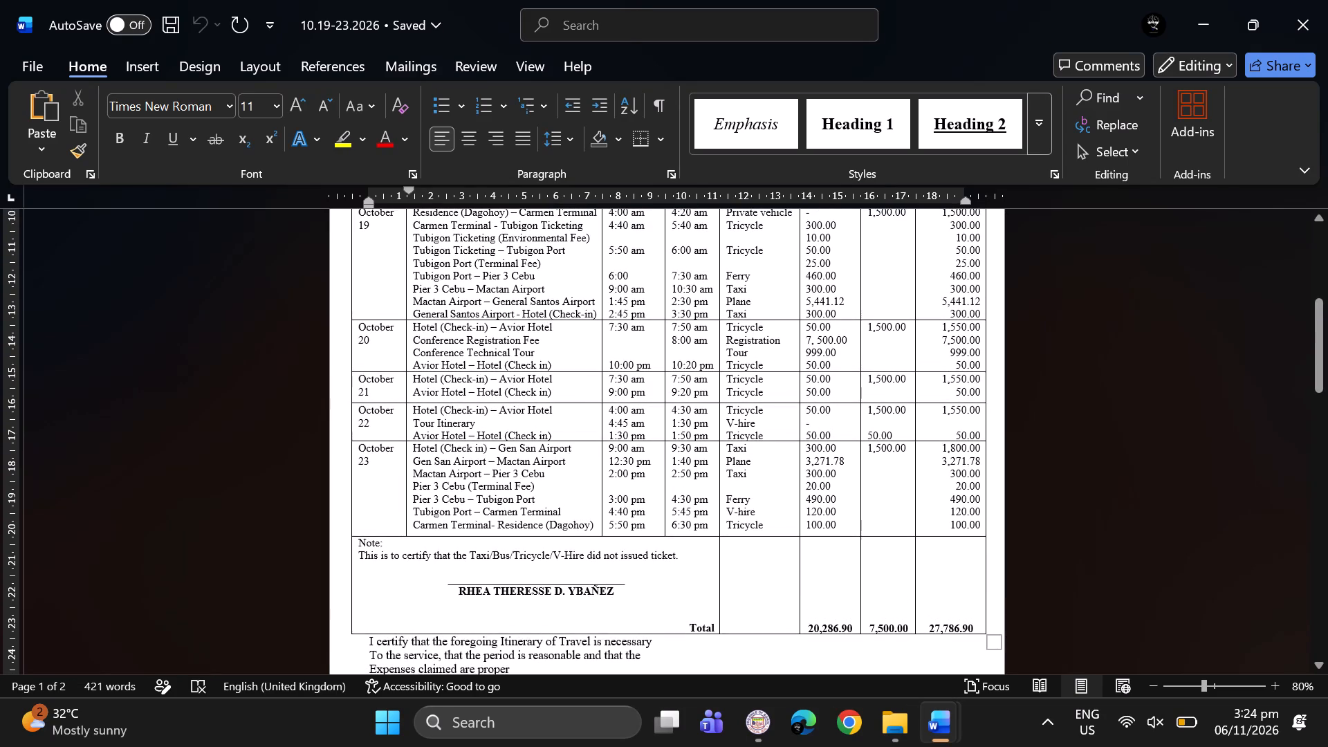
scroll(885, 504, "up", 2)
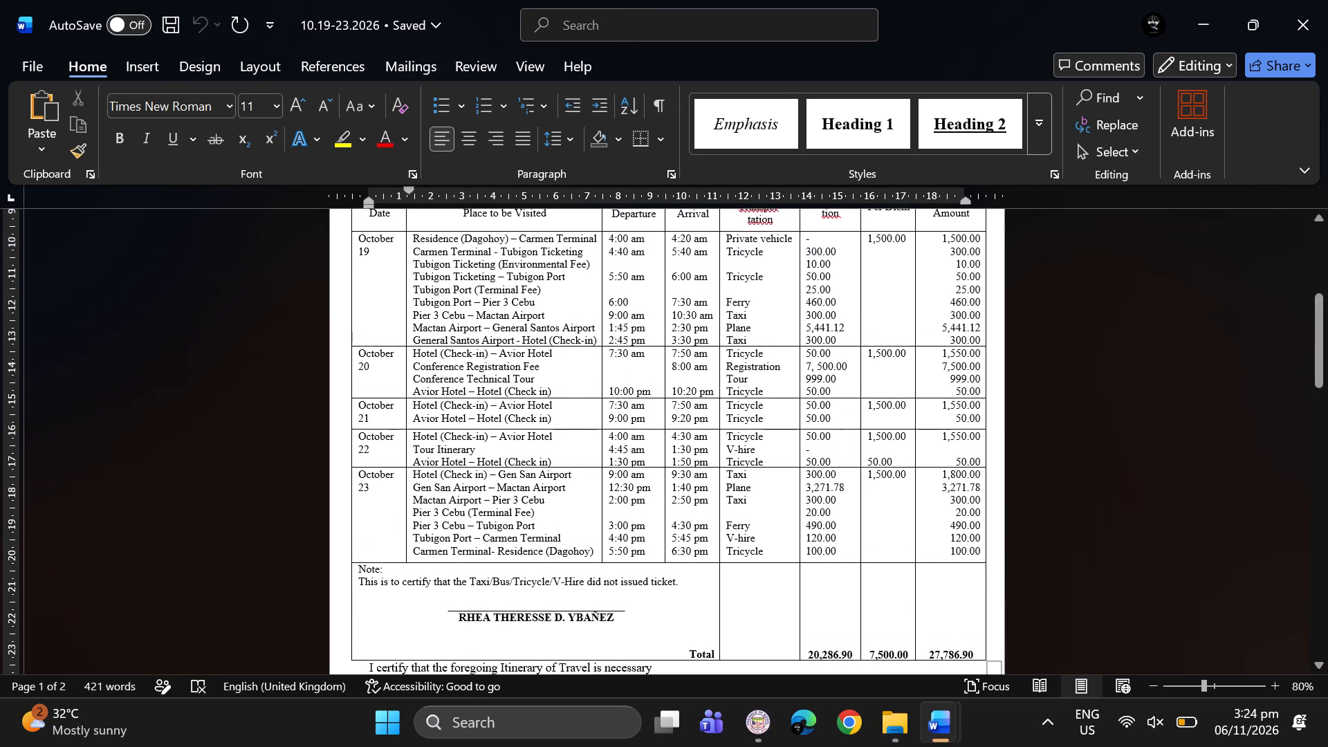
scroll(885, 504, "up", 1)
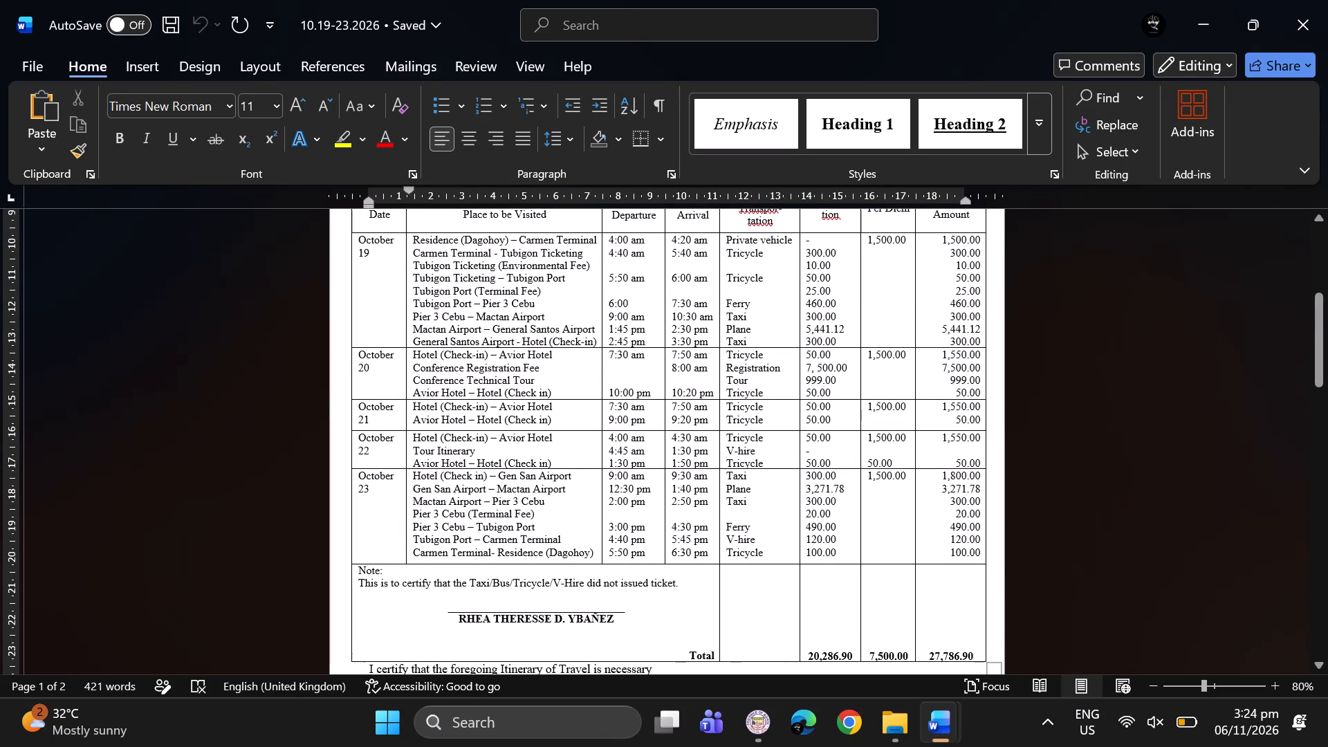
scroll(885, 504, "up", 1)
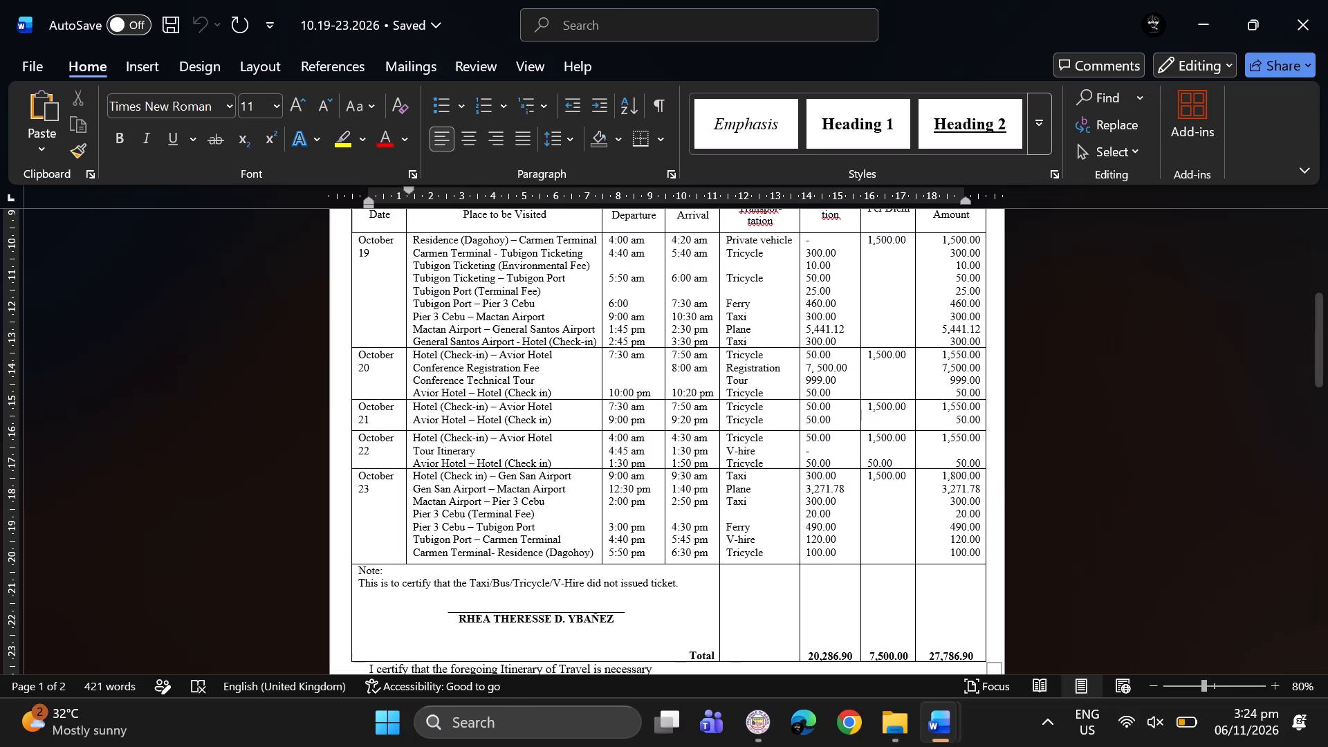
Review the earlier part of the 10.19-23.2026 travel itinerary.
scroll(885, 504, "up", 2)
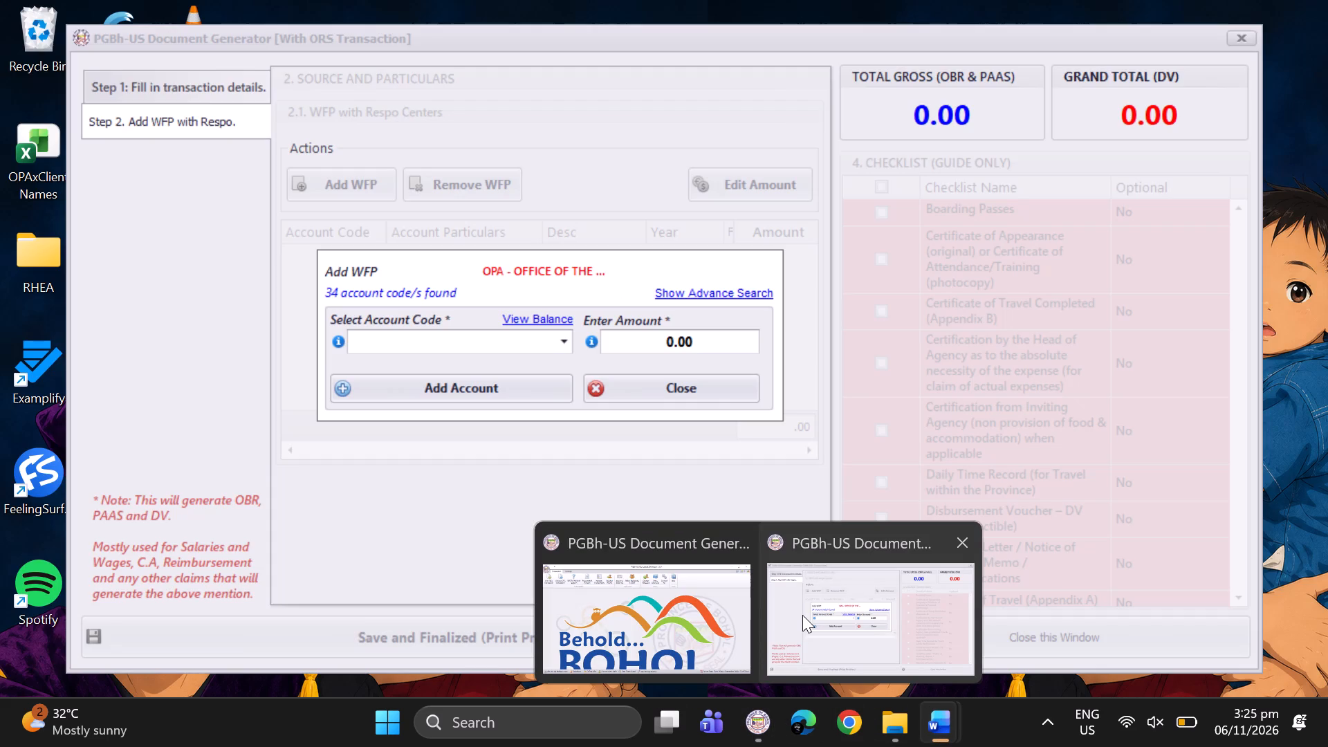
Switch to the PGBh-US Document Generator and select account code 50201010, Traveling Expenses - Local, for the WFP entry.
left_click(802, 615)
left_click(495, 337)
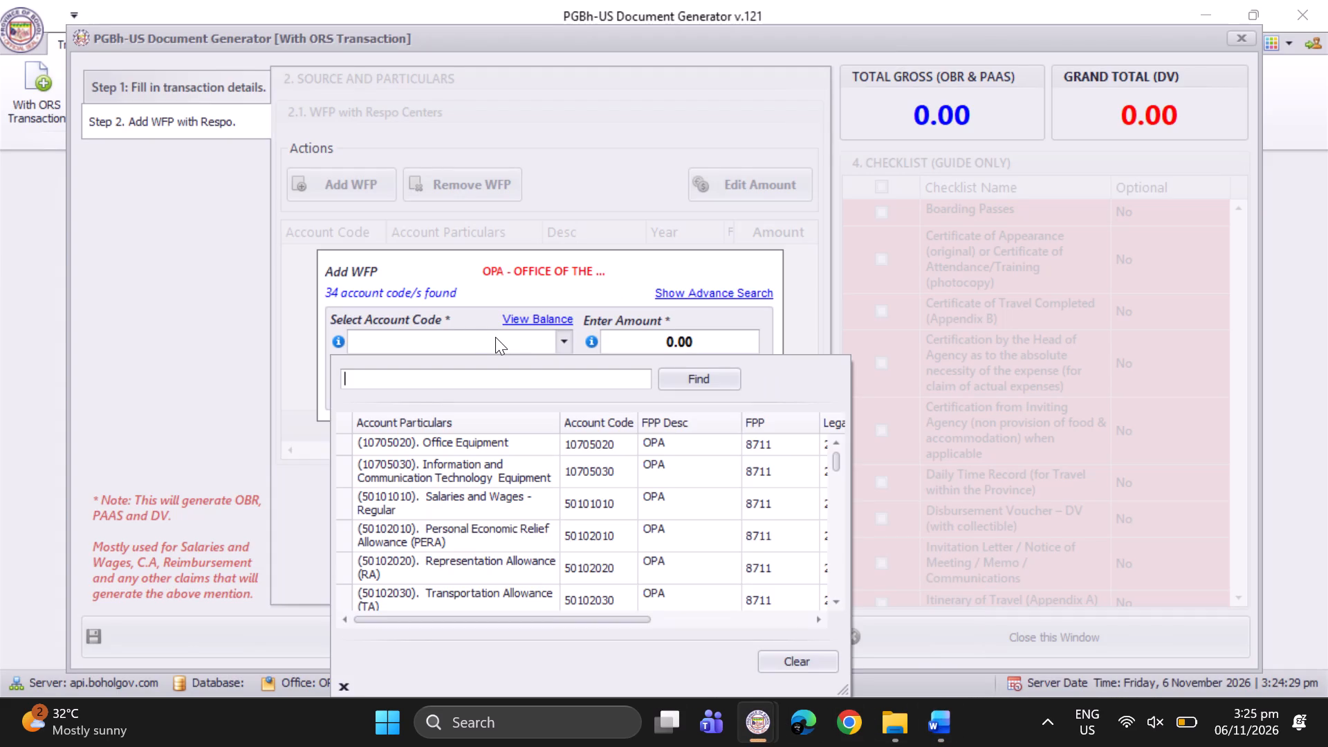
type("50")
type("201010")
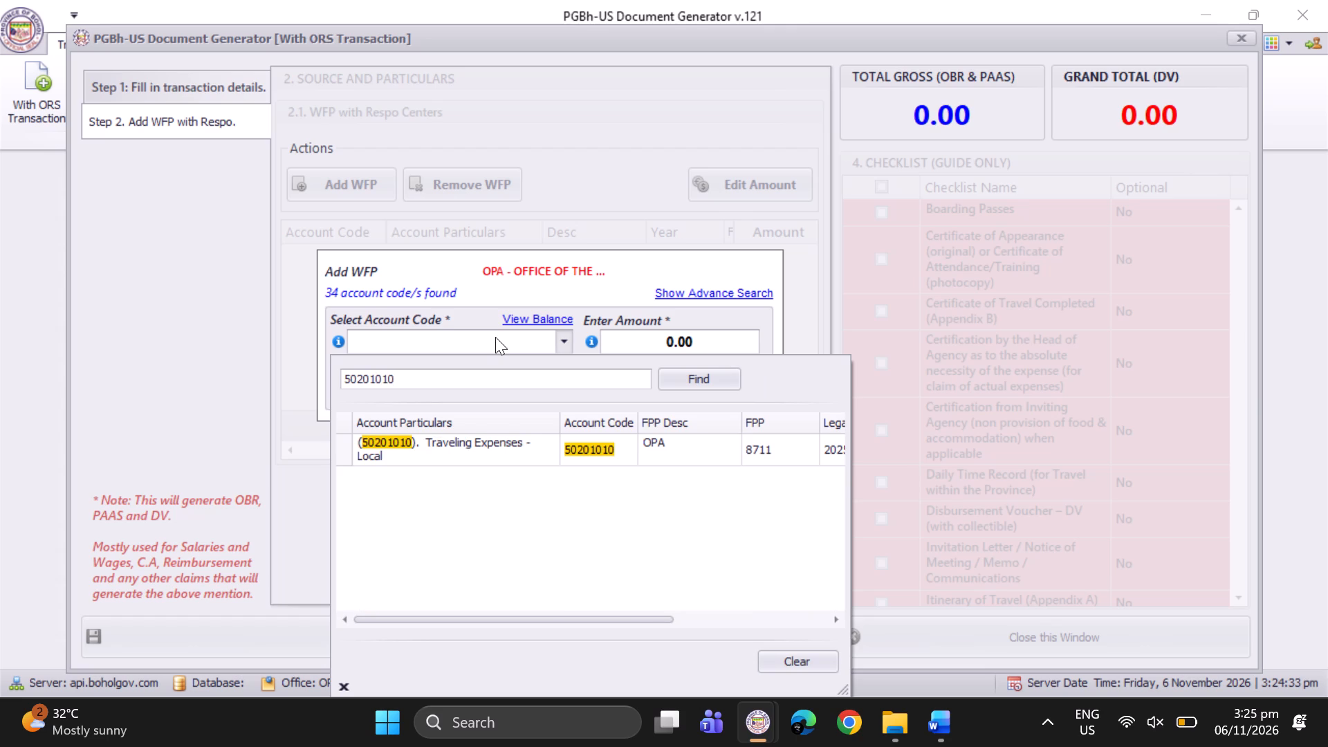
left_click(461, 442)
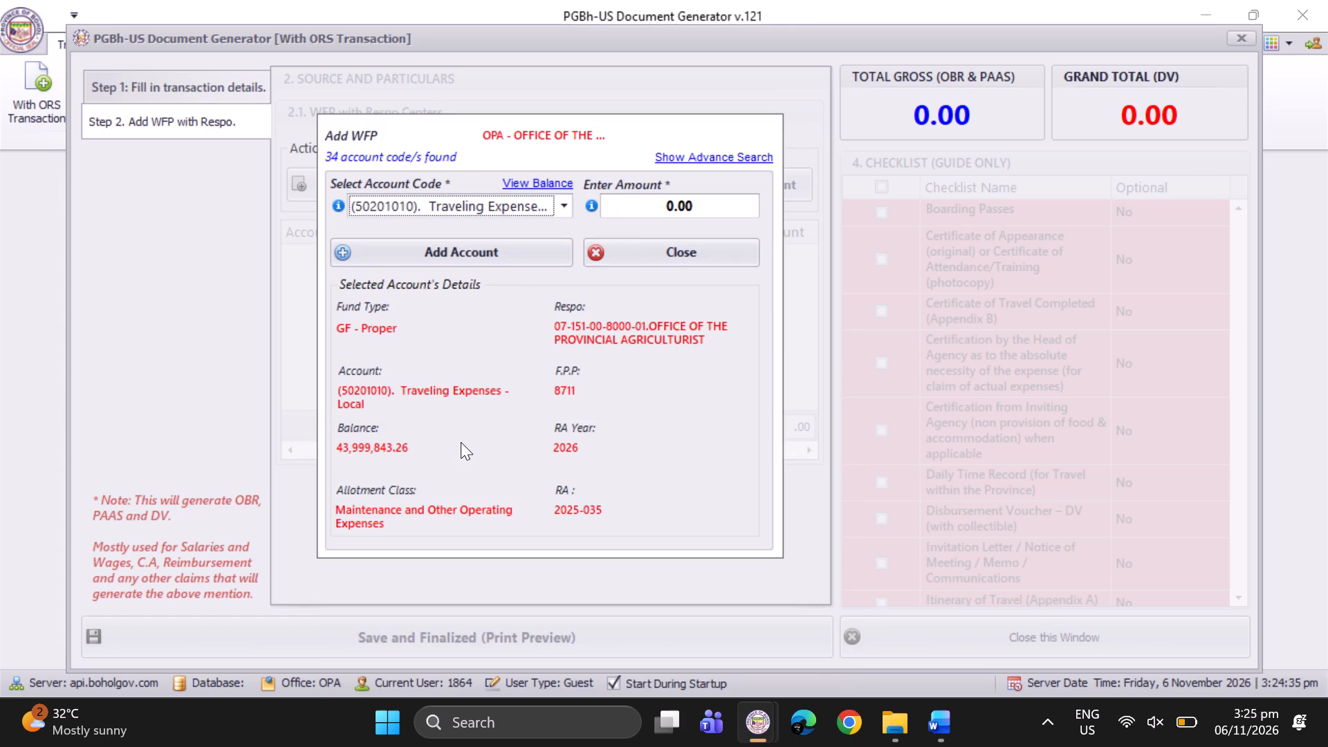
left_click(688, 208)
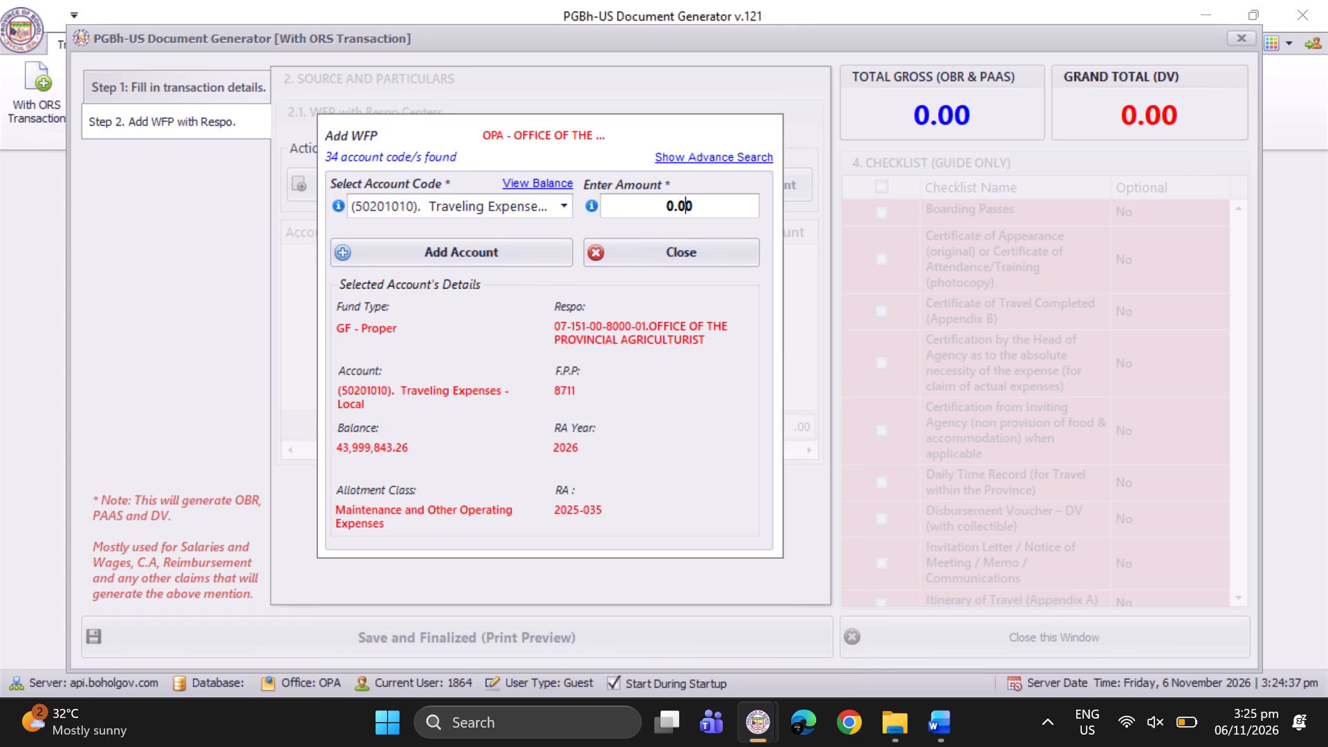
Close the 10.12-16.2026 travel itinerary document in Word.
left_click(928, 730)
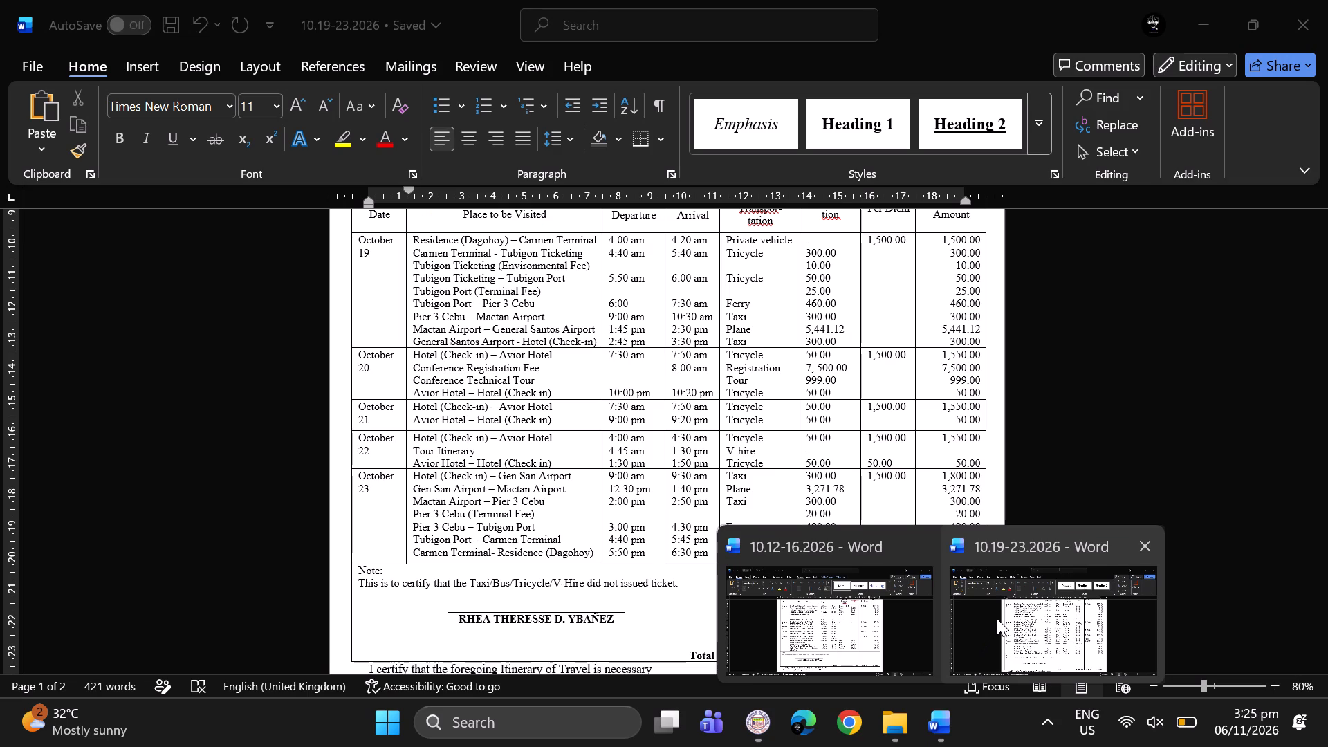
left_click(920, 553)
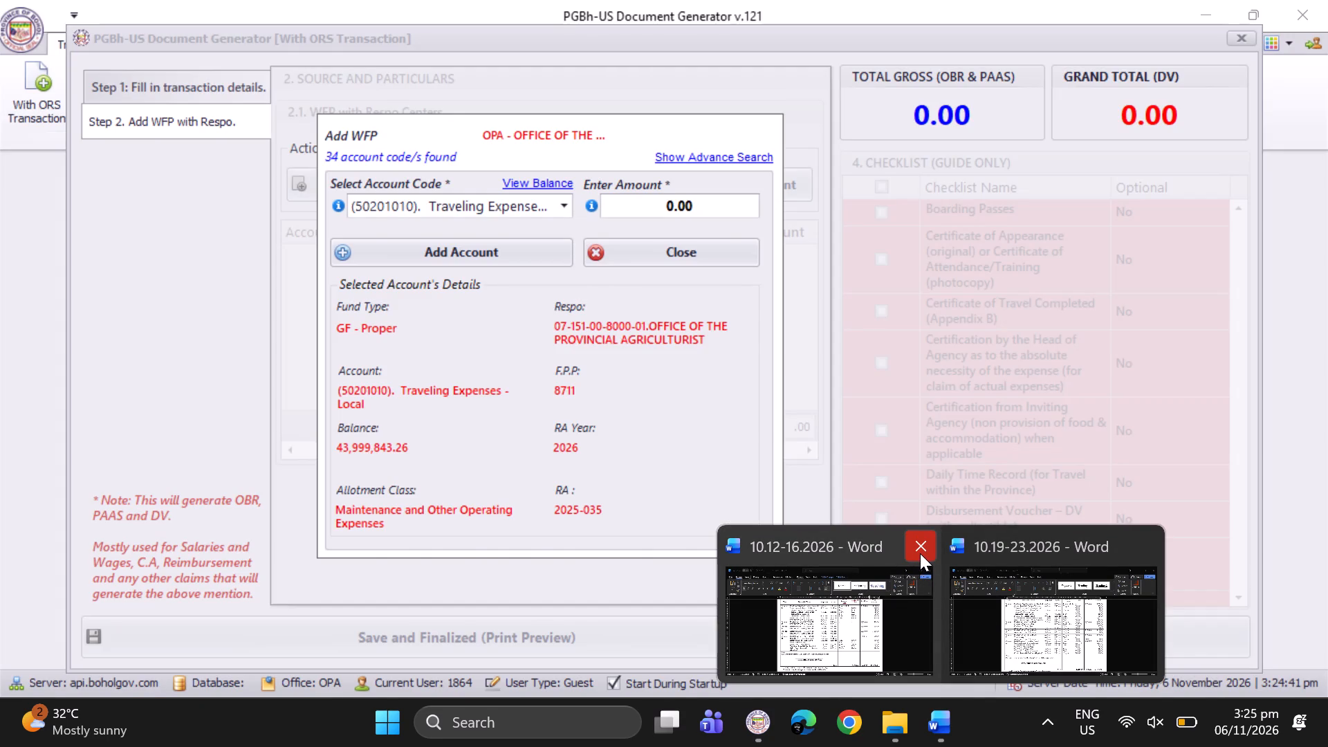
left_click(880, 607)
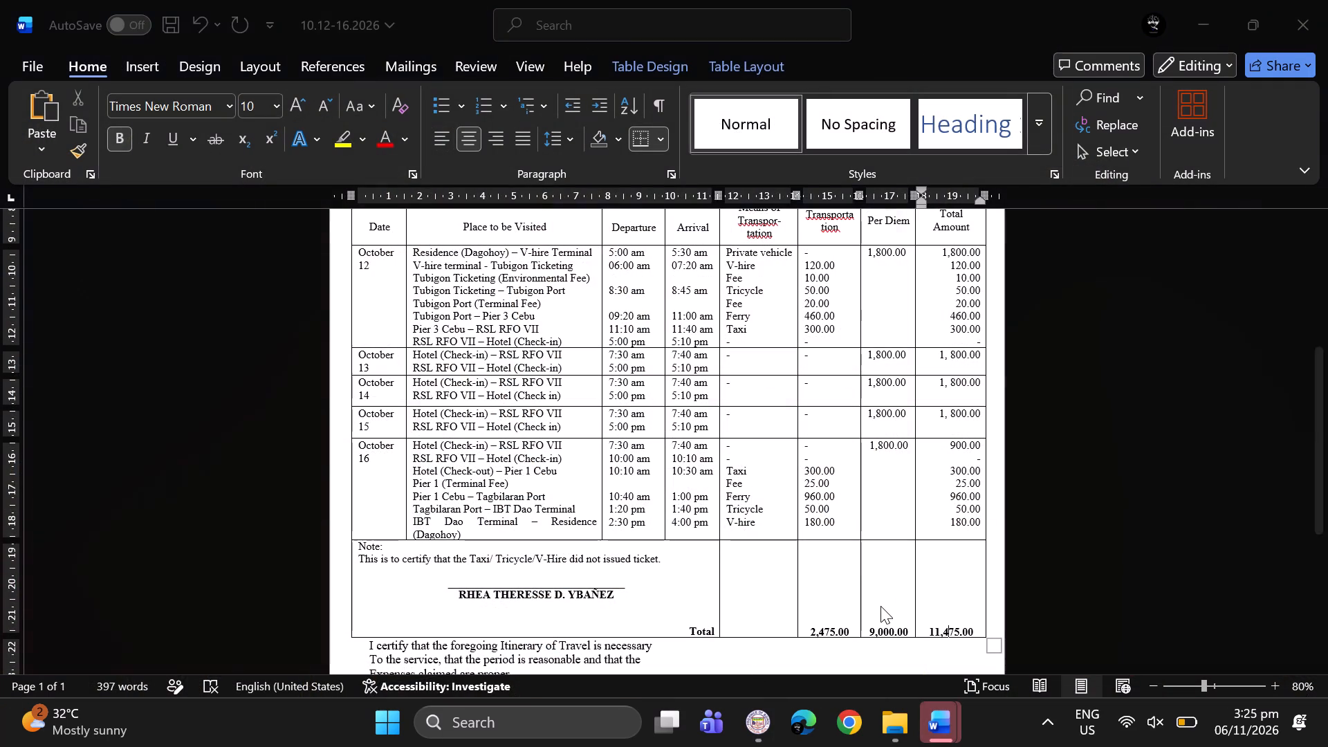
key("Return")
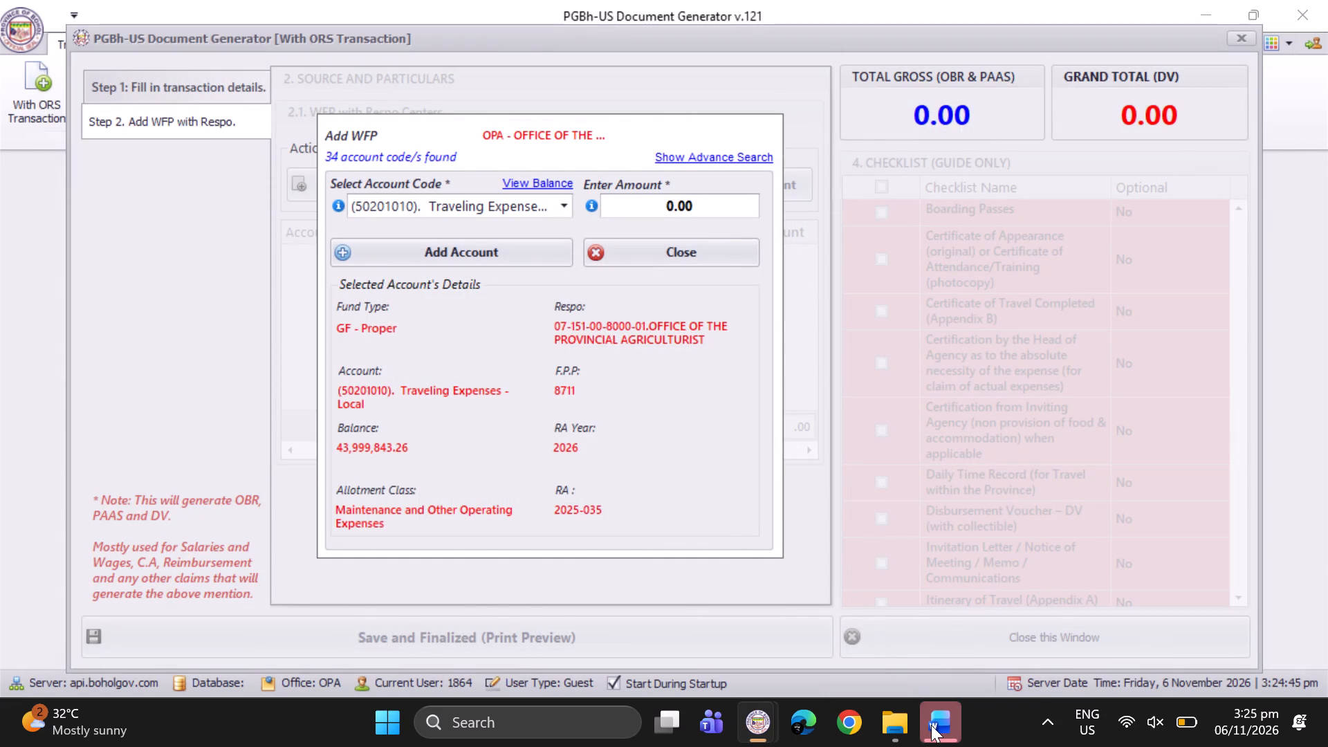
Switch to the 10.19-23.2026 travel itinerary in Word and check its expense entries and total amount for the WFP entry.
left_click(931, 725)
left_click(846, 468)
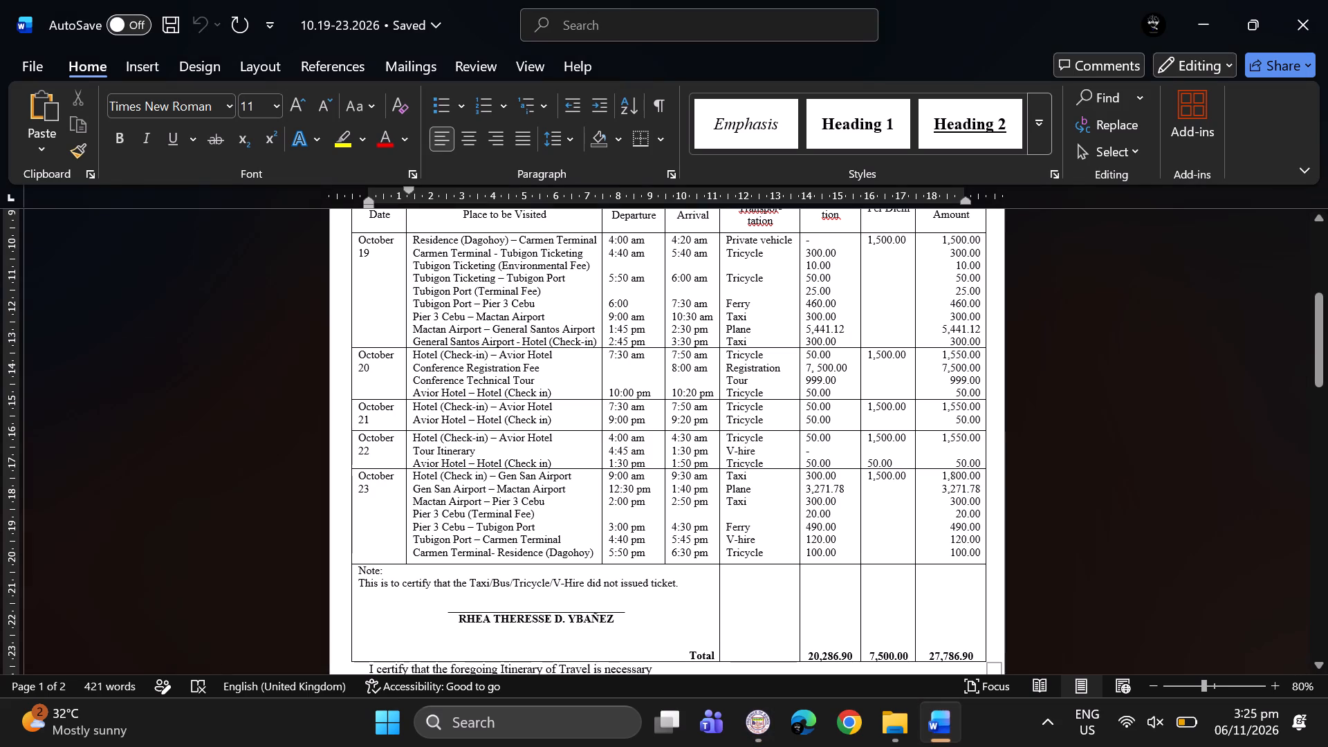
left_click(867, 501)
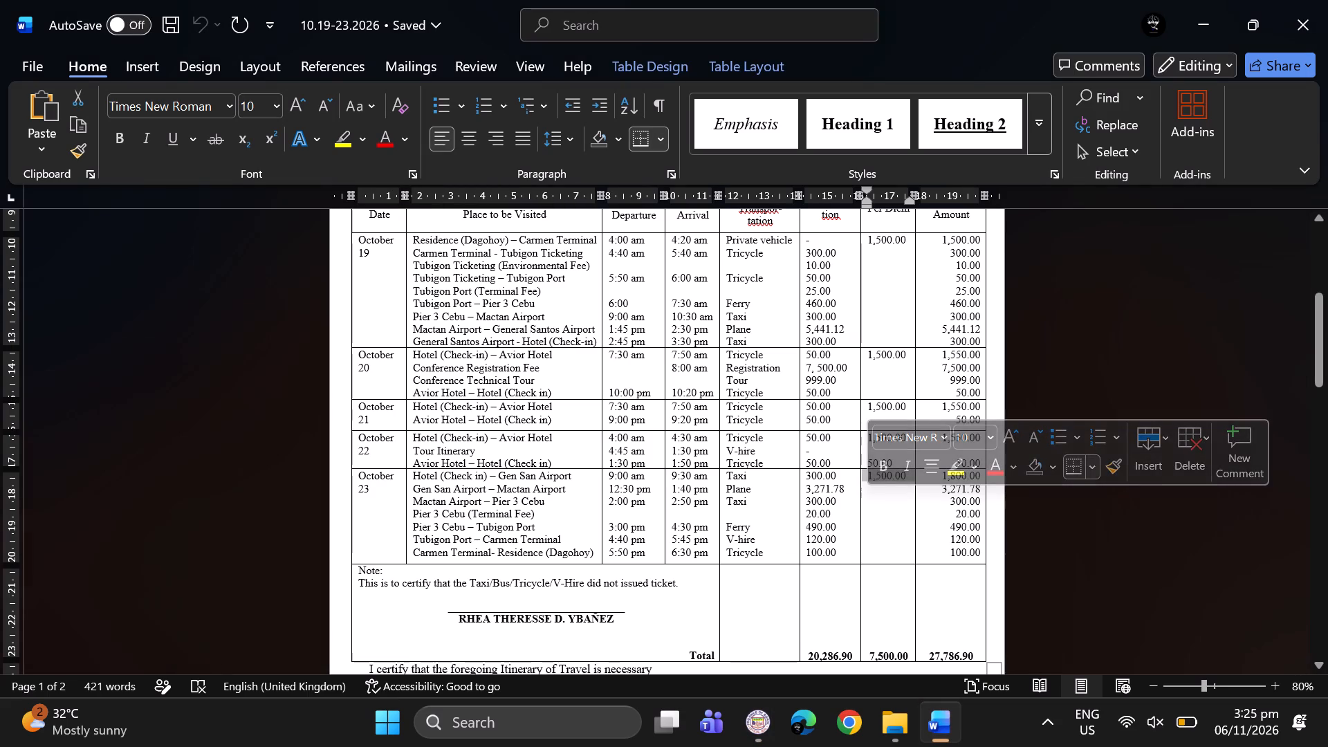
left_click(950, 533)
scroll(950, 533, "down", 1)
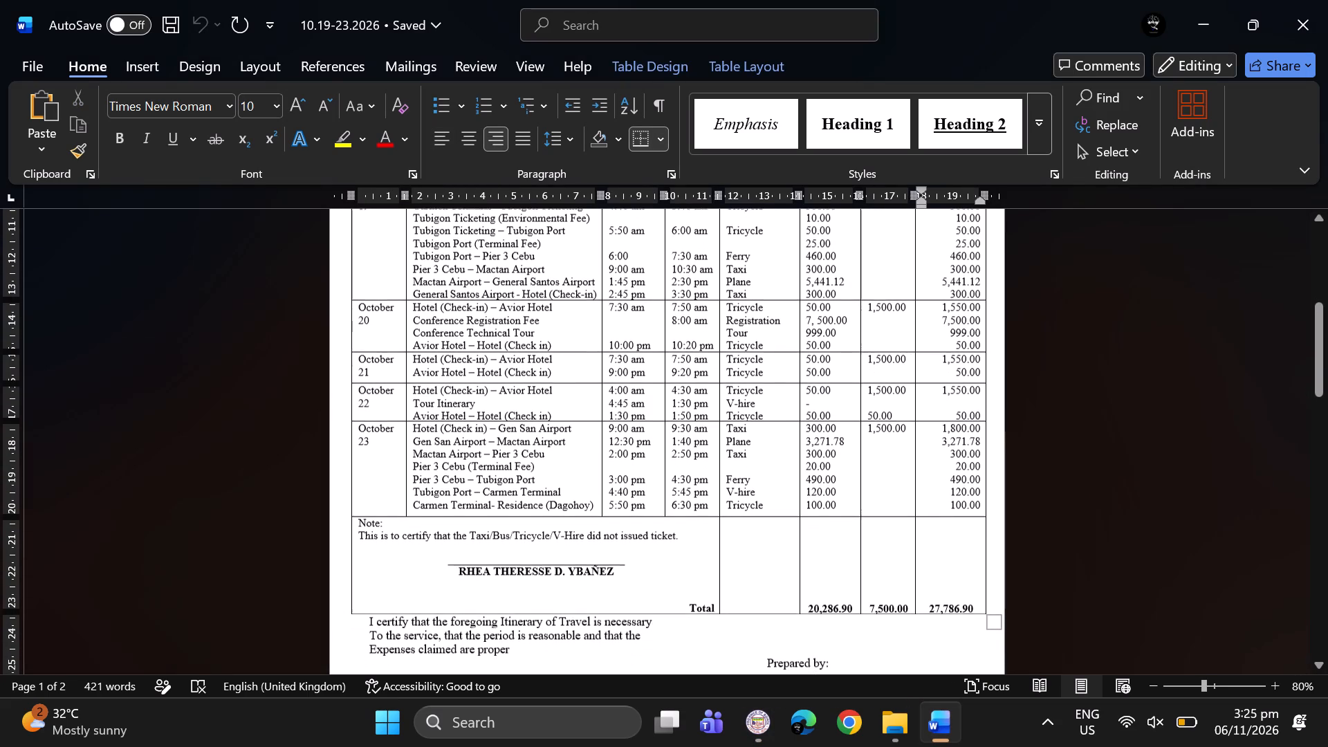
scroll(950, 533, "down", 1)
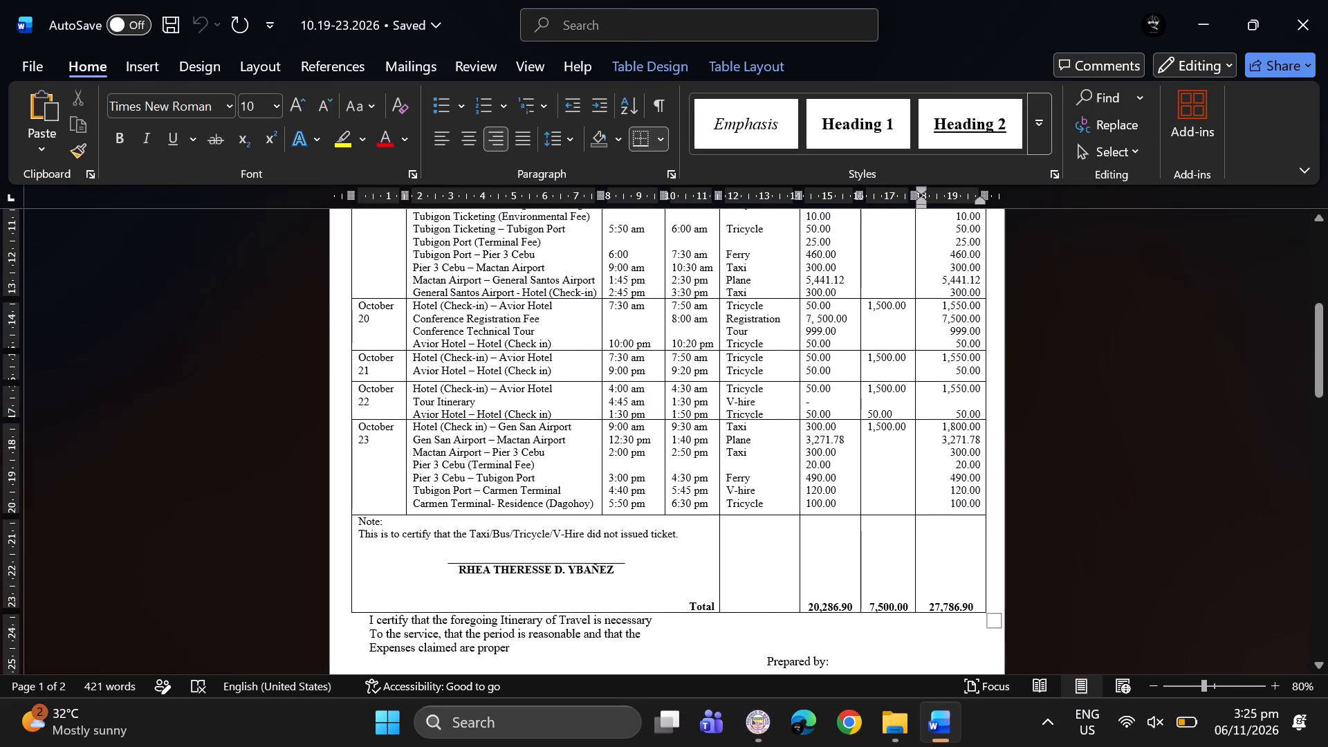
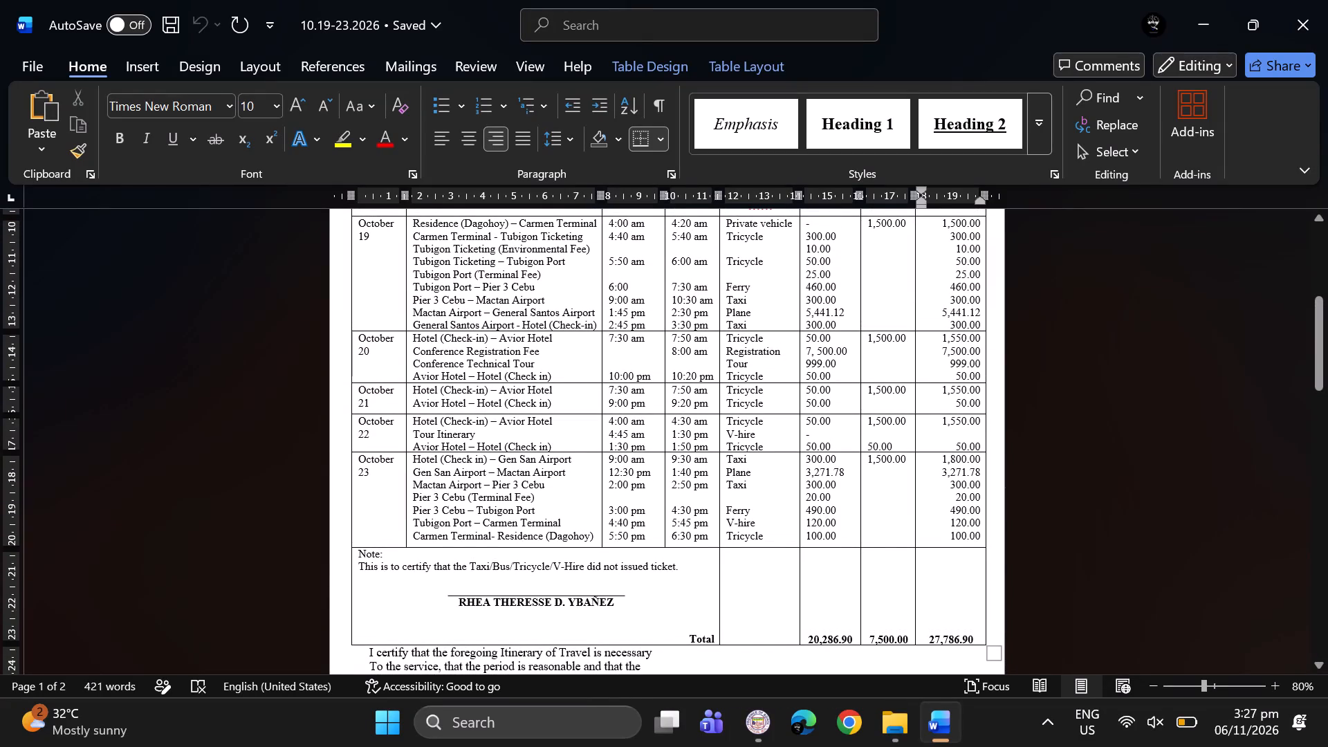
Delete the stray 50.00 from the Per Diem column of the October 22 row in the travel itinerary.
left_click_drag(894, 447, 867, 447)
key("BackSpace")
scroll(886, 495, "up", 1)
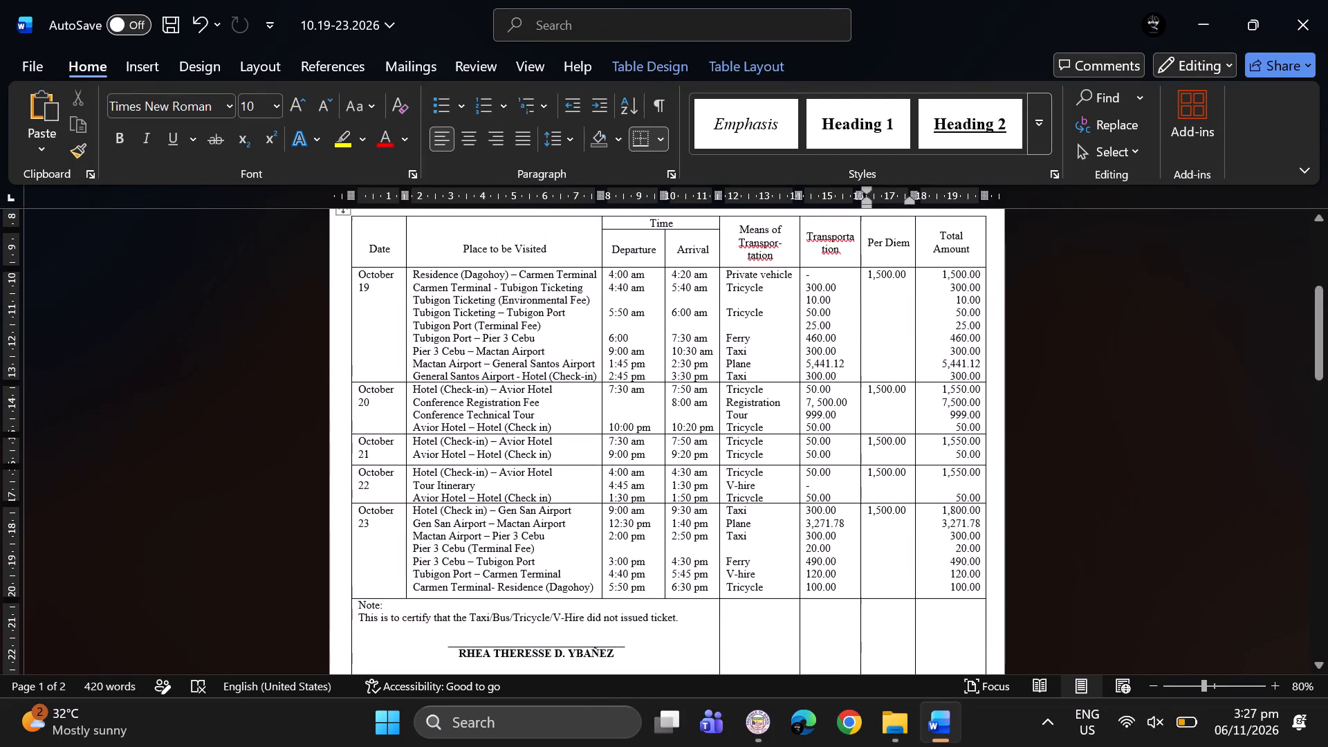
scroll(886, 495, "up", 1)
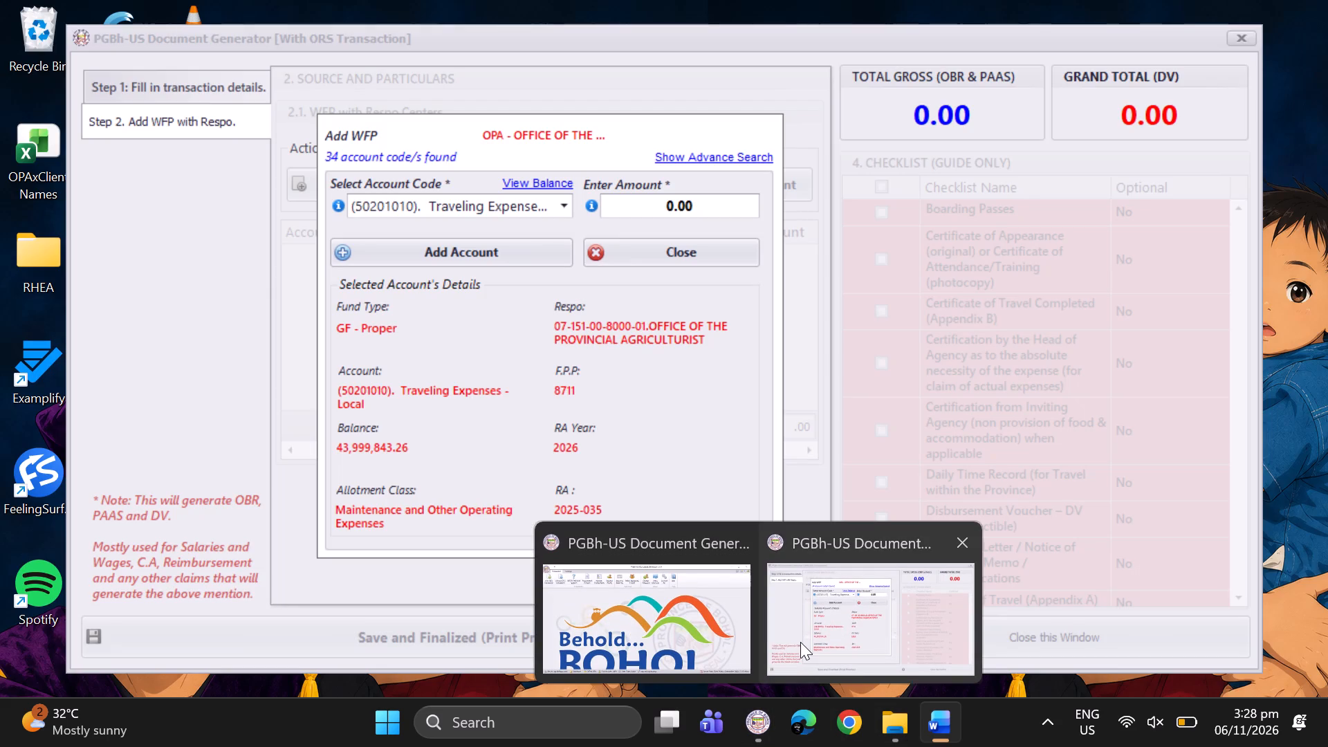
Switch to the PGBh-US Document Generator and add the Traveling Expenses - Local account with an amount of 27,786.90.
left_click(800, 642)
key("BackSpace")
key("BackSpace")
key("BackSpace")
key("BackSpace")
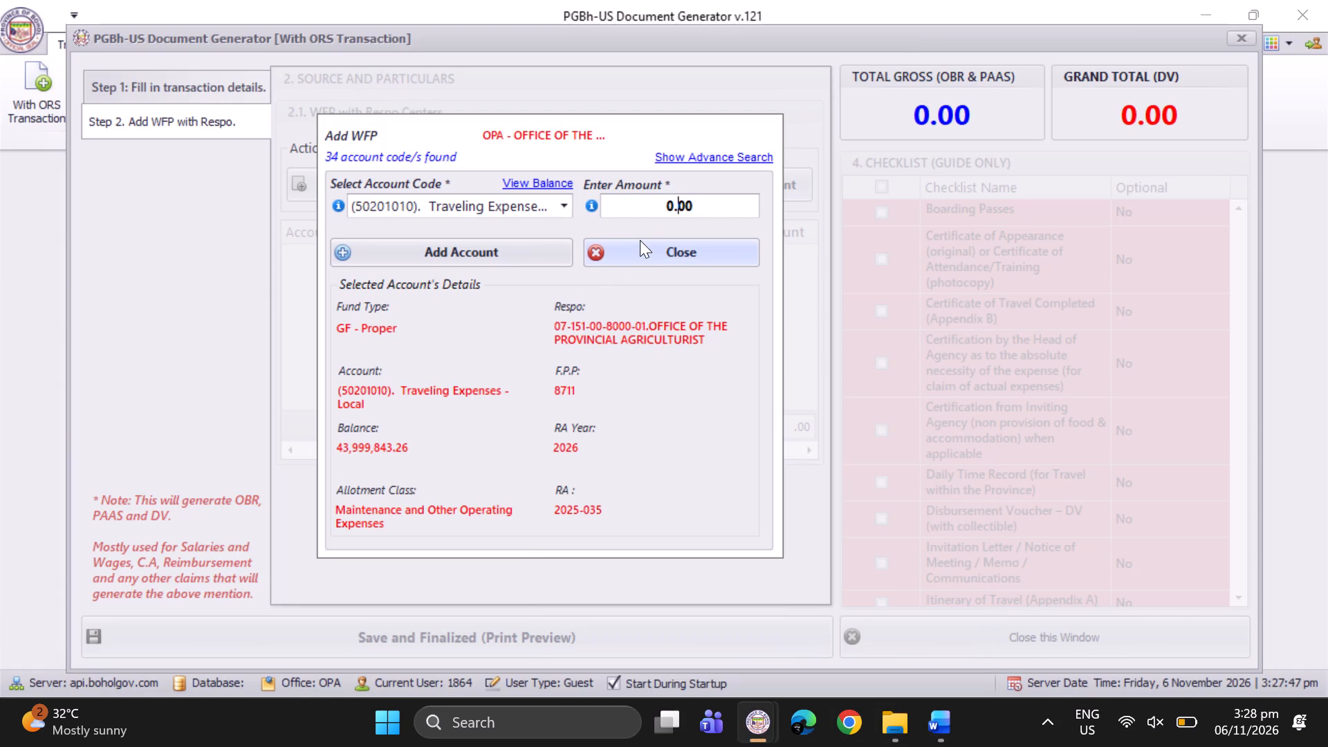
key("BackSpace")
type("27")
type("78")
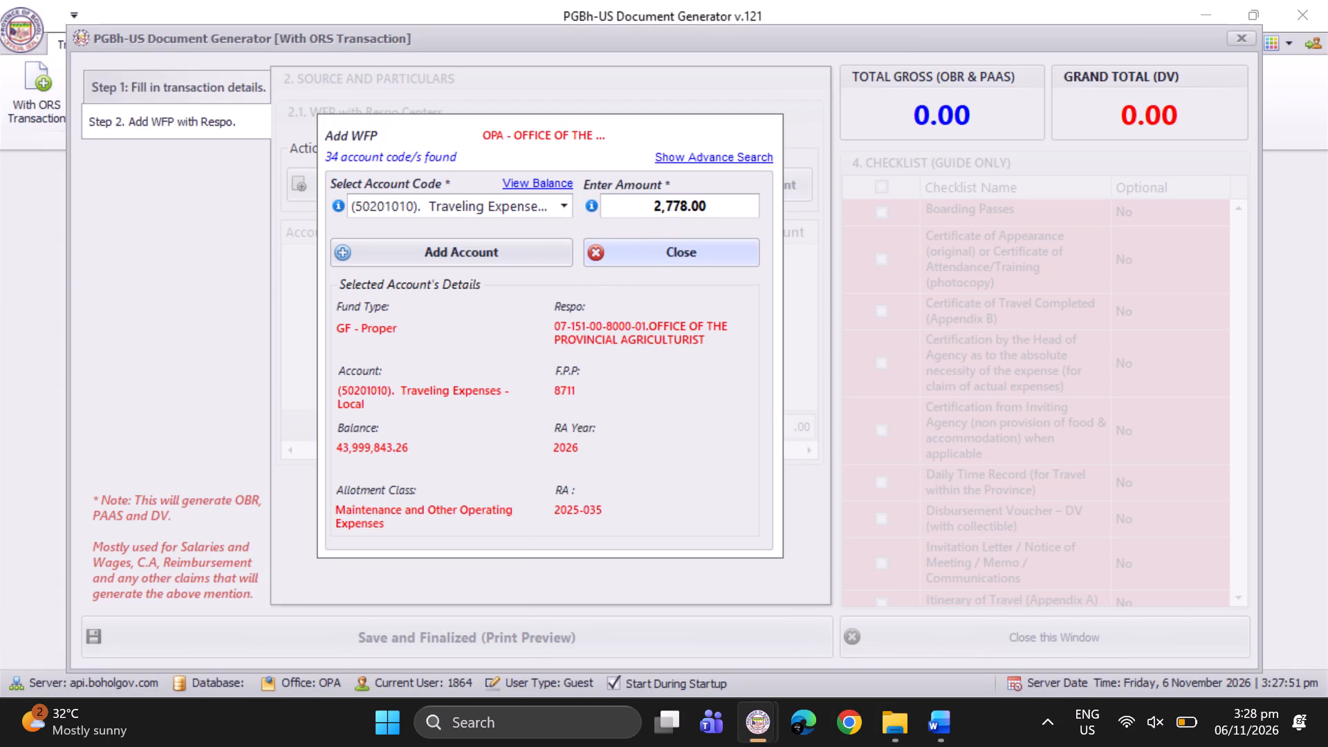
type("6.9")
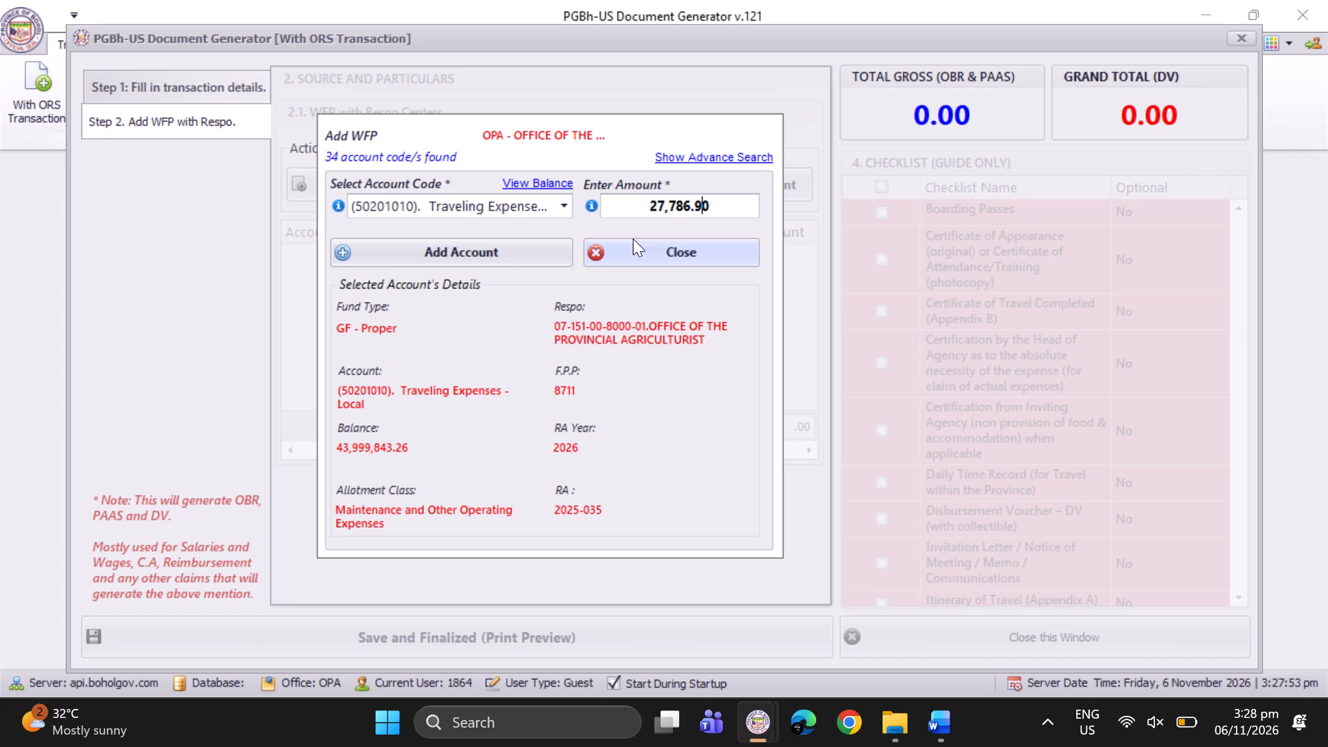
left_click(477, 257)
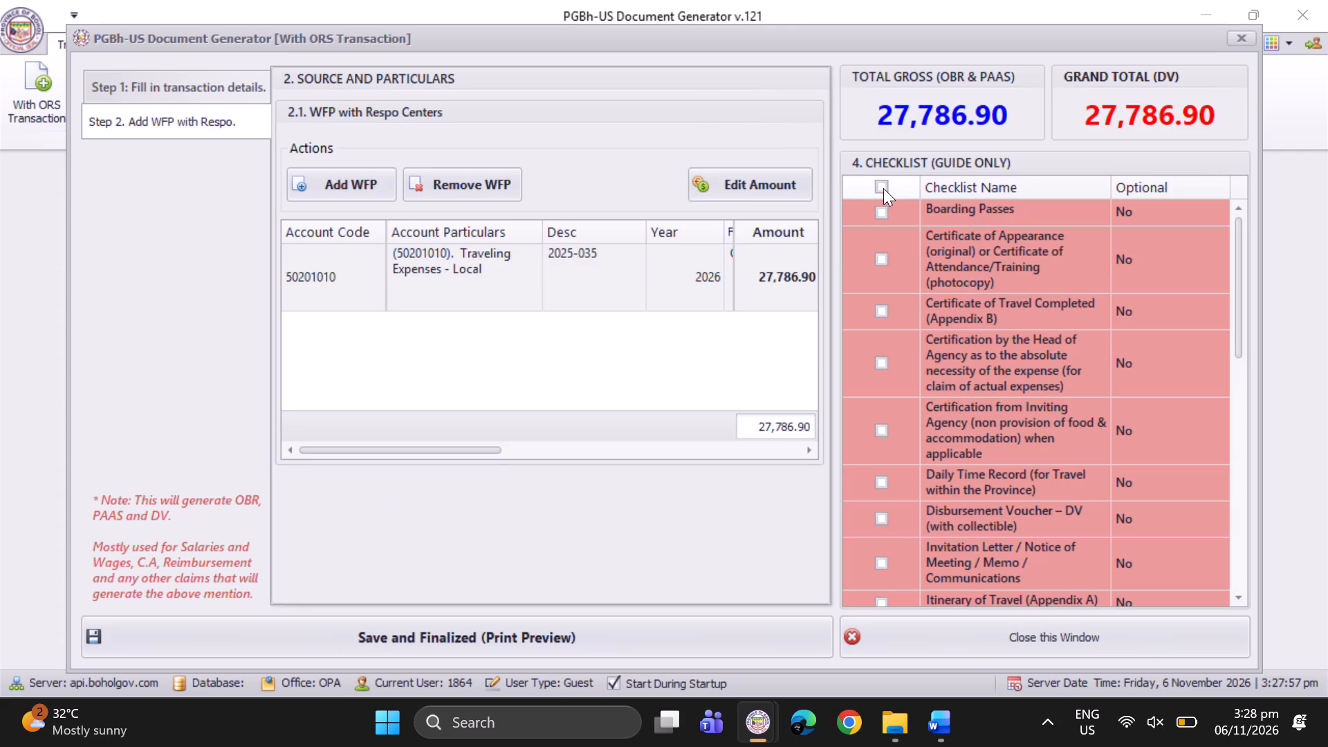
Mark every checklist item and save the October 19-23, 2026 per diem transaction as finalized and reviewed.
left_click(883, 188)
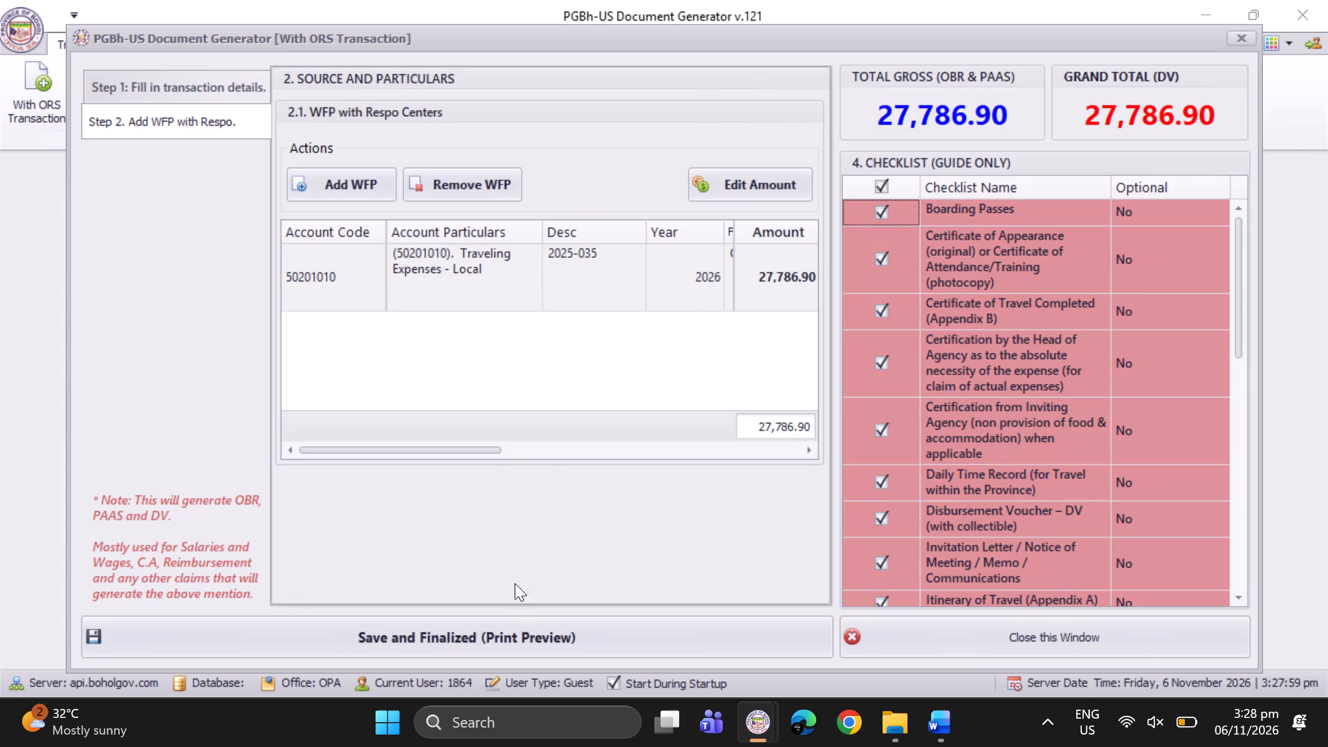
left_click(508, 643)
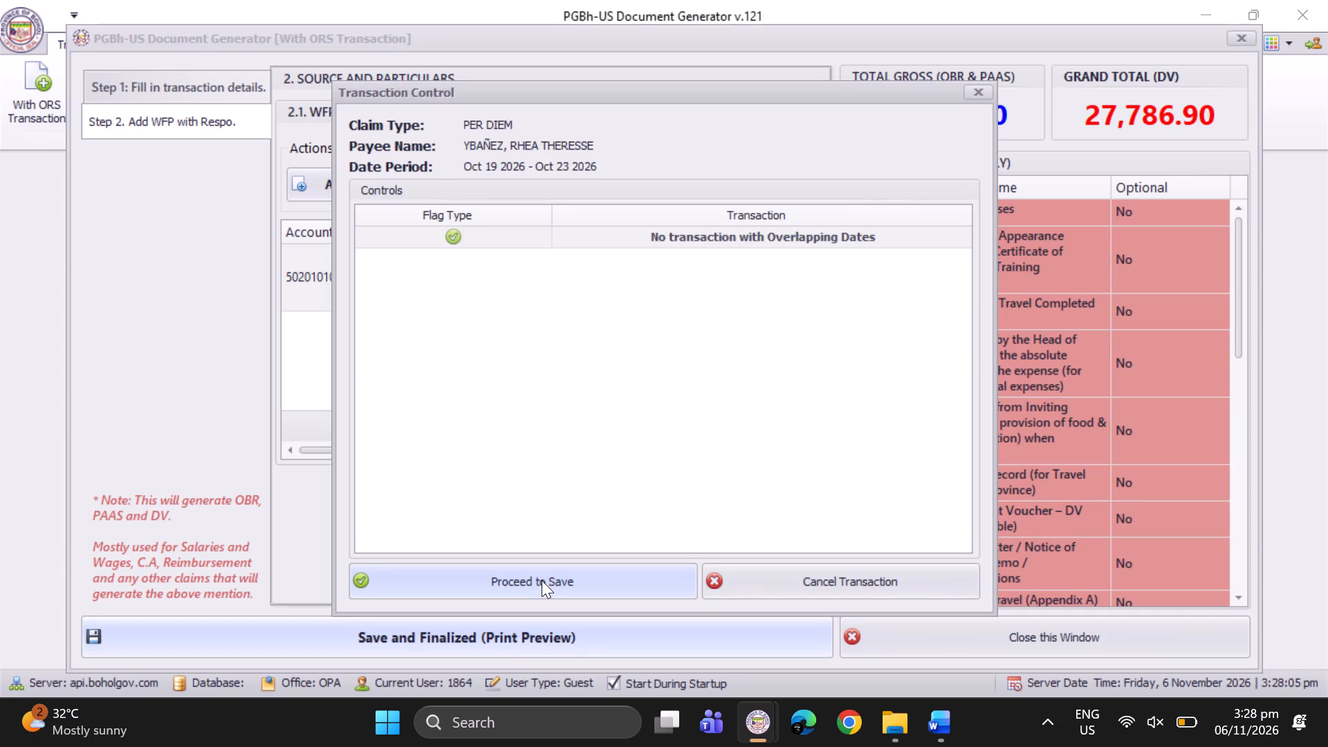
left_click(542, 580)
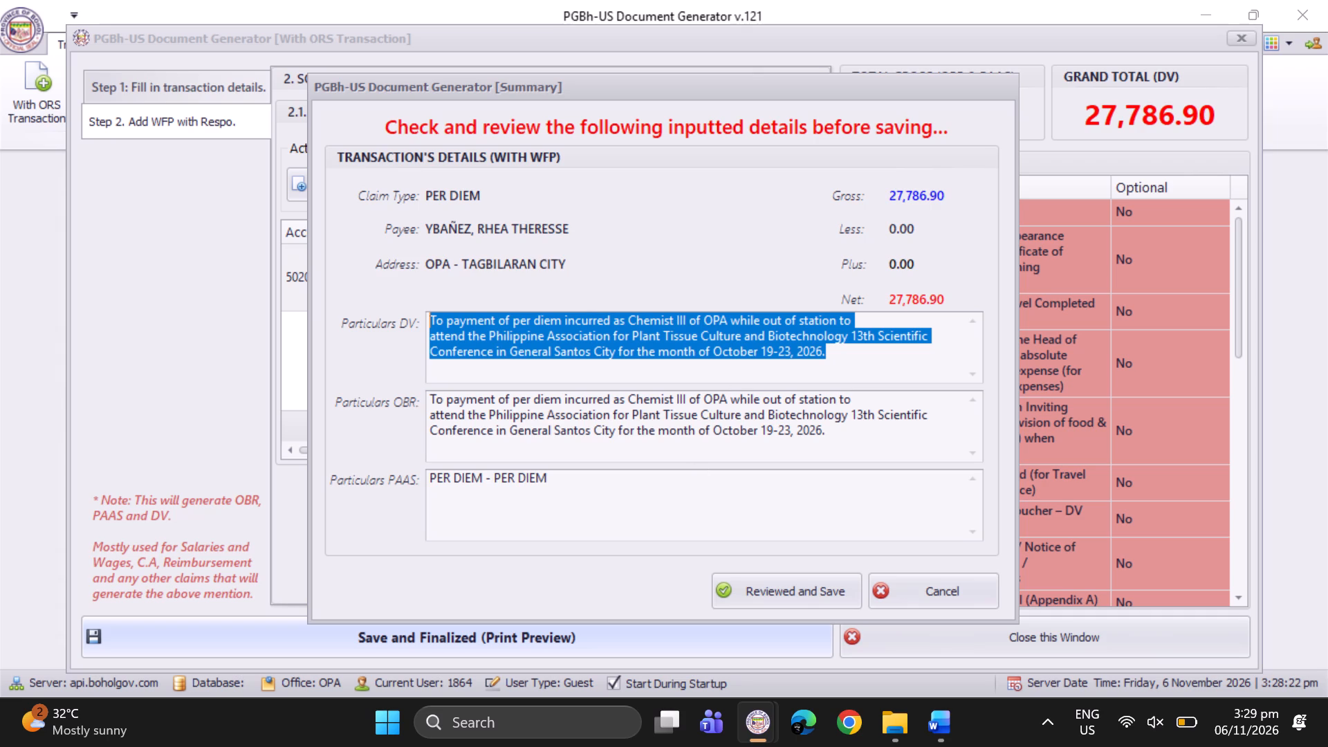
left_click(802, 596)
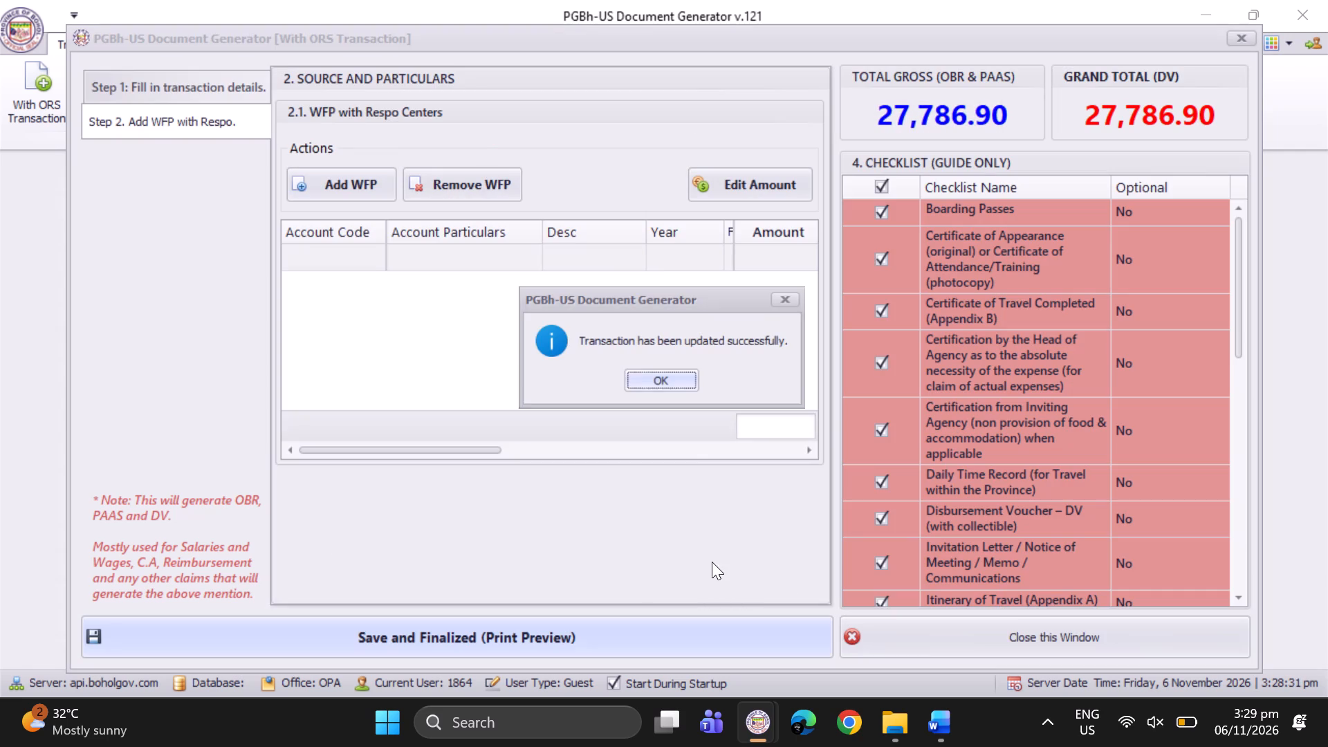
left_click(661, 384)
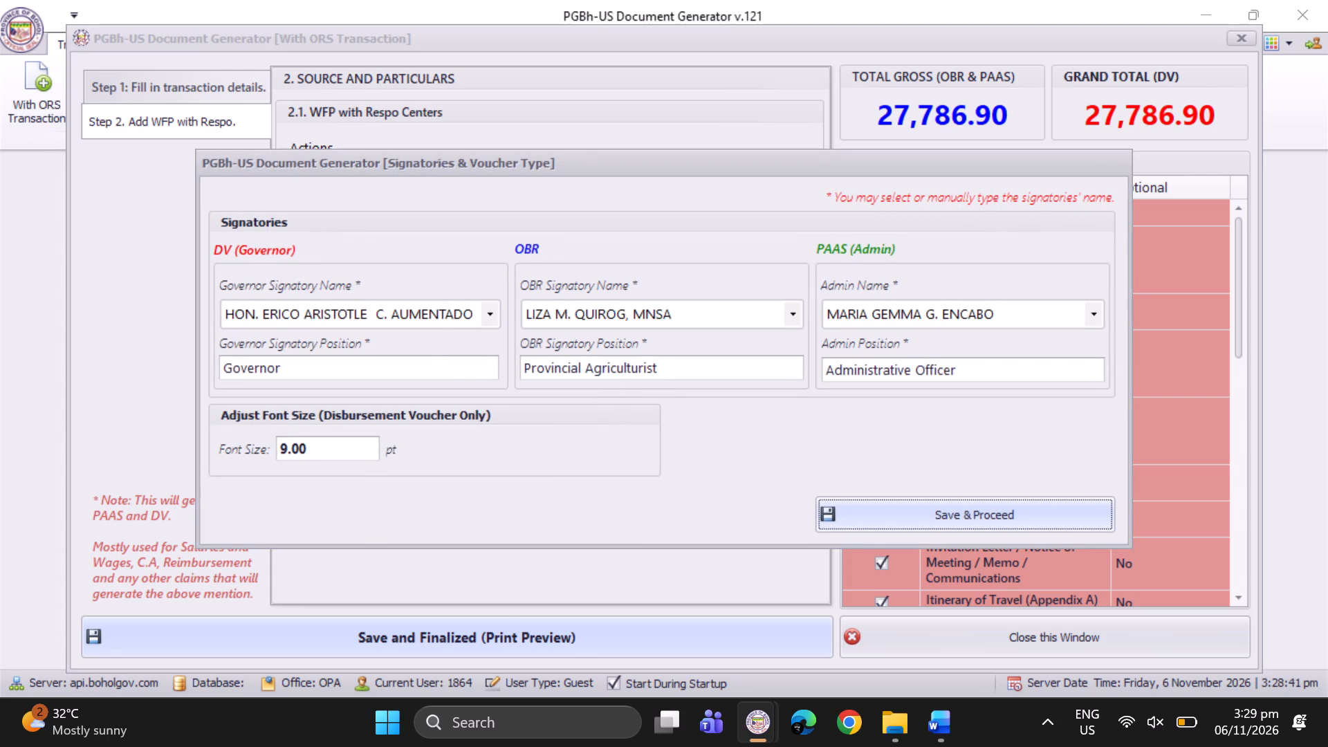
Accept the default signatories and 9.00 pt font size to generate the obligation request preview, and close the preview.
left_click(888, 511)
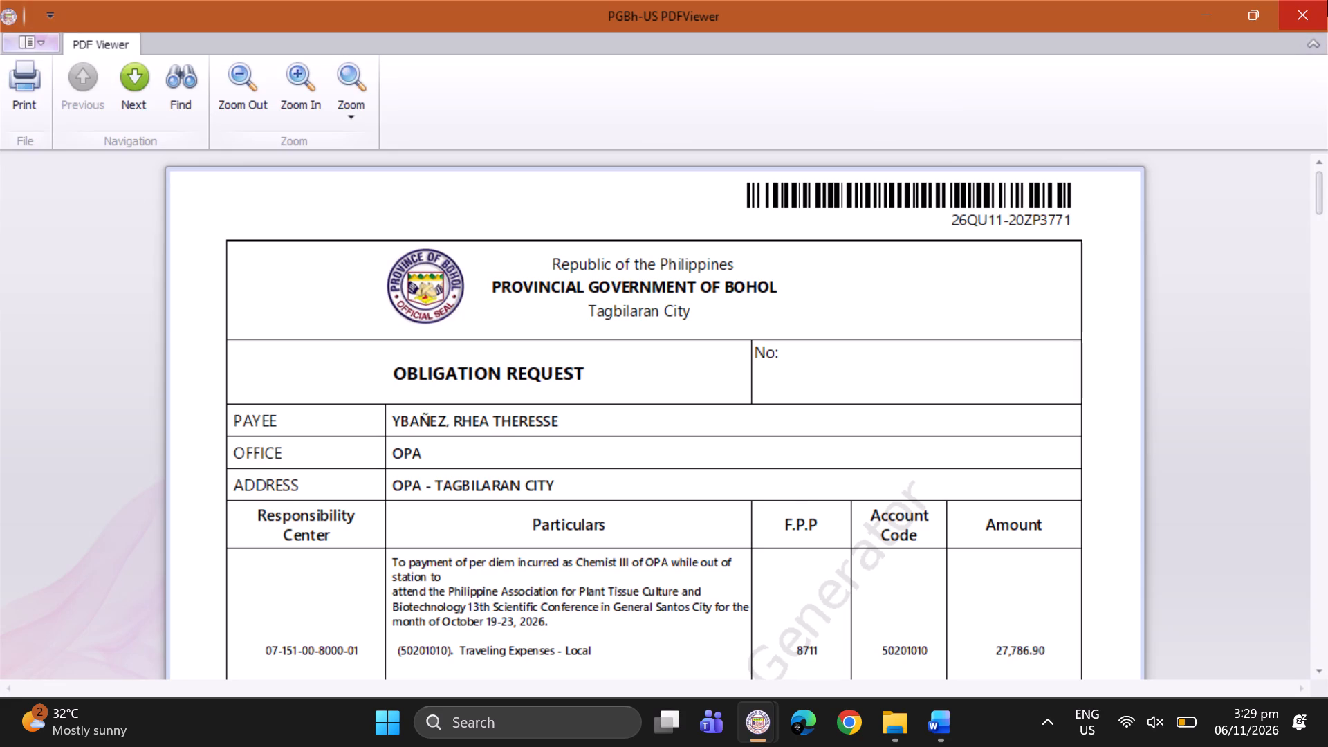
left_click(1327, 0)
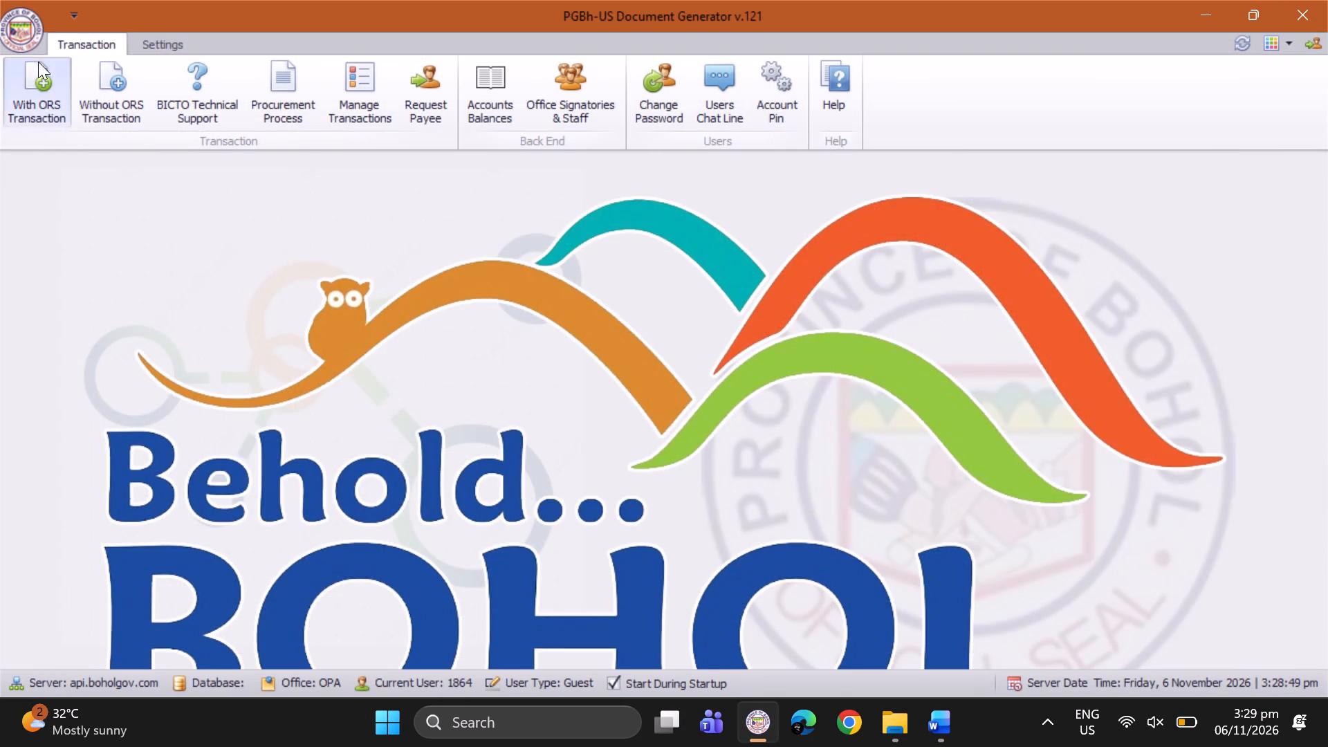
Start a new With ORS transaction and select PER DIEM as the claim type.
left_click(41, 77)
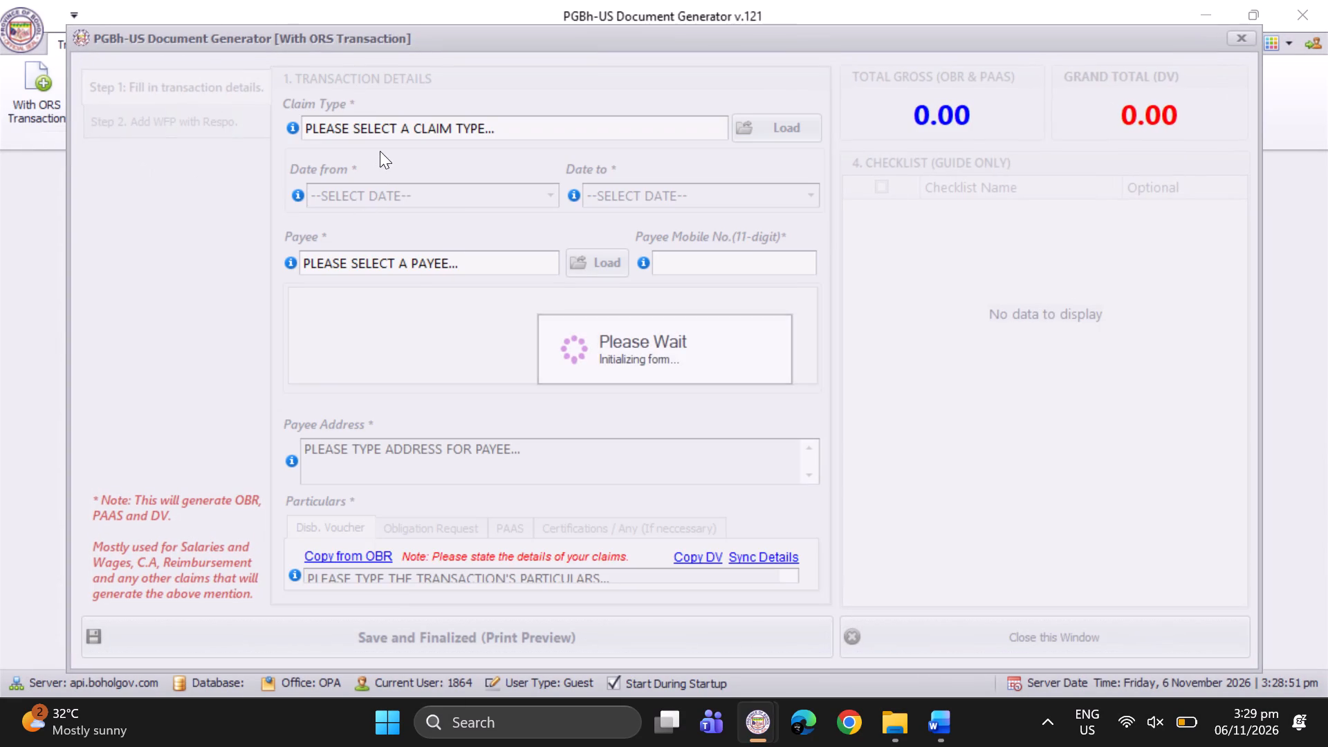
left_click(501, 127)
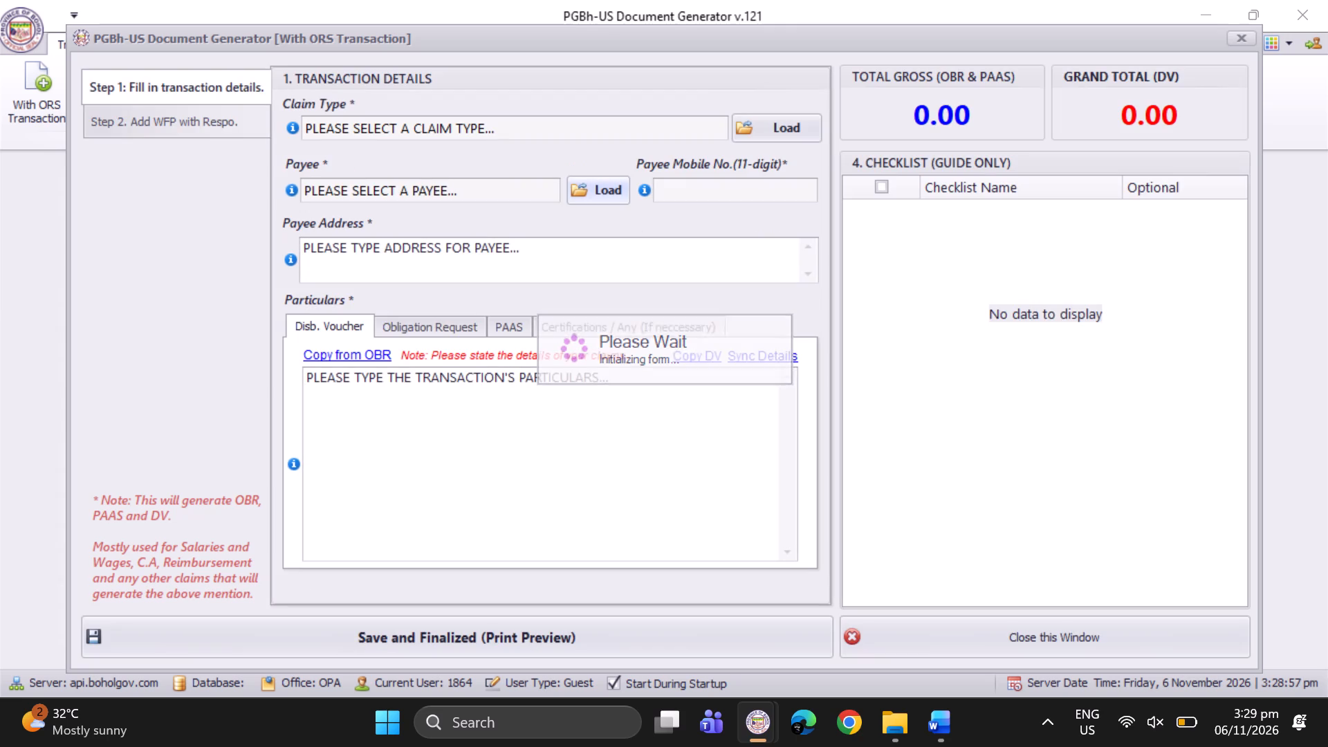
left_click(492, 129)
key("p")
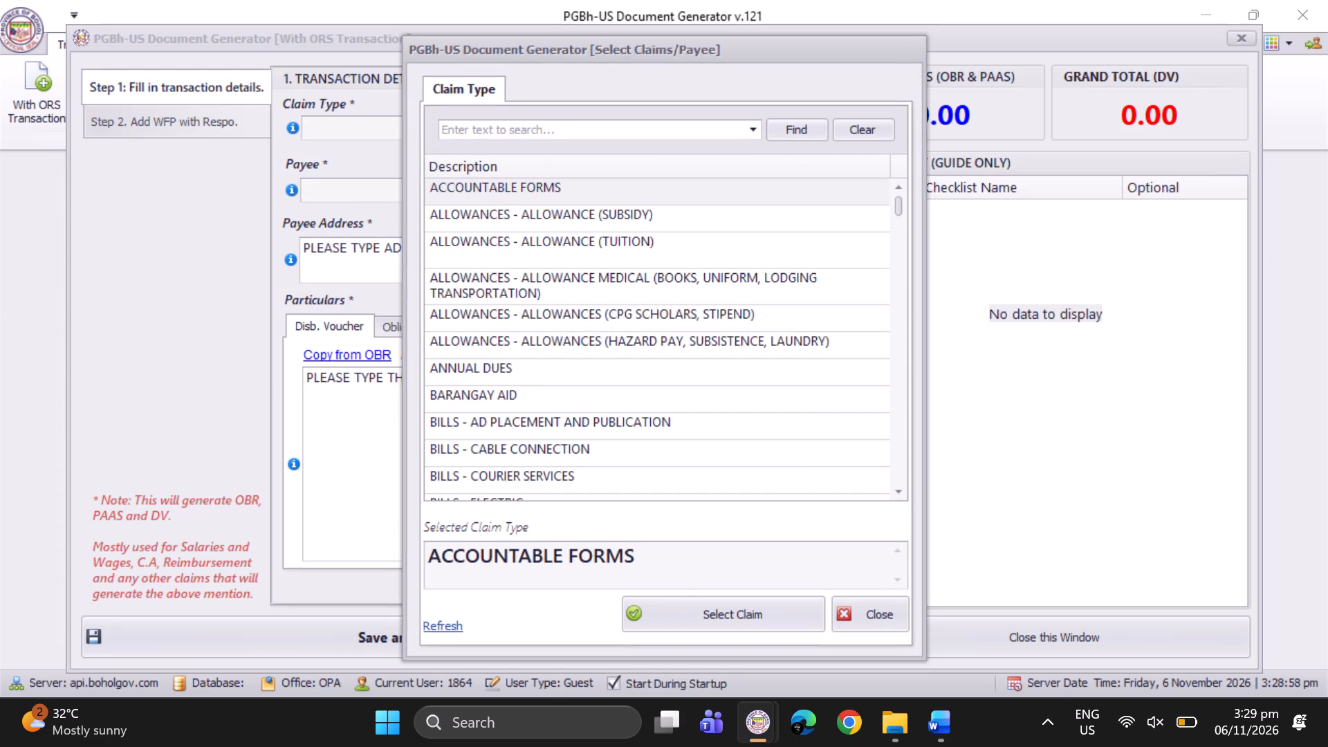
left_click(492, 129)
type("per")
key("space")
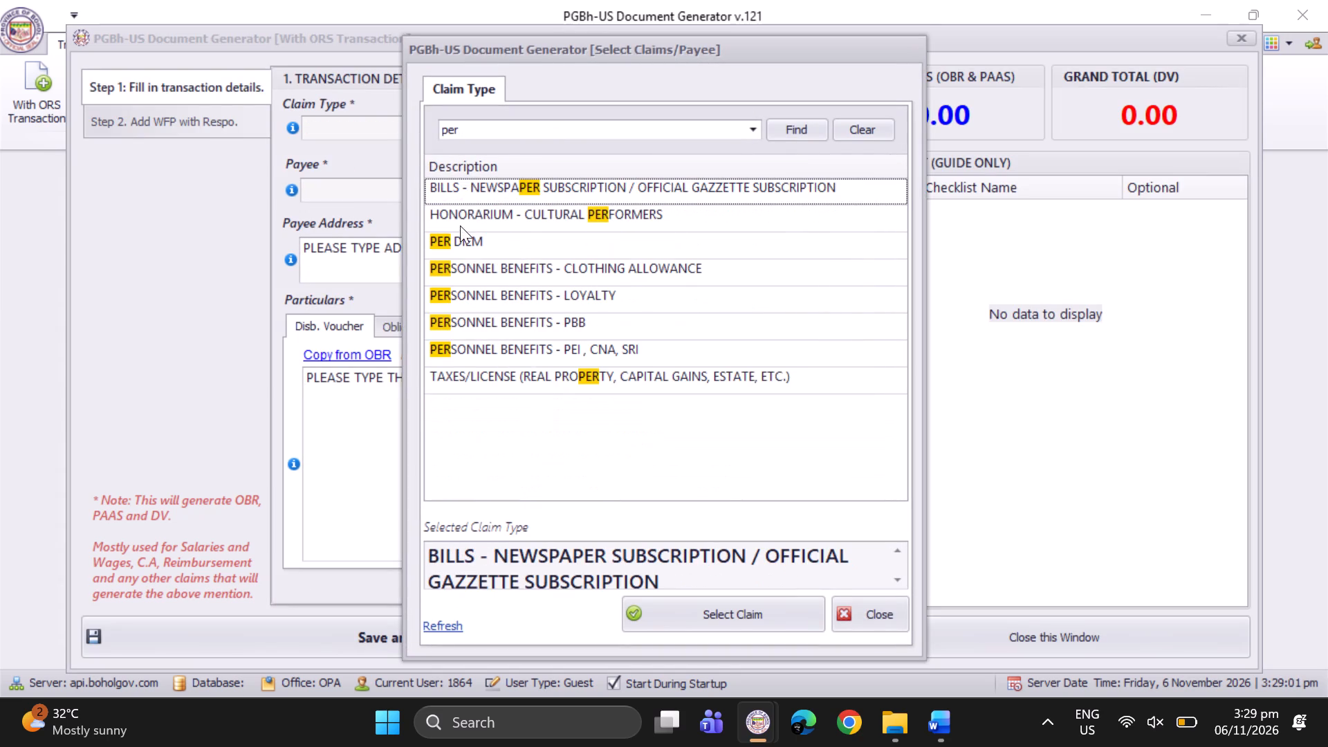
left_click(459, 249)
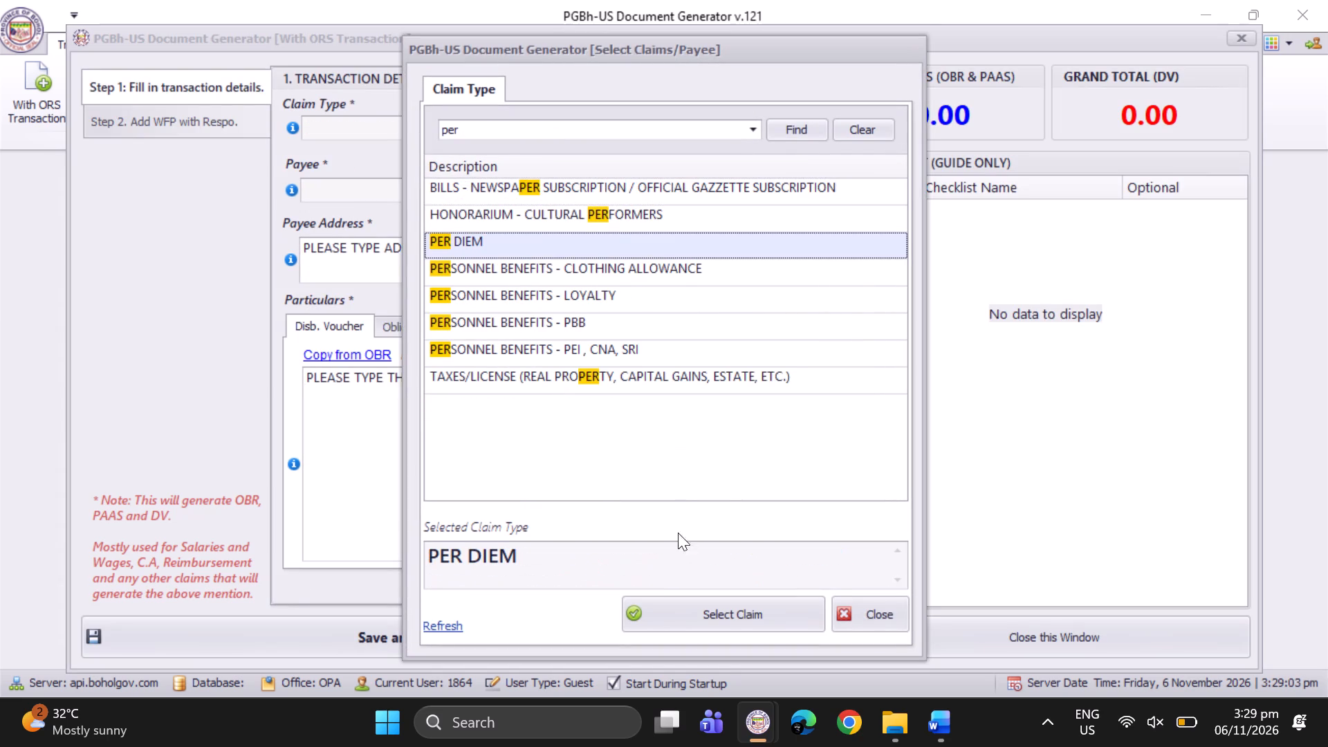
left_click(693, 608)
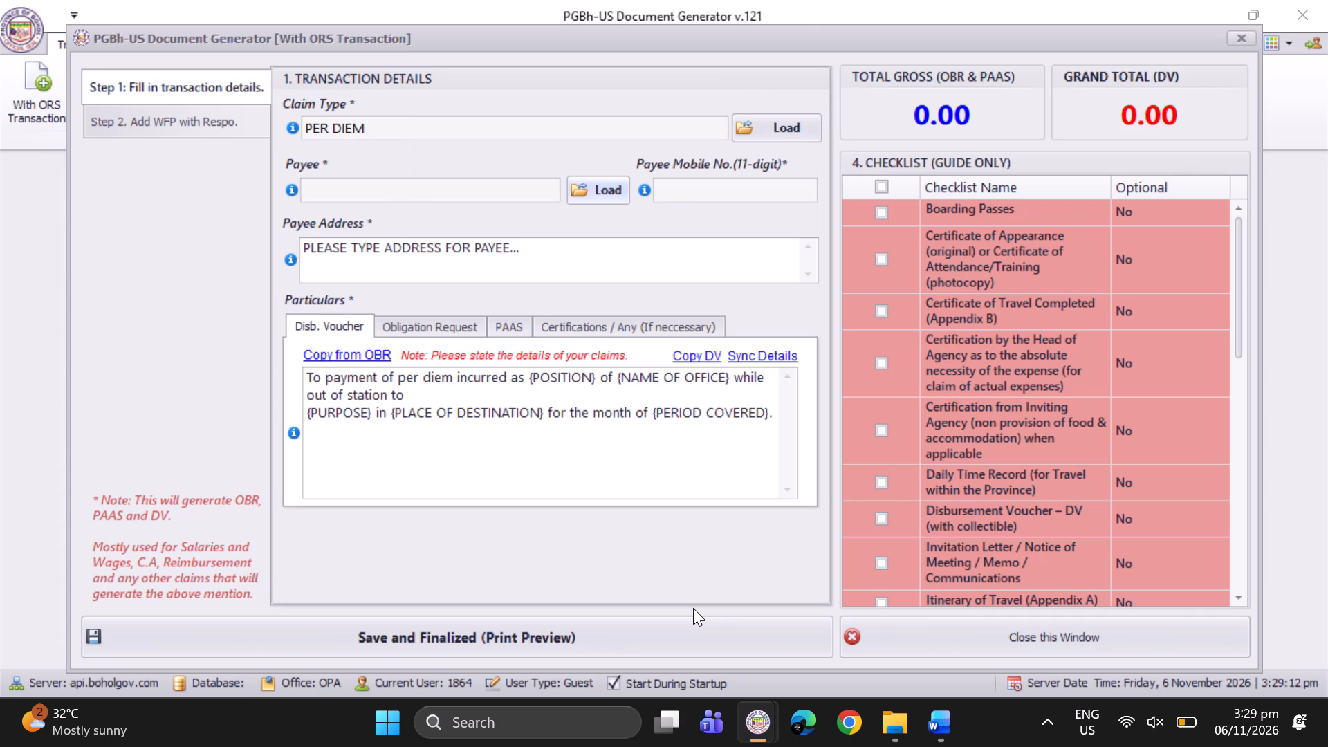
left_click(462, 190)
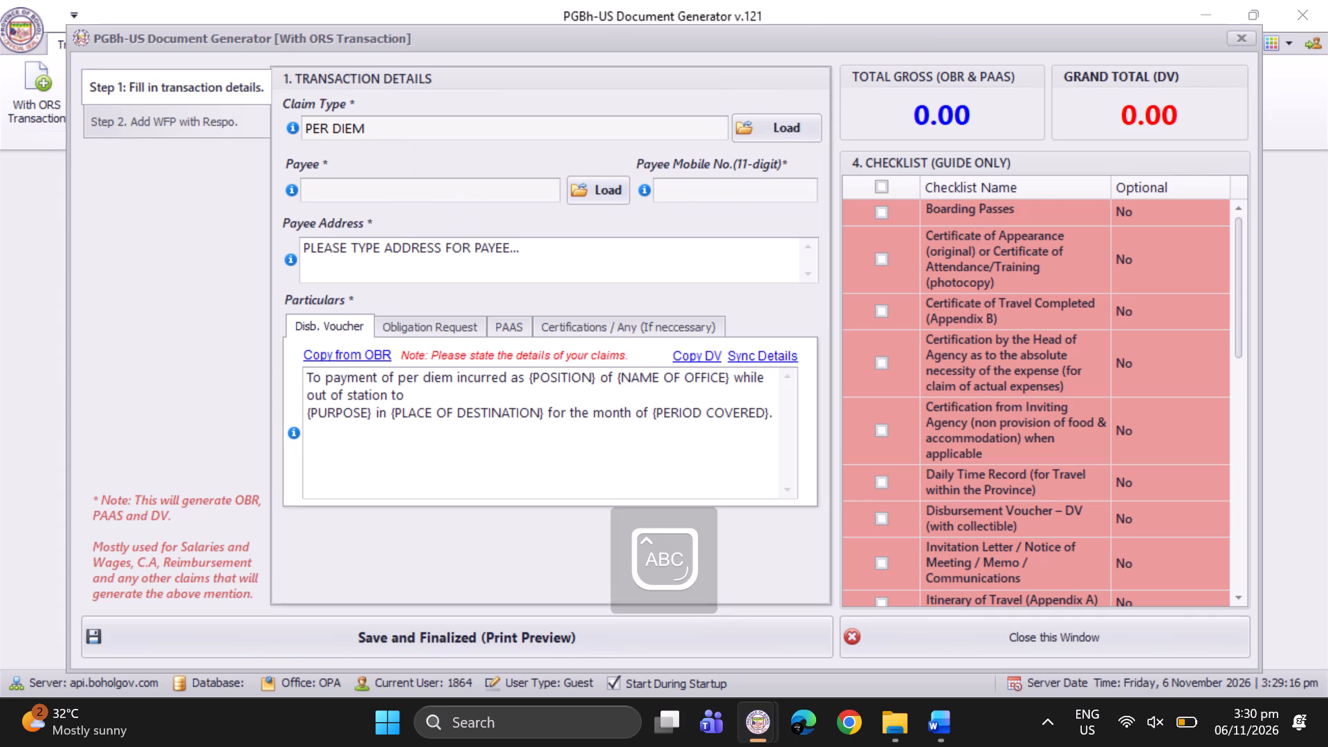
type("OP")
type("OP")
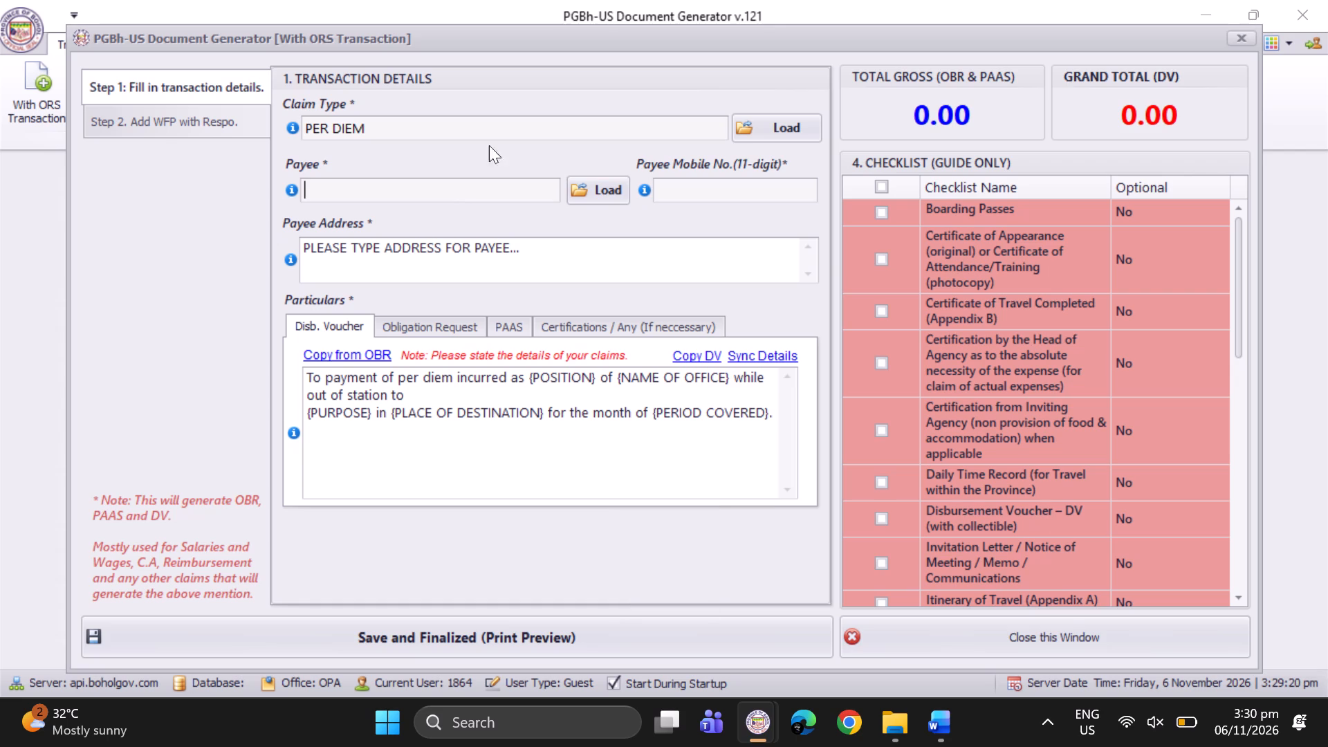
Search for the payee by employee ID and select the same employee as in the previous claim.
left_click(602, 194)
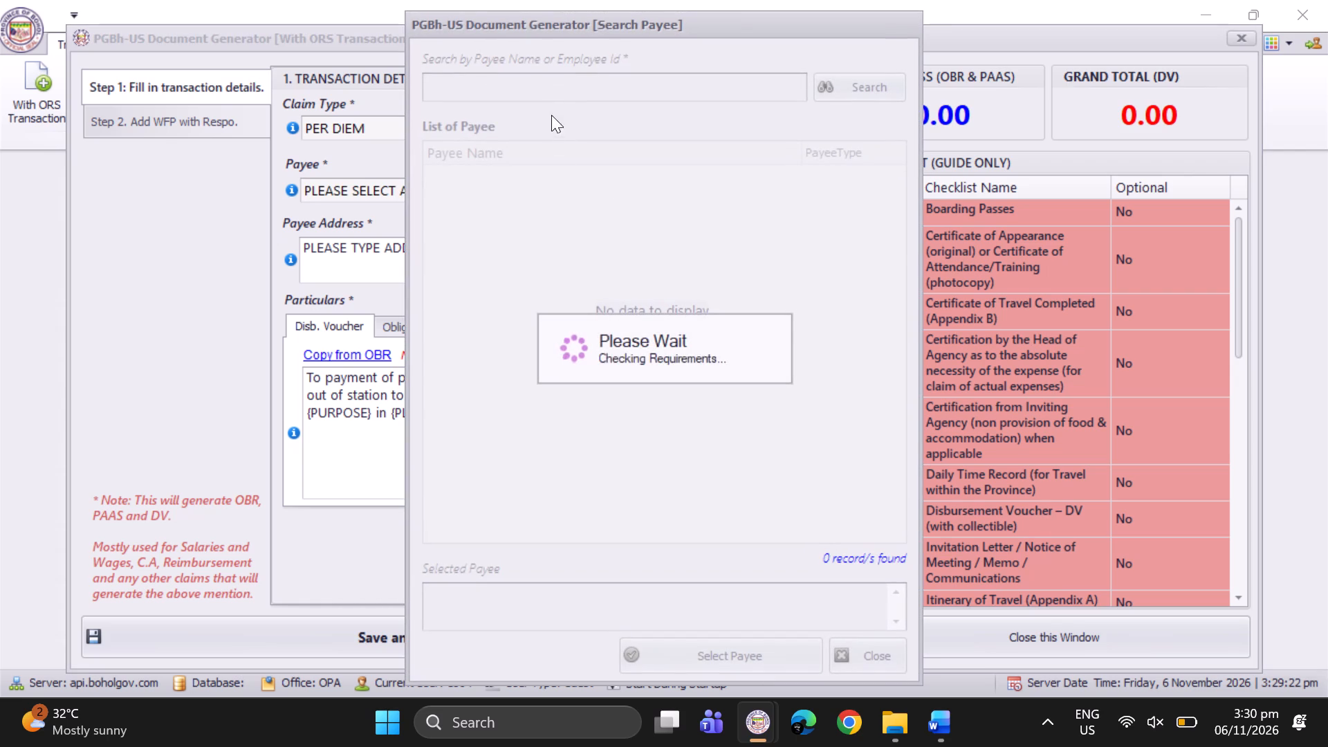
left_click(551, 88)
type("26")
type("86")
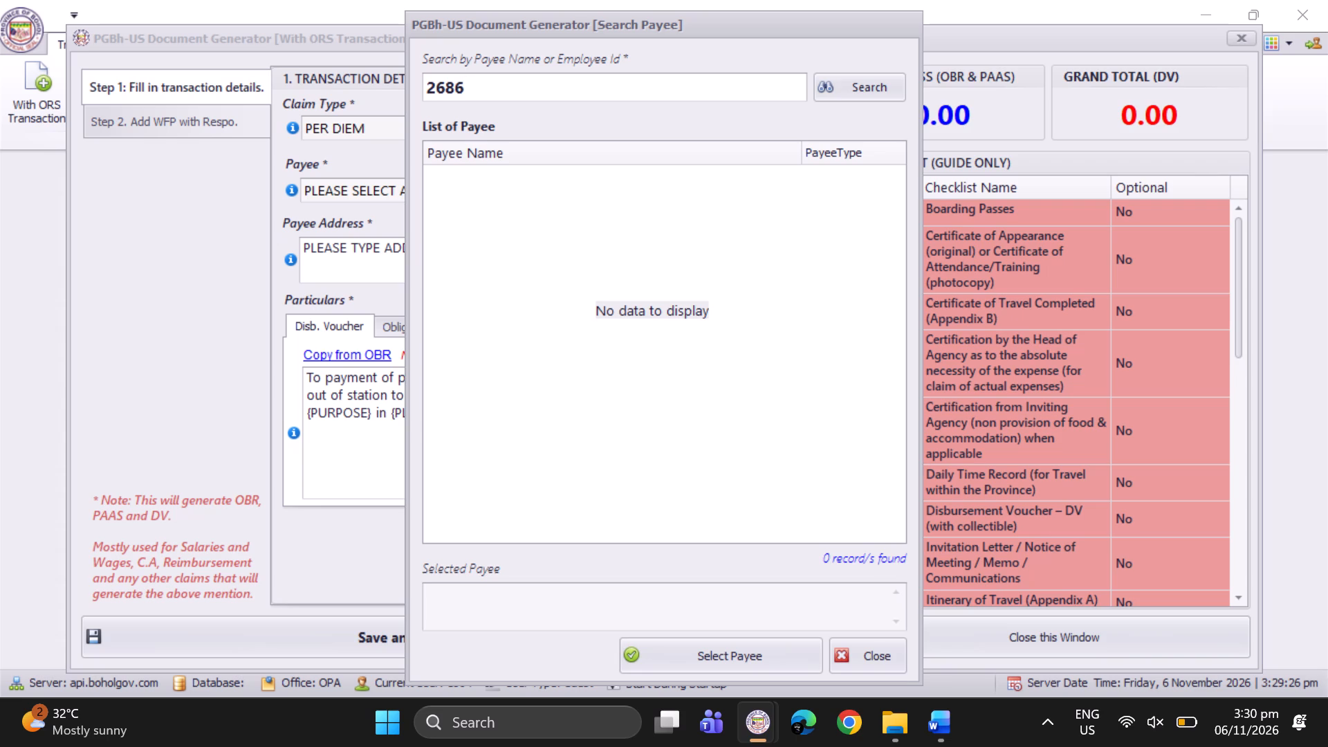
left_click(880, 82)
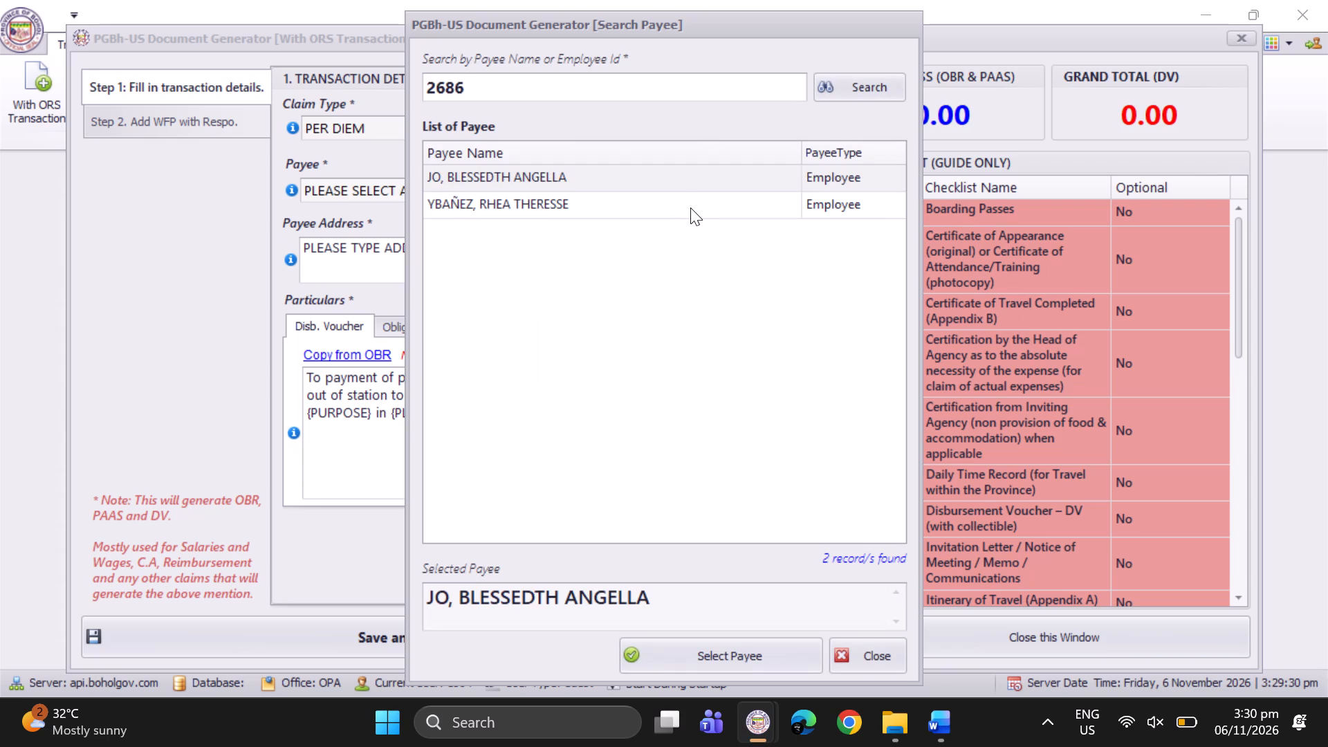
left_click(690, 207)
left_click(724, 665)
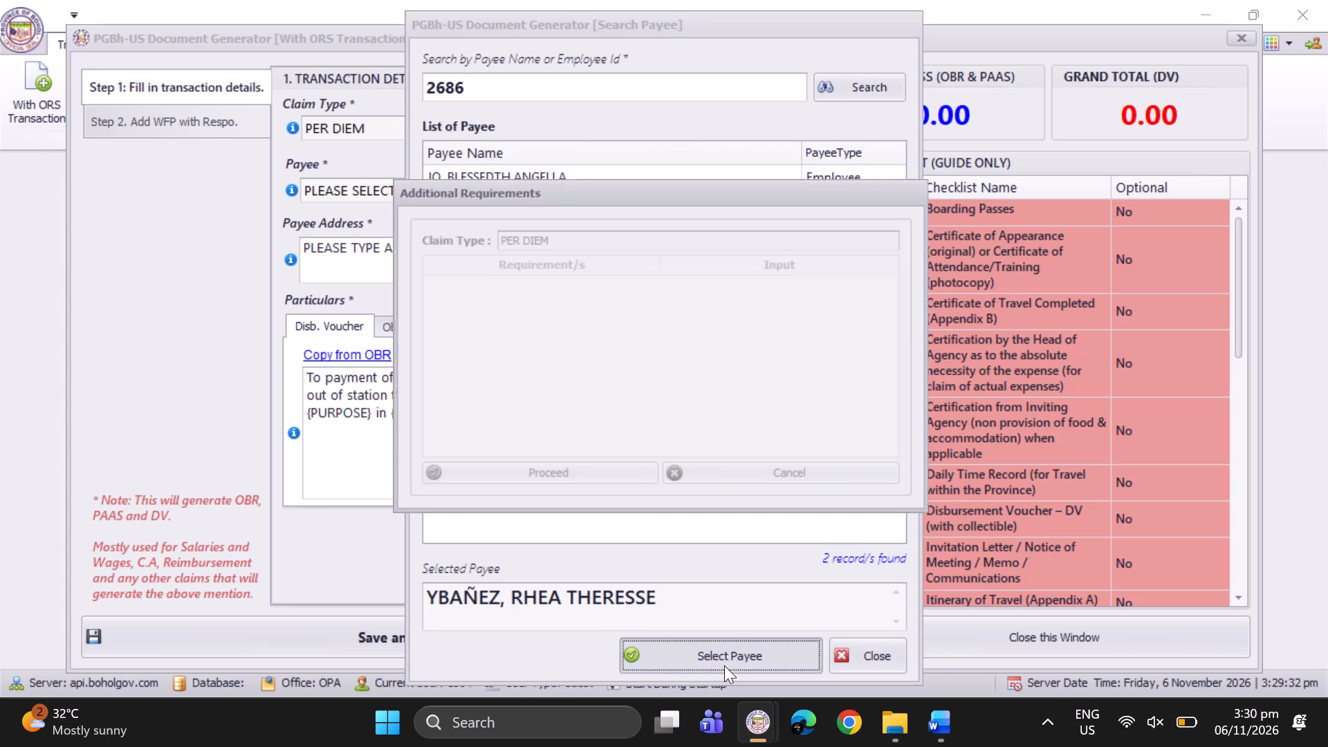
Set the claim's Period Covered from Oct. 26, 2026 to Oct. 30, 2026.
left_click(749, 327)
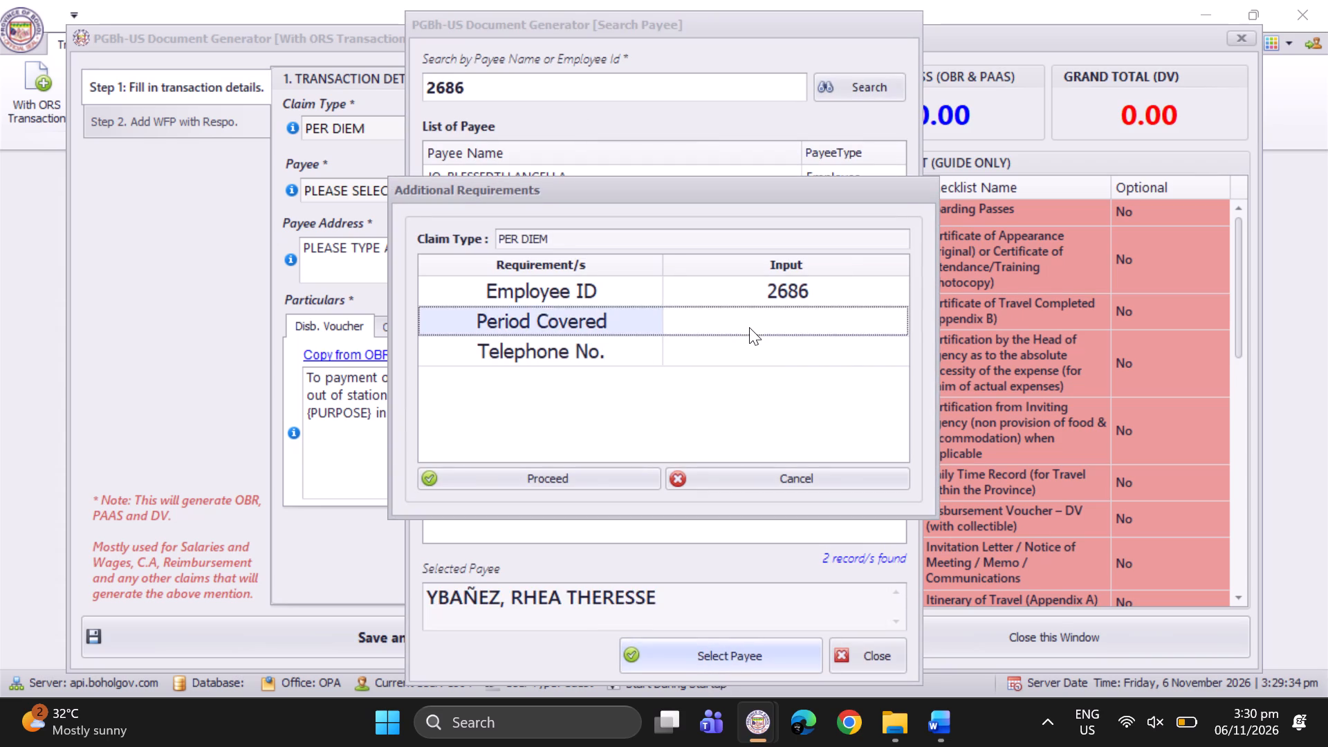
left_click(794, 333)
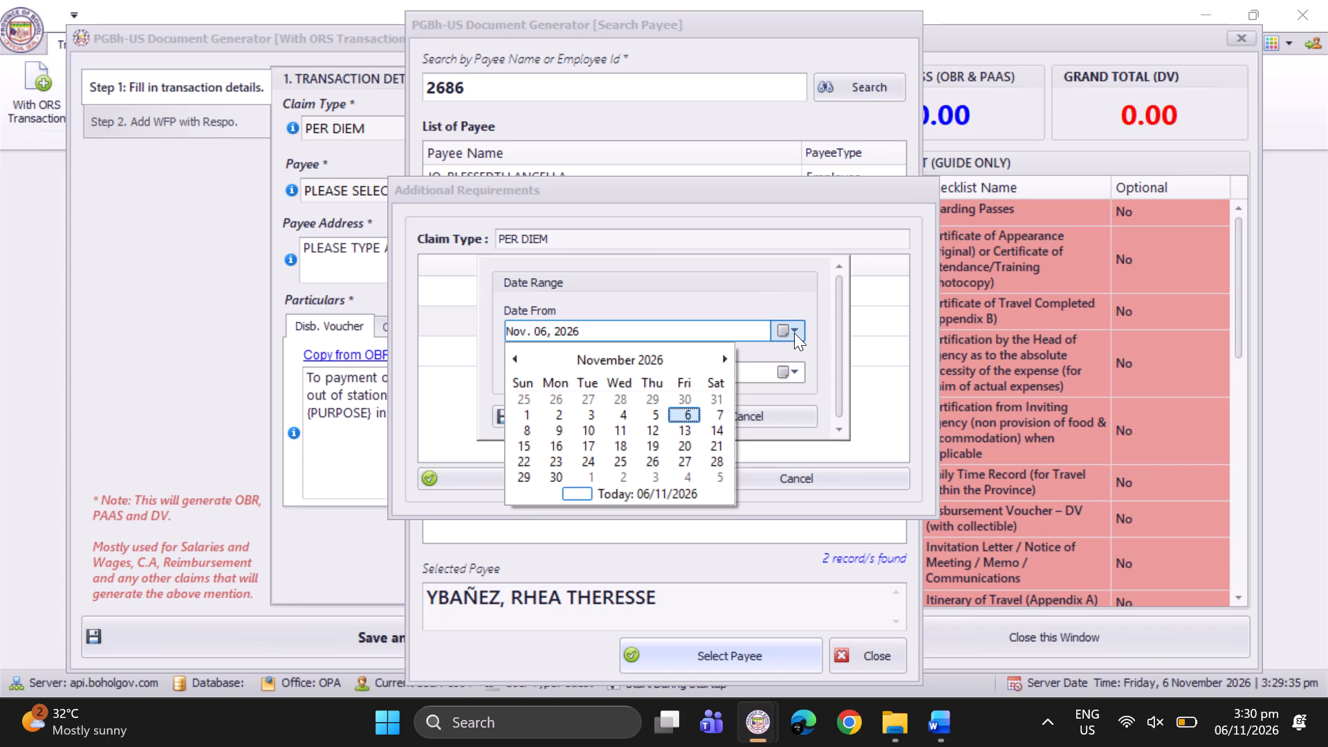
left_click(520, 364)
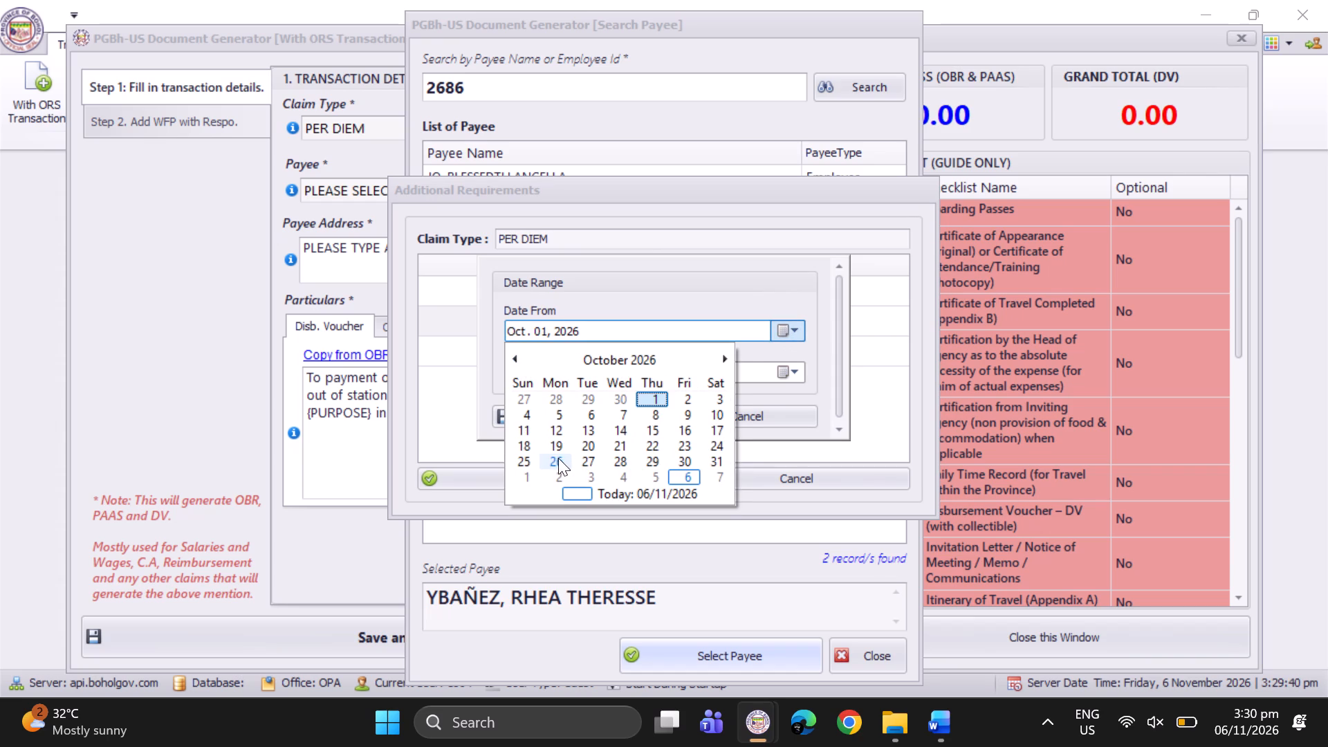
left_click(558, 458)
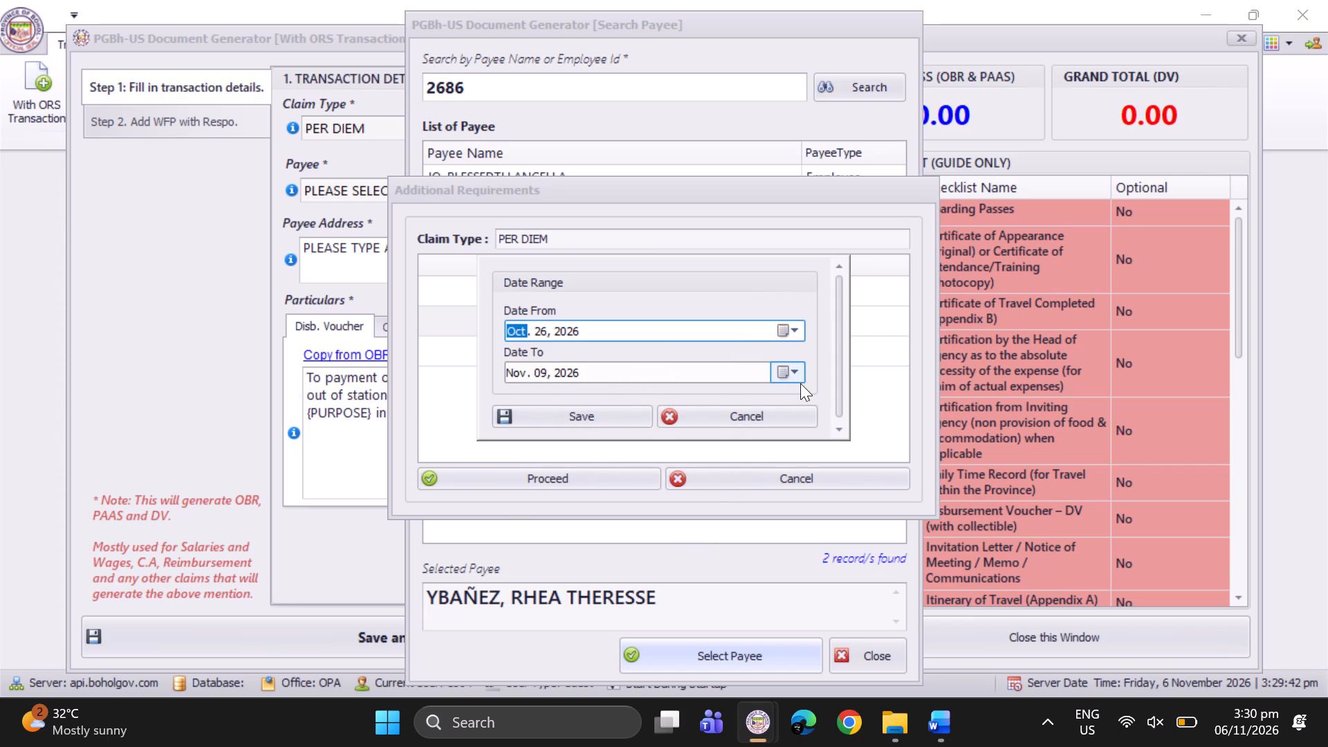
left_click(795, 373)
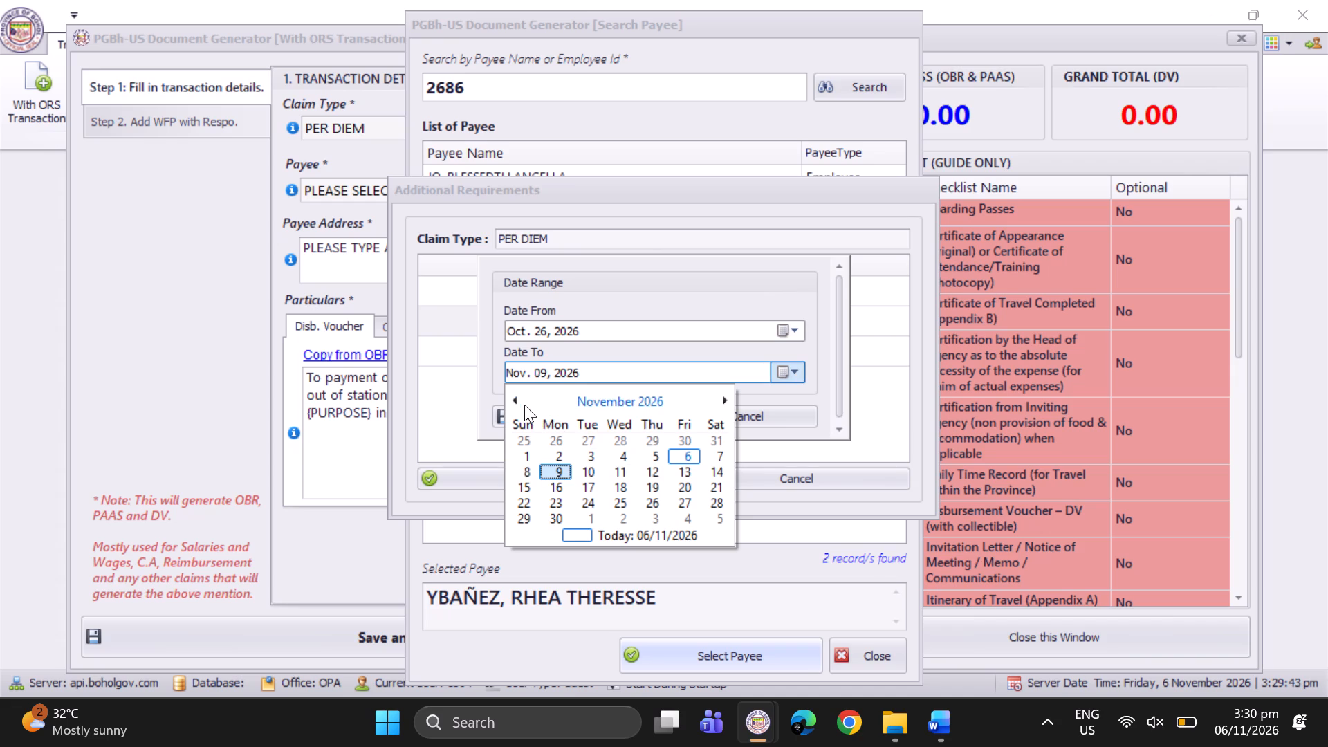
left_click(519, 398)
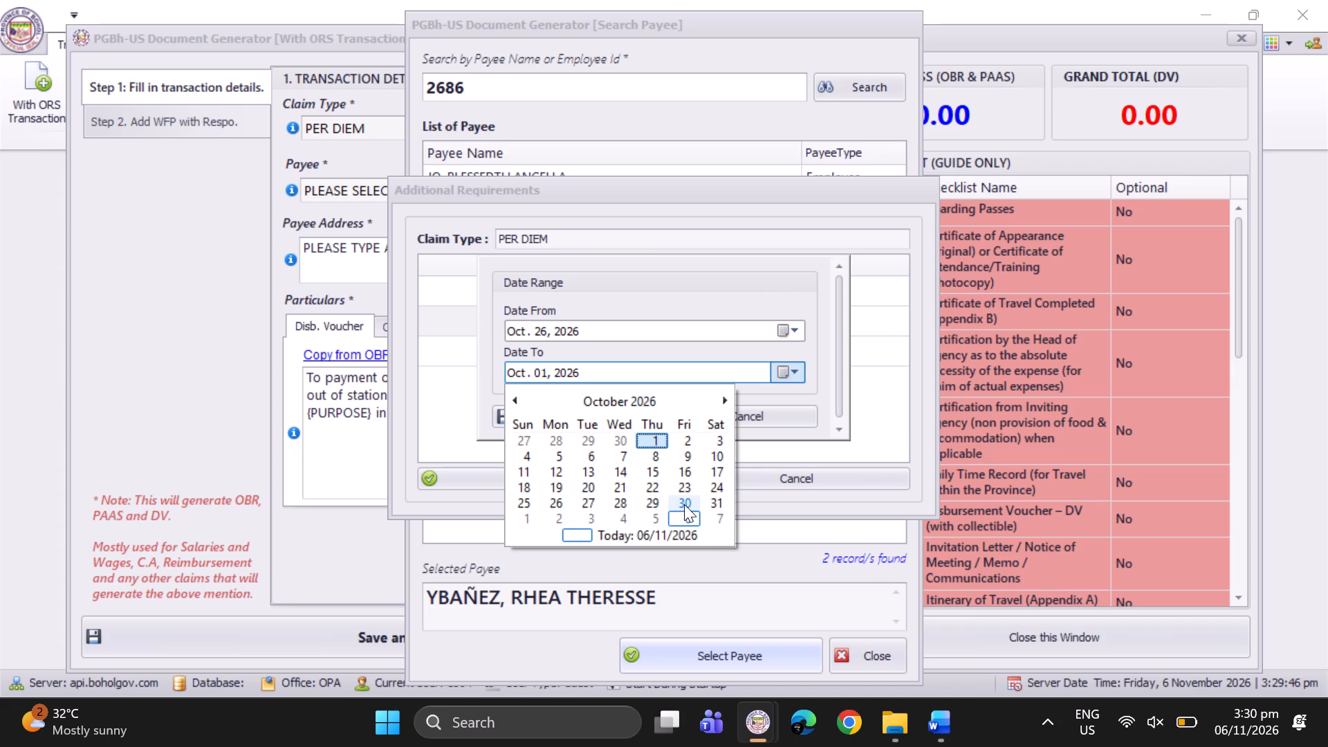
left_click(684, 504)
left_click(599, 412)
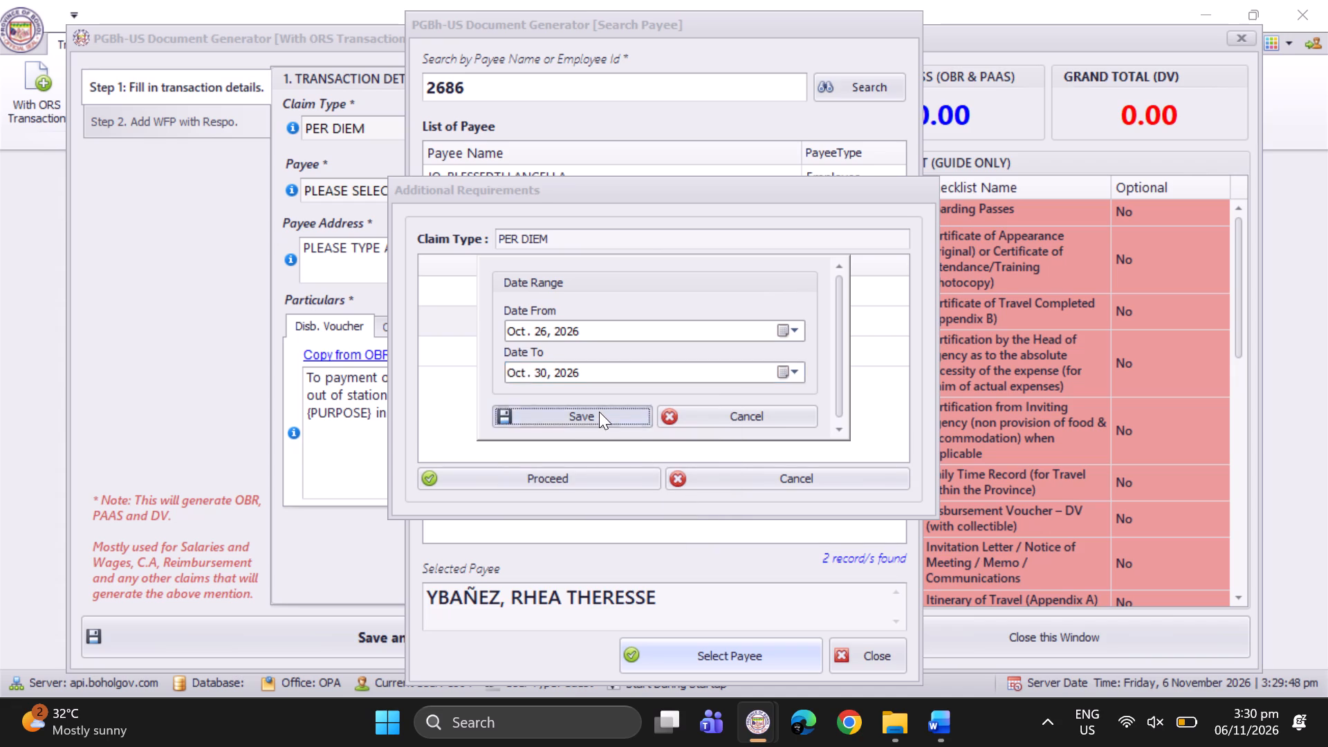
Enter "-" as the Telephone No. requirement and proceed with the PER DIEM claim's additional requirements.
left_click(726, 367)
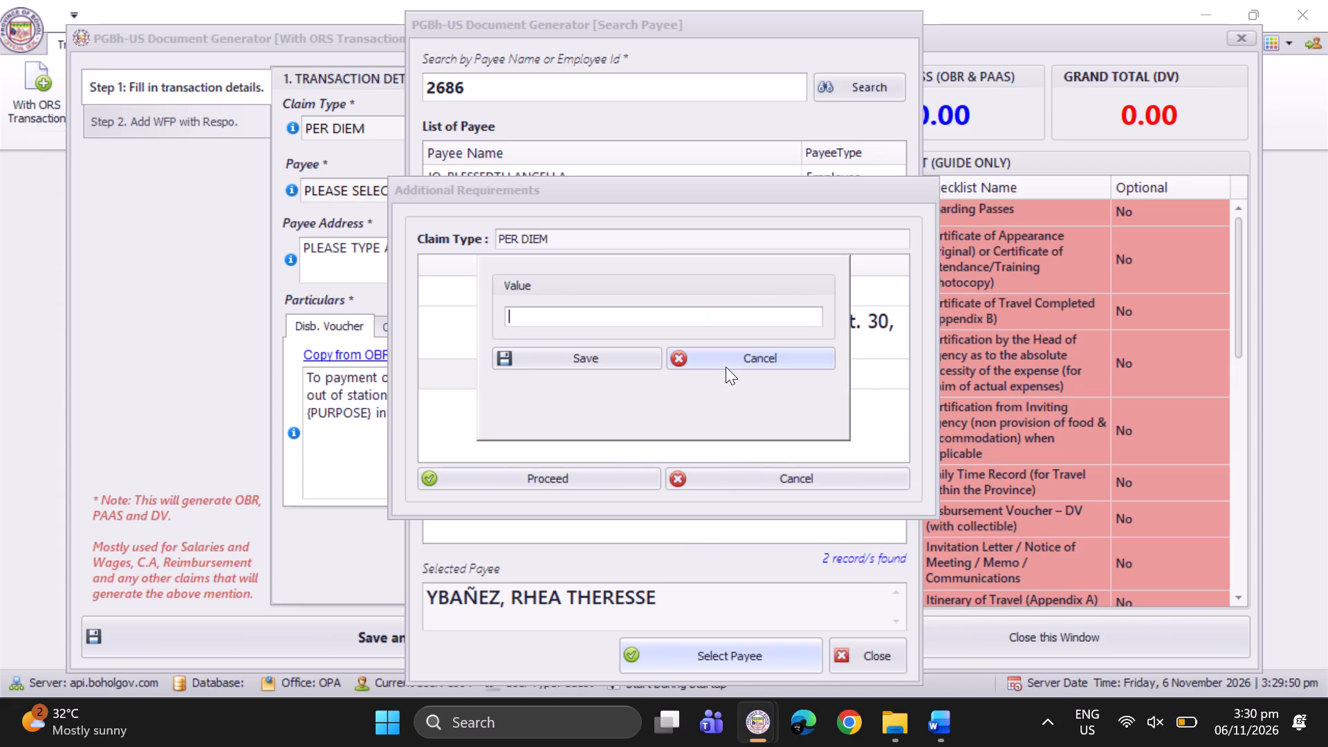
key("minus")
left_click(622, 360)
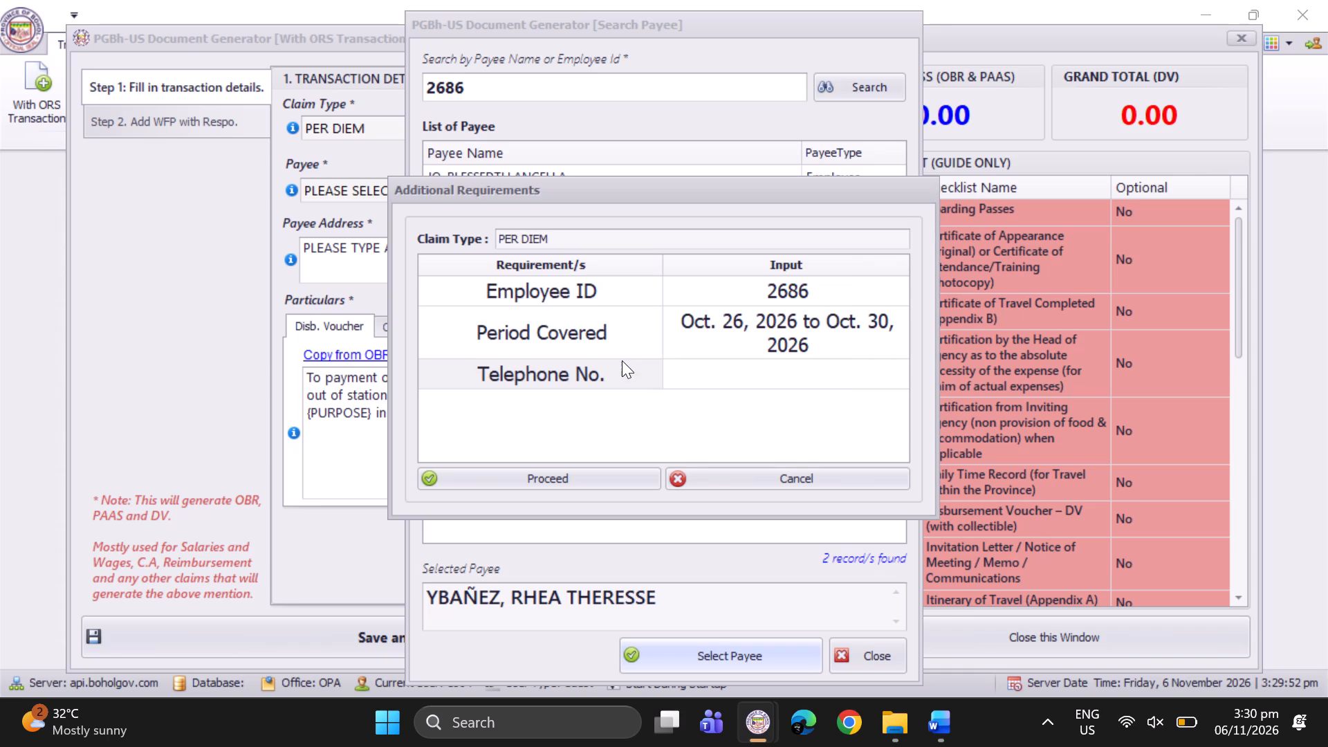
left_click(574, 478)
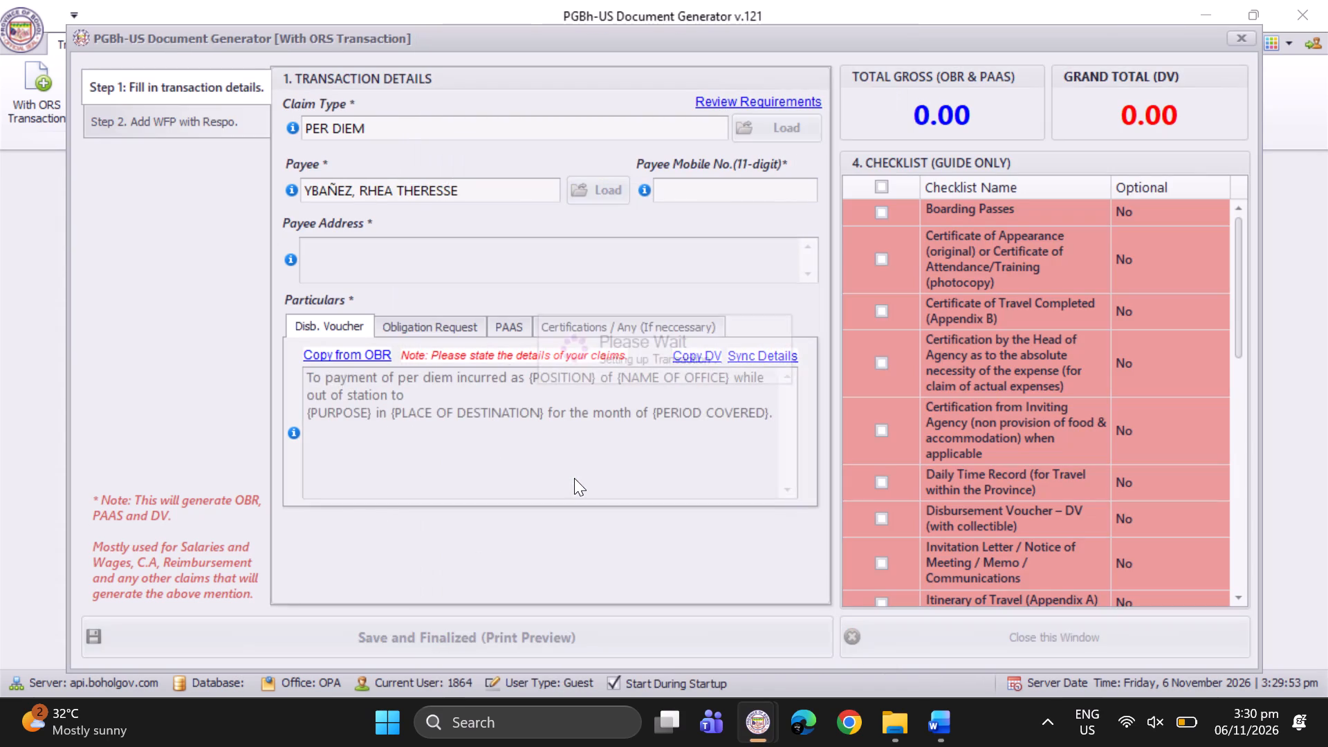
Fill in the Payee Address as "OPA - TAGBILARAN CITY".
left_click(400, 250)
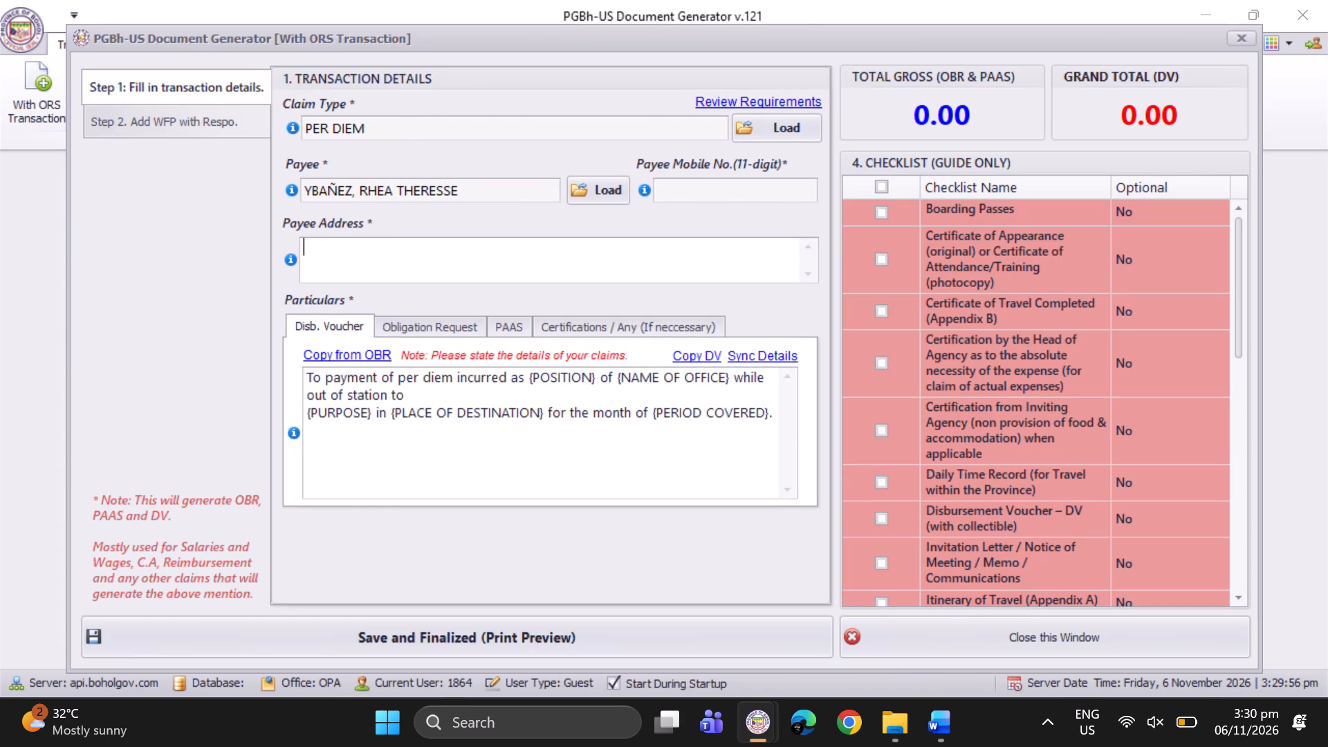
type("OPA - TAGBILARANC")
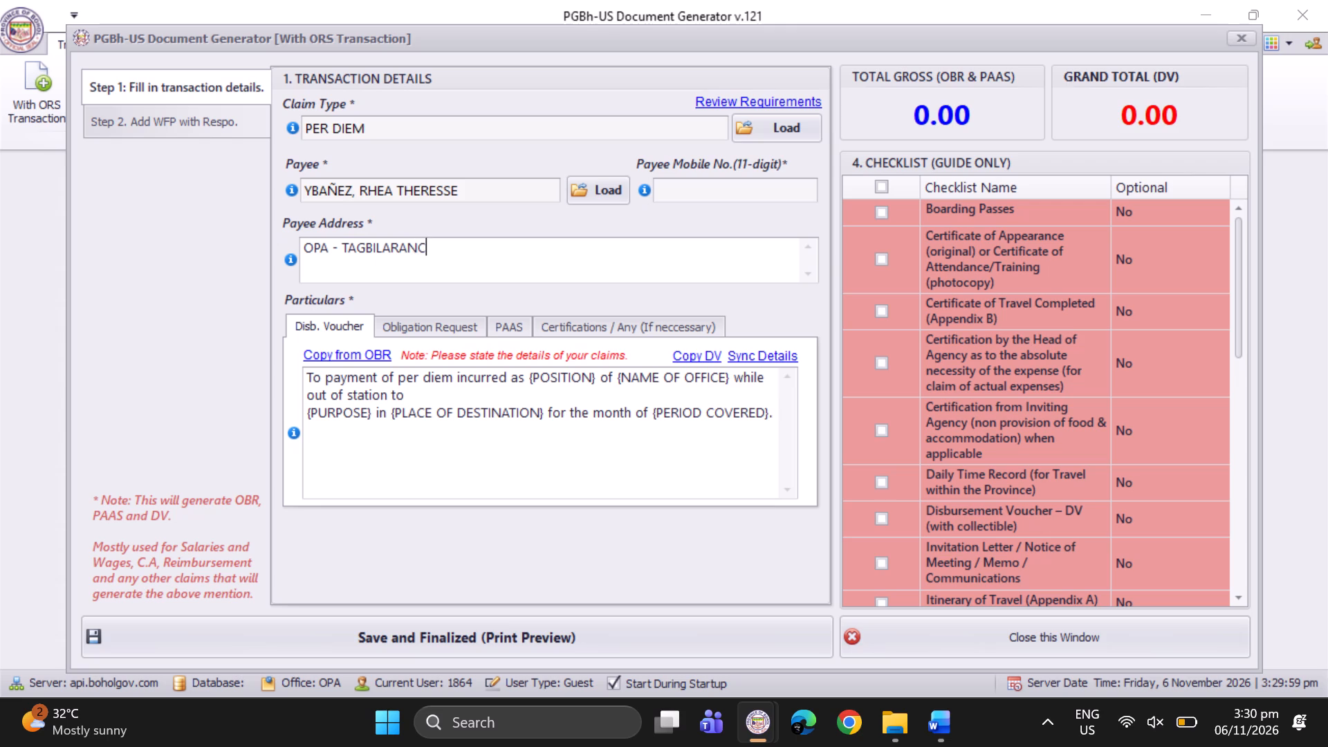
key("BackSpace")
key("space")
type("V")
key("BackSpace")
type("CITY")
In the disbursement voucher particulars, replace the position placeholder with "Chemist III" and the office placeholder with "OPA".
left_click_drag(529, 377, 596, 380)
key("BackSpace")
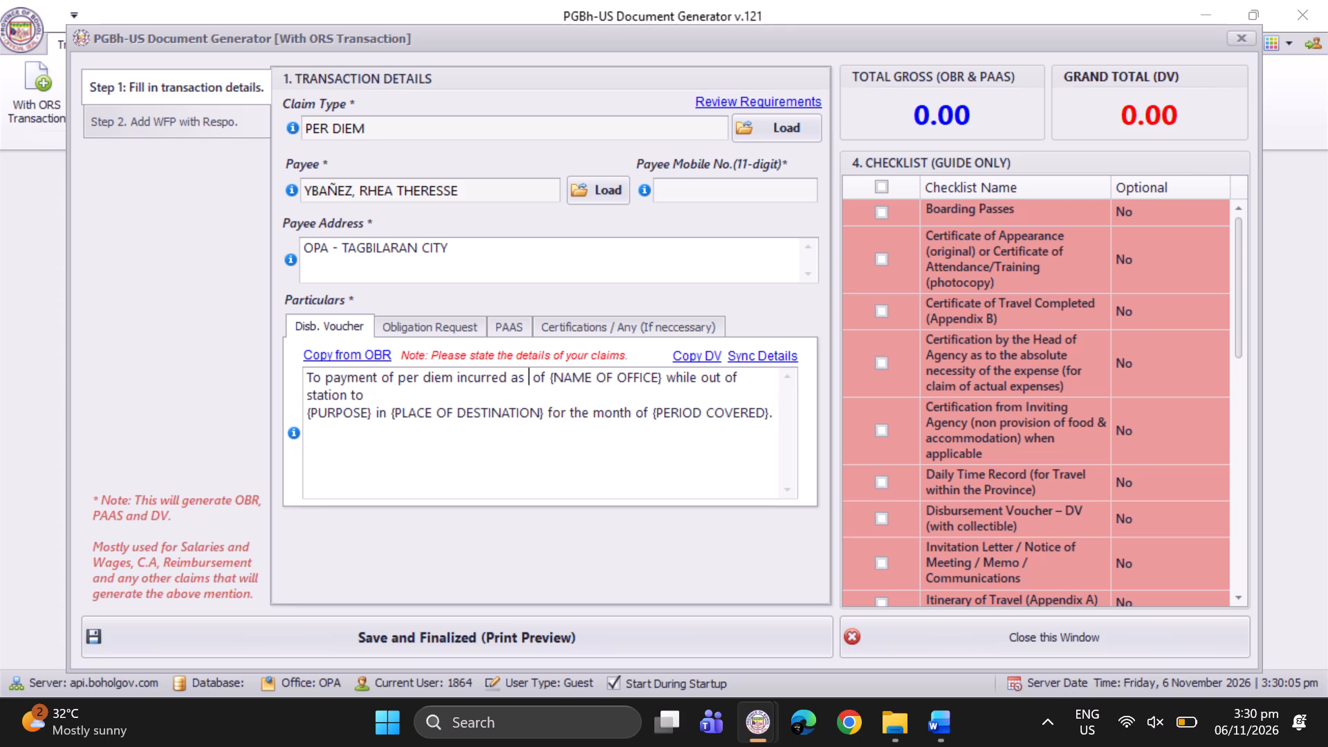
type("Chemist III")
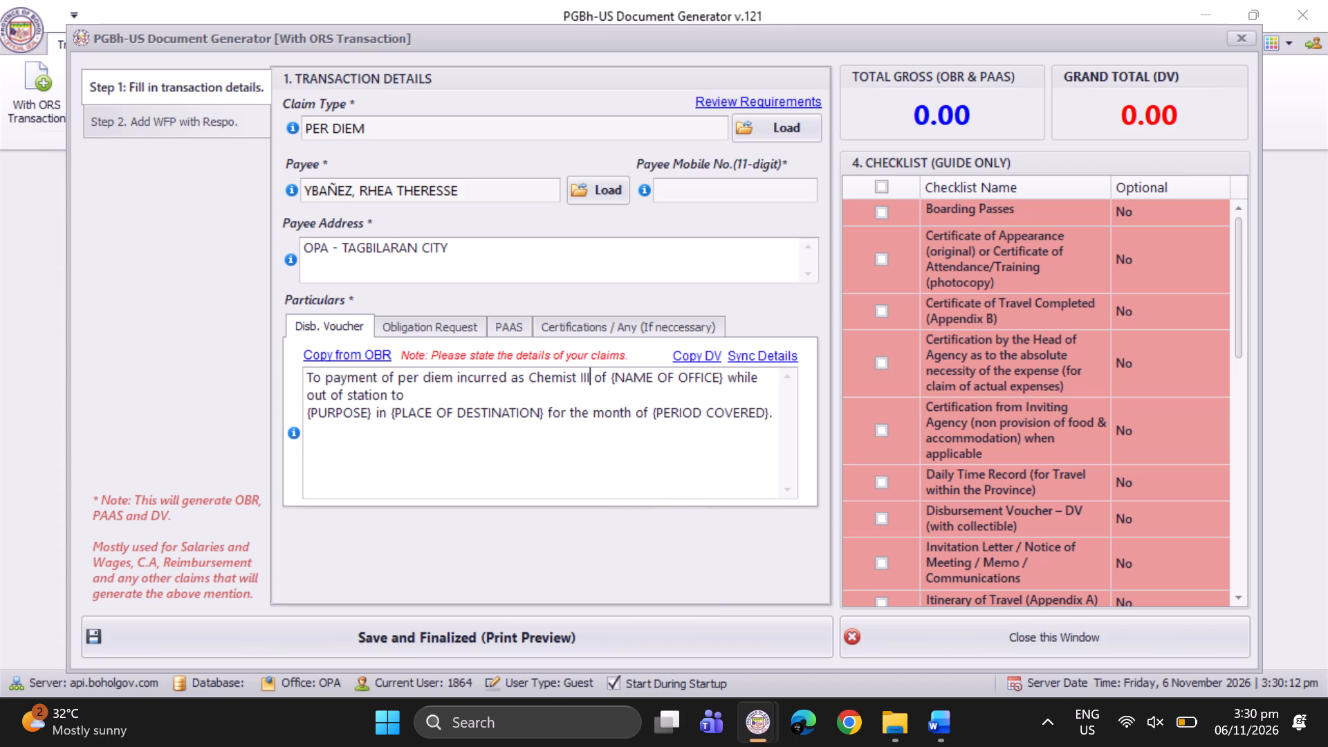
left_click_drag(611, 379, 725, 377)
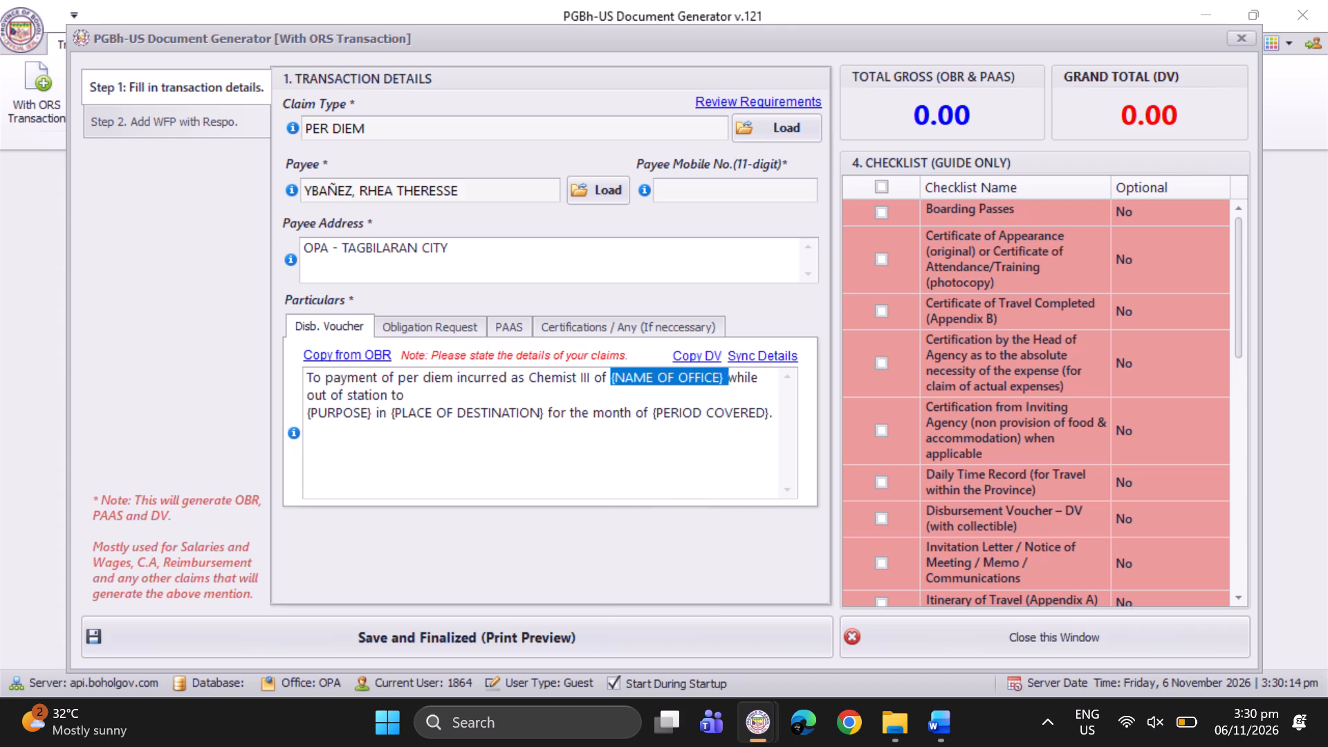
type("OPA")
key("space")
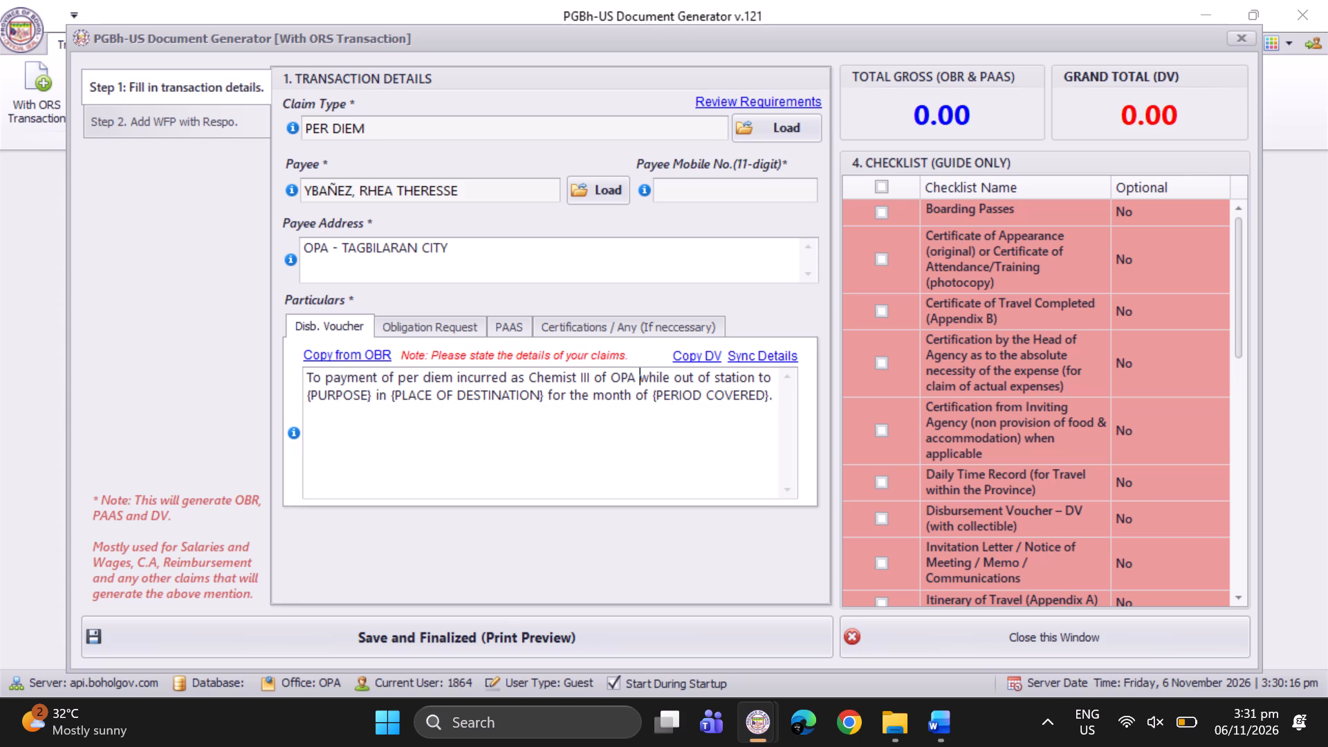
Replace the purpose placeholder in the voucher particulars with "attend the laboratory immersion at the Regional Soils Laboratory (RSL)".
left_click_drag(369, 398, 295, 395)
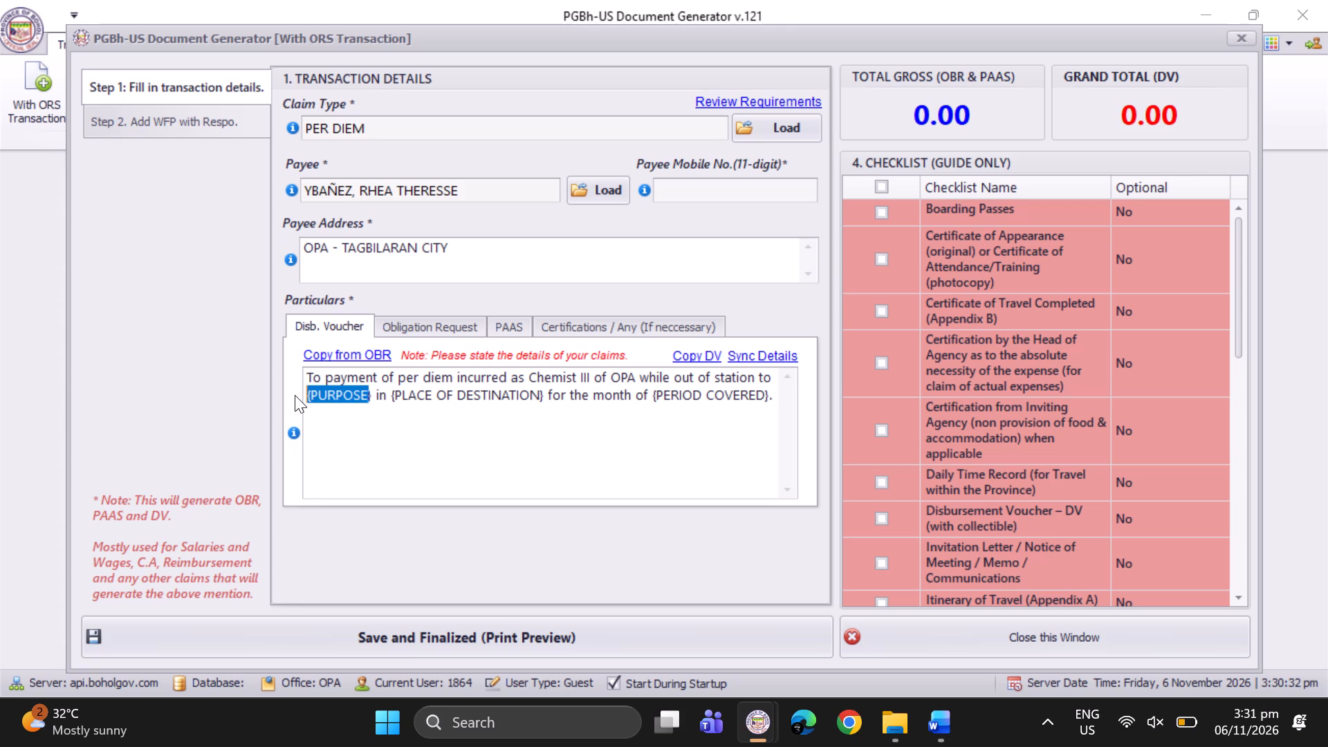
type("attend the")
key("Right")
key("BackSpace")
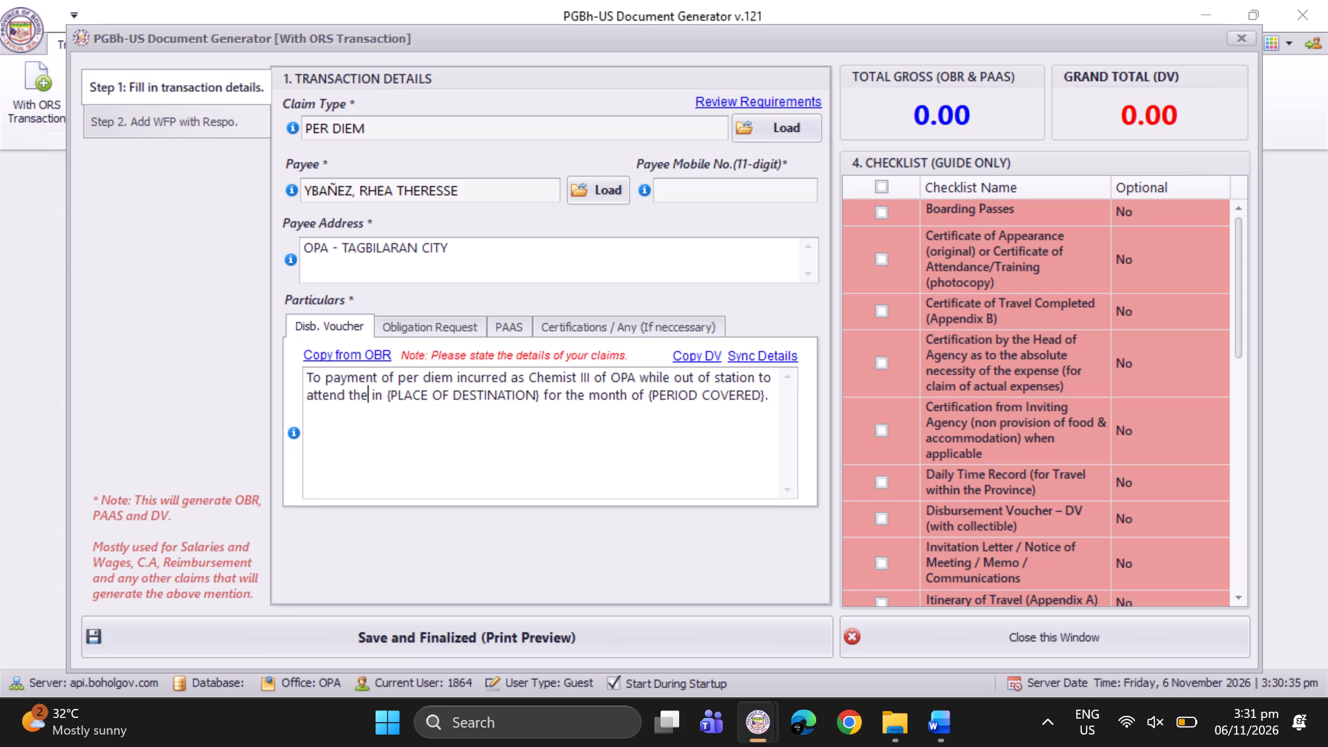
key("space")
type("ls")
key("BackSpace")
type("aboratory")
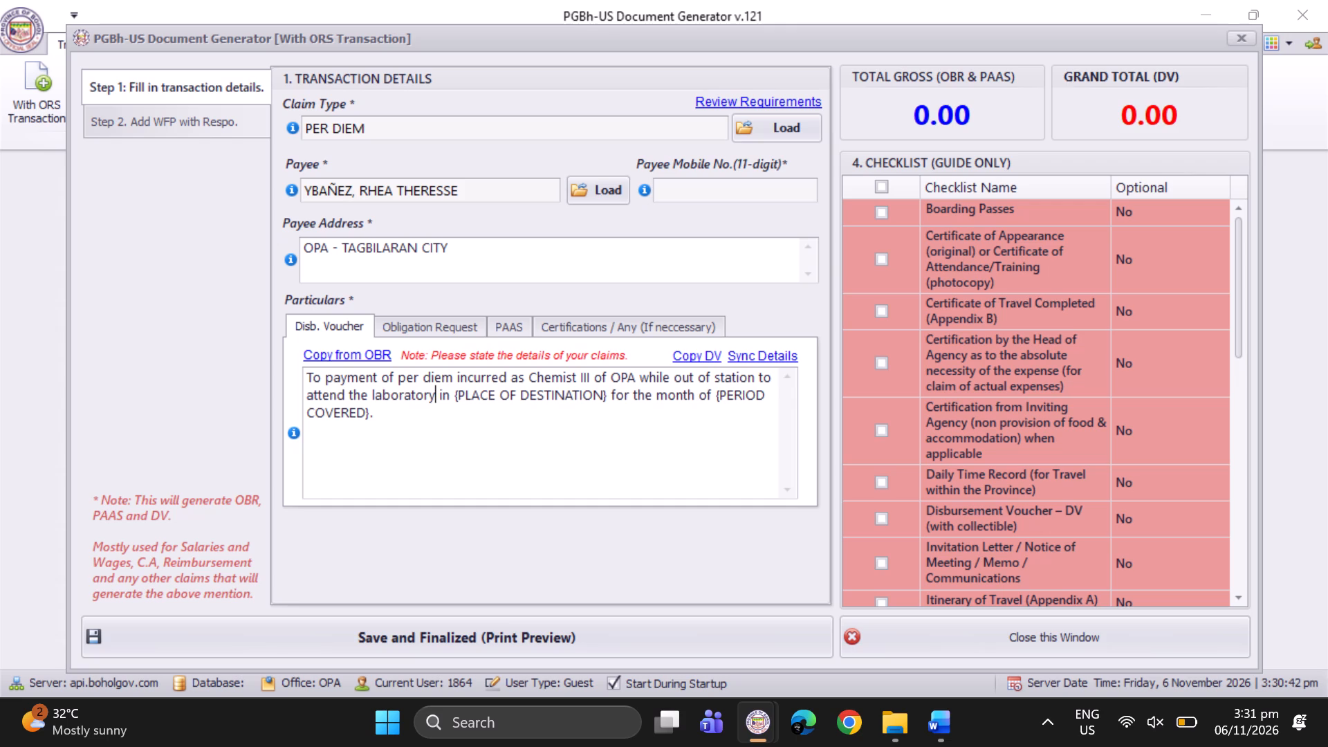
key("space")
type("immersion")
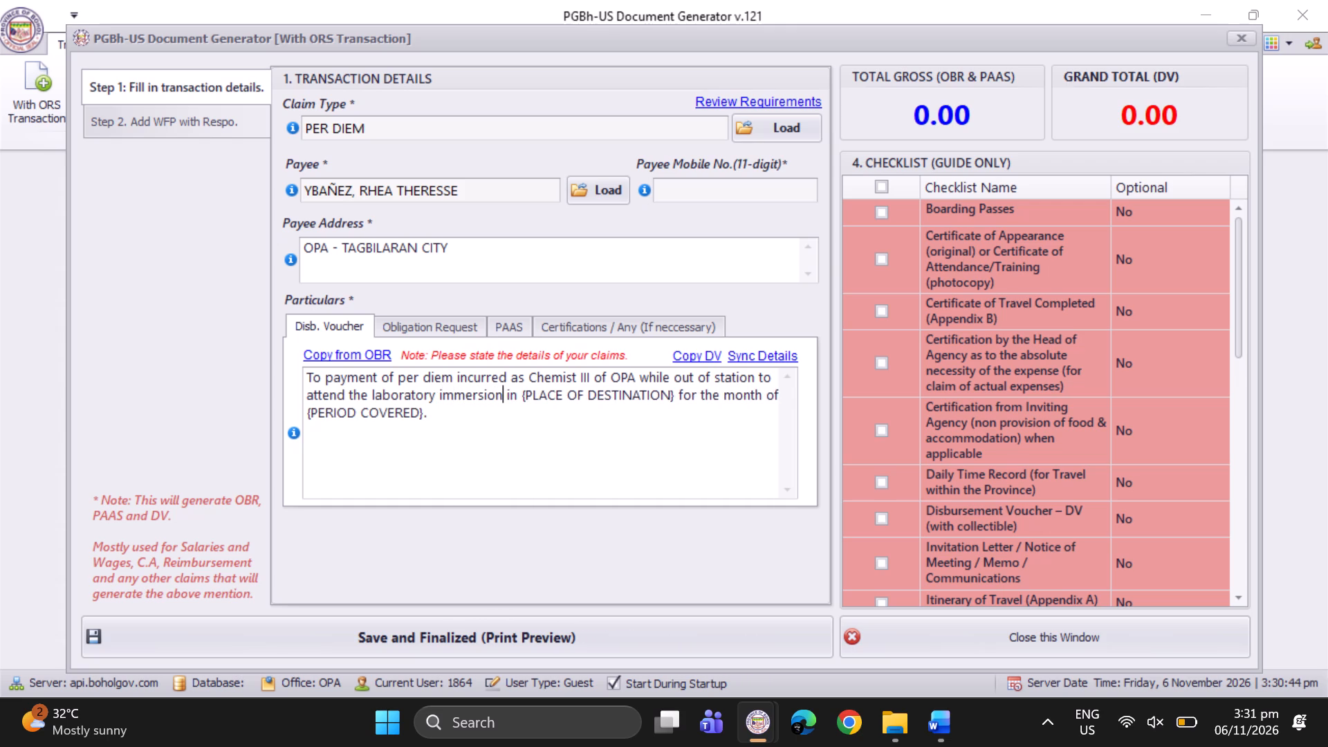
key("space")
type("at the Regional")
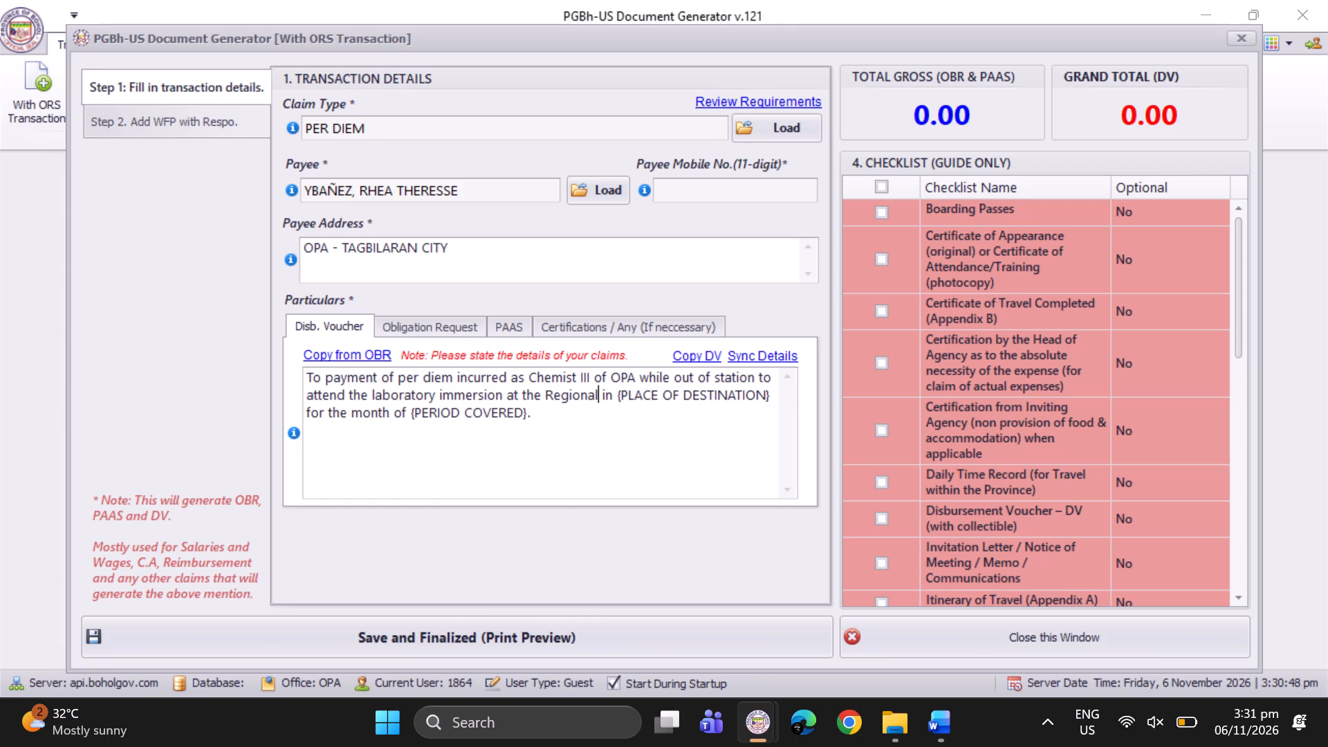
key("space")
type("Soils Laboratory")
key("space")
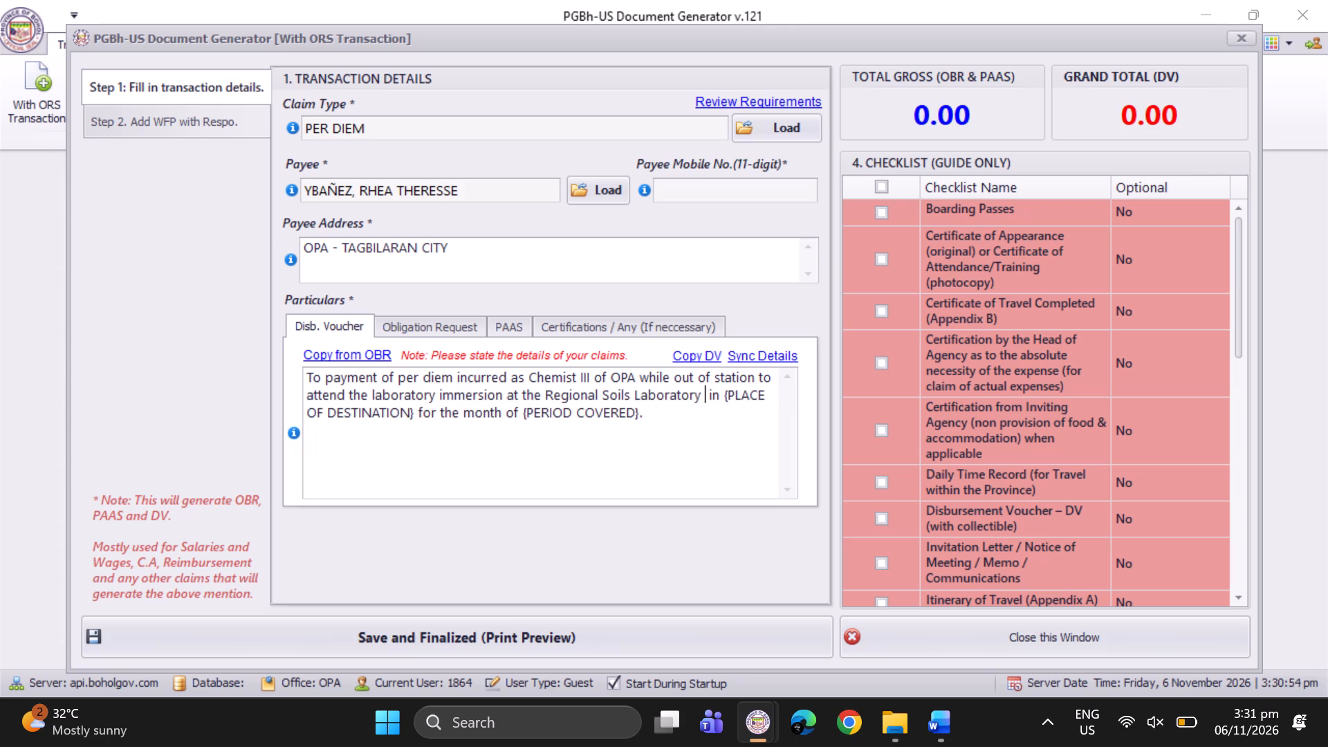
type("(RSL)")
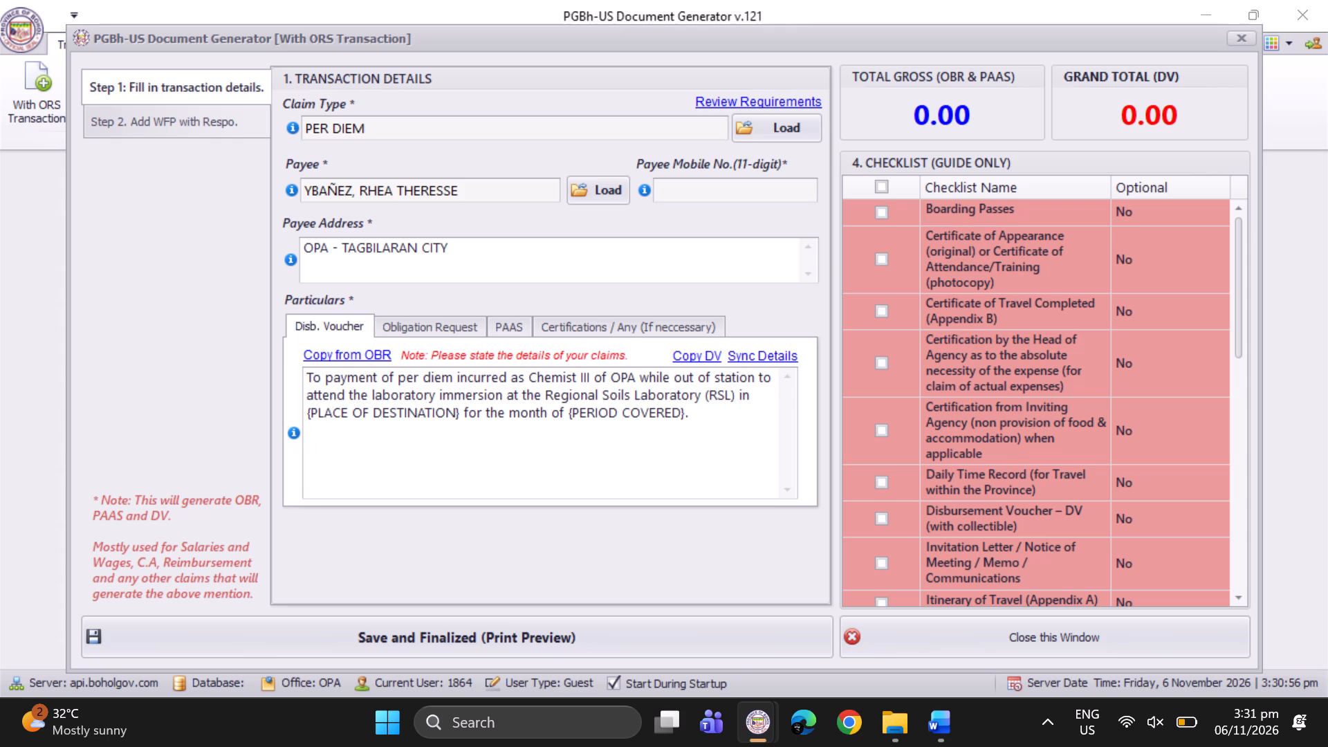
Extend the purpose text after "(RSL)" with ", Department of Agriculture - Regional Field Office VII Session II".
type(", Department of")
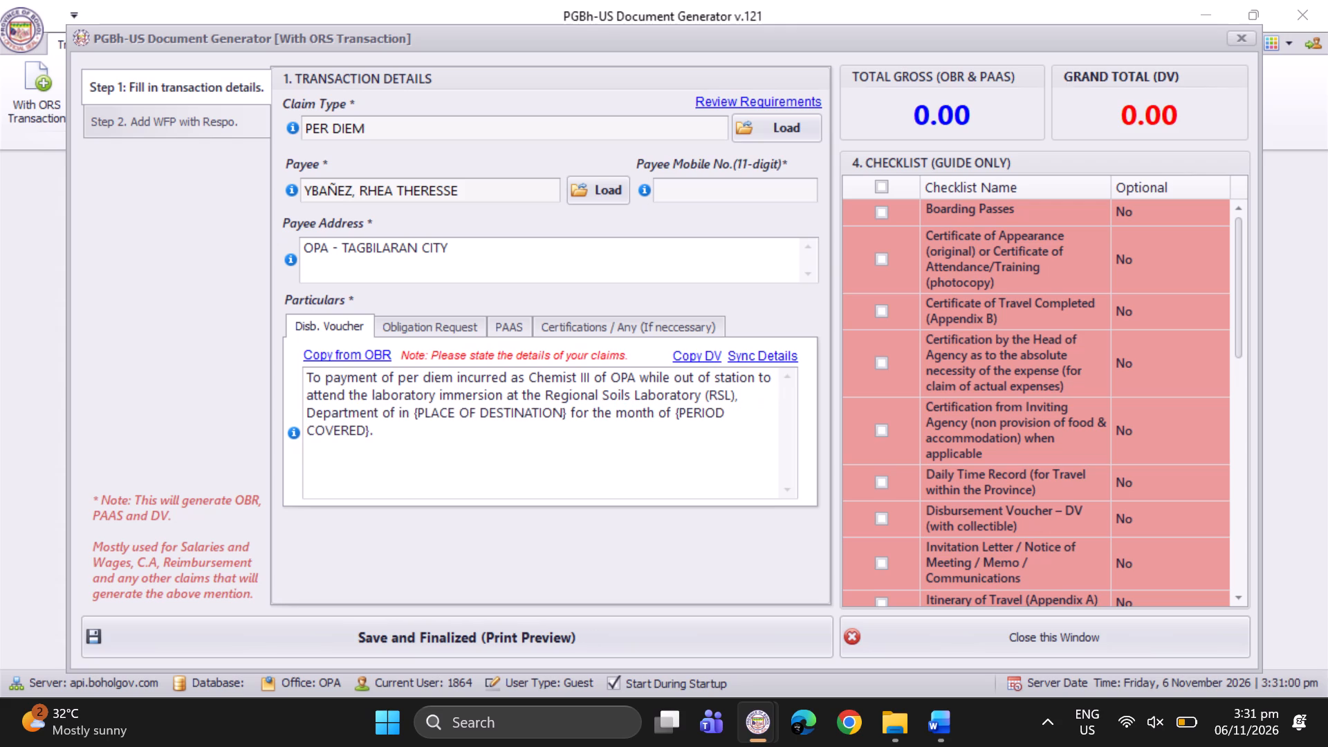
key("space")
type("Agriculture")
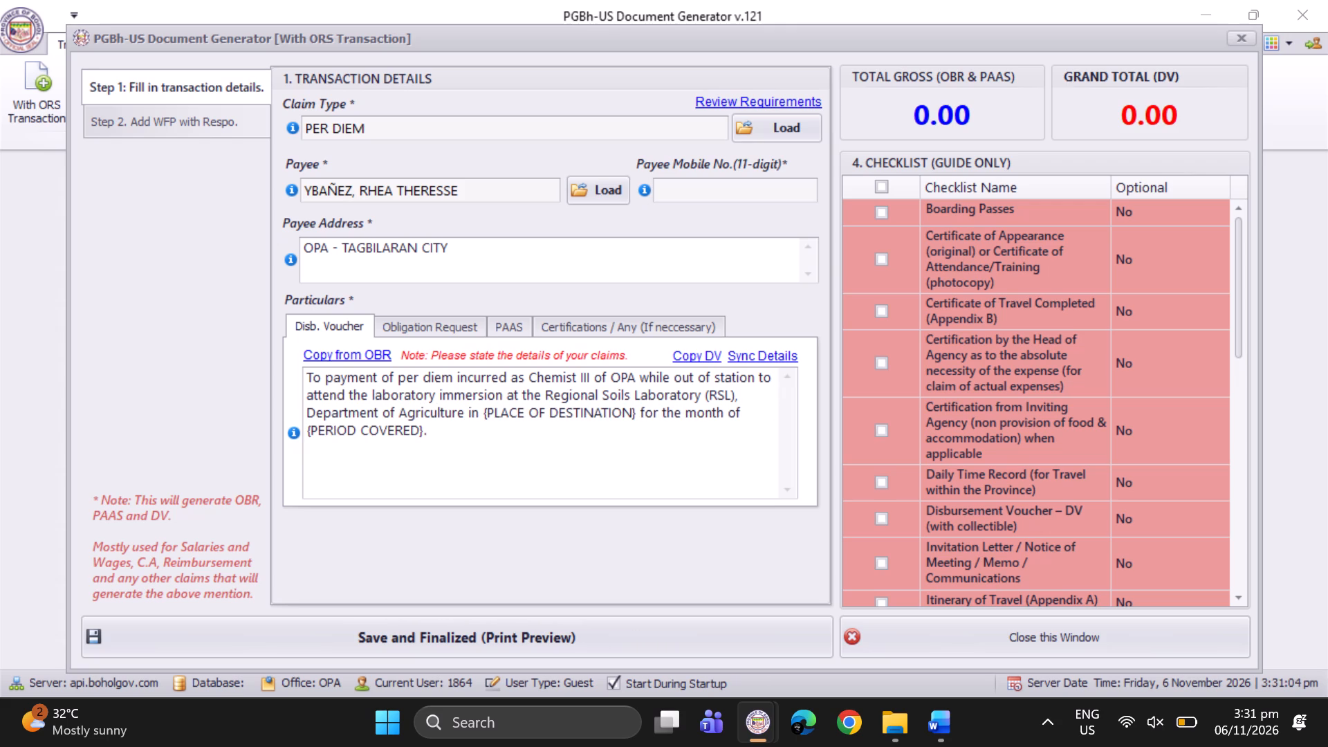
key("space")
type("- Regional")
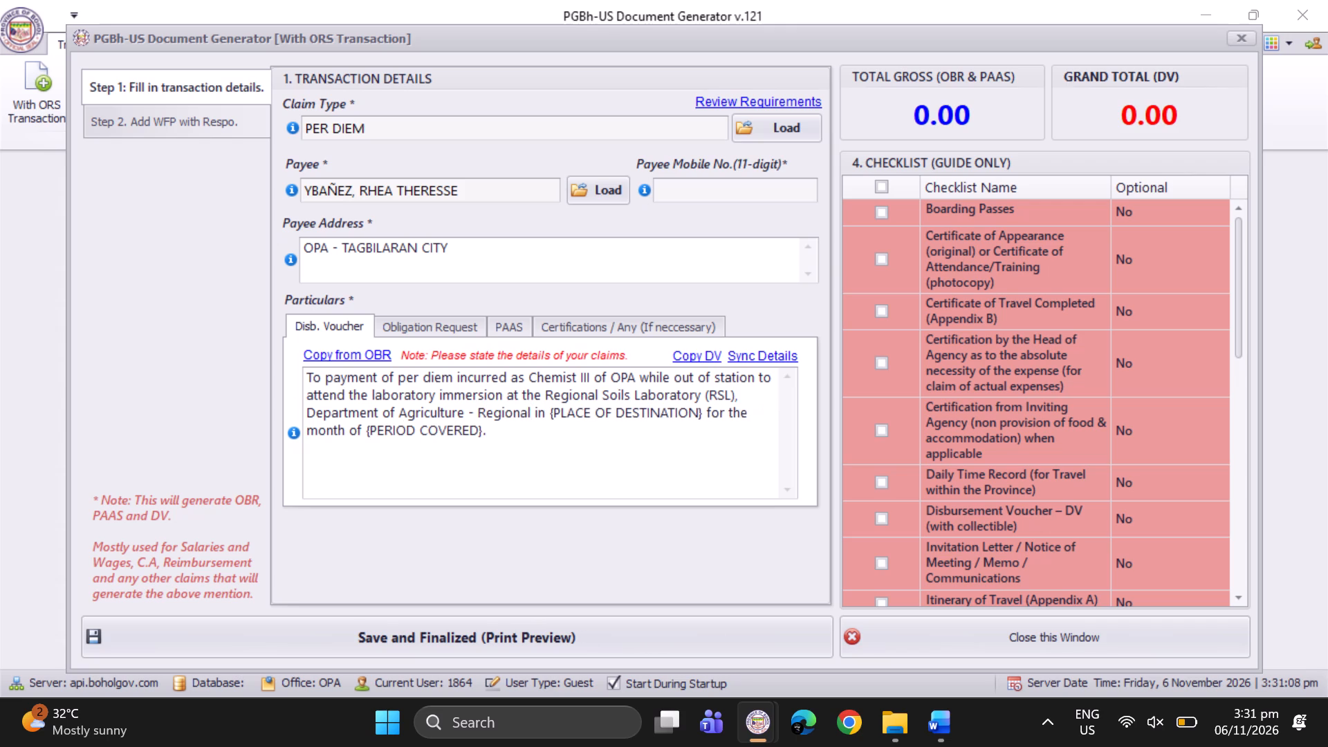
key("space")
type("Fiedl")
key("BackSpace")
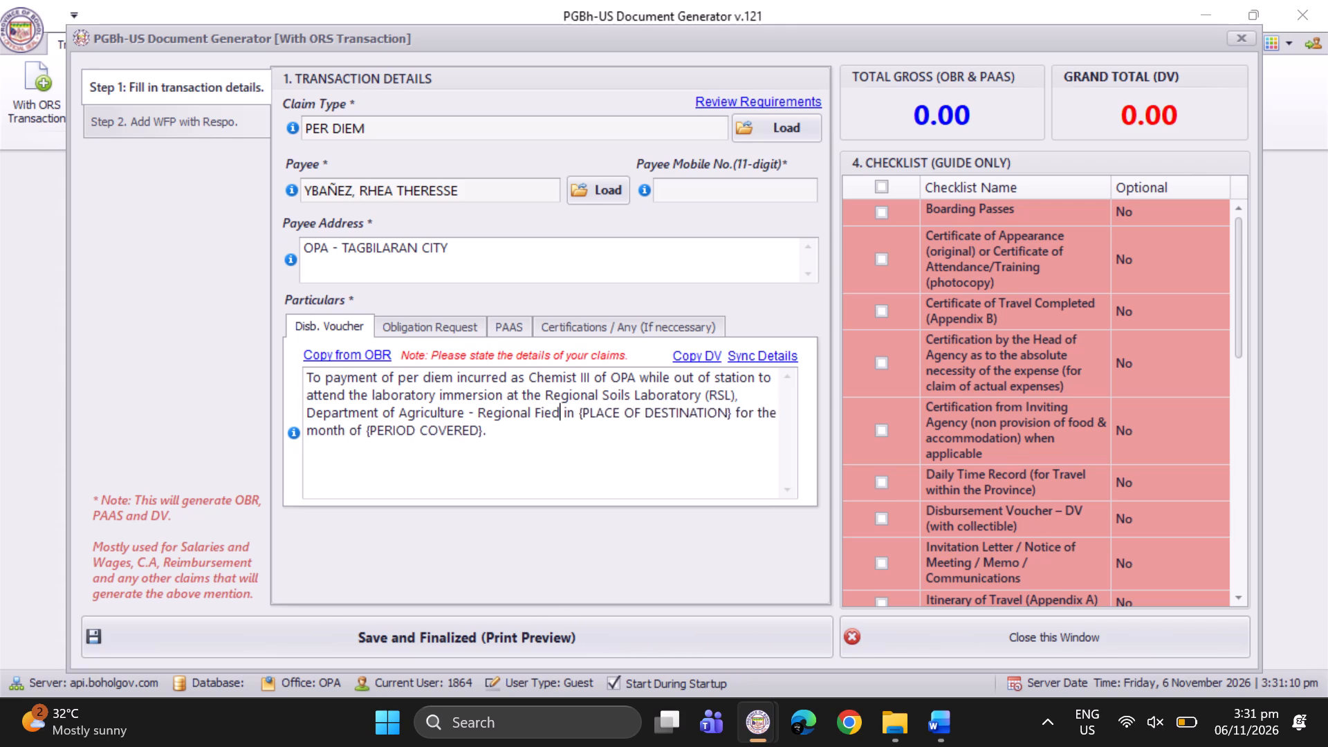
key("BackSpace")
type("ld Office")
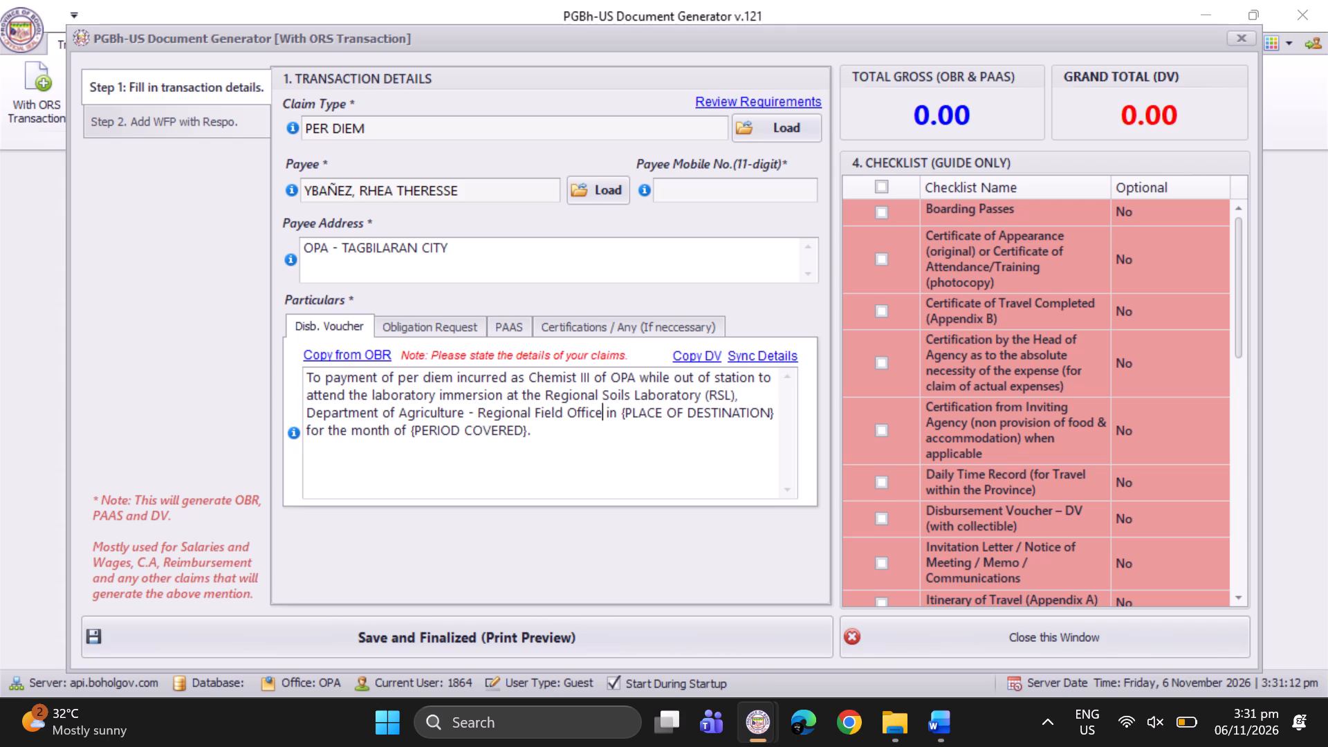
key("space")
type("VII")
key("space")
type("Session II")
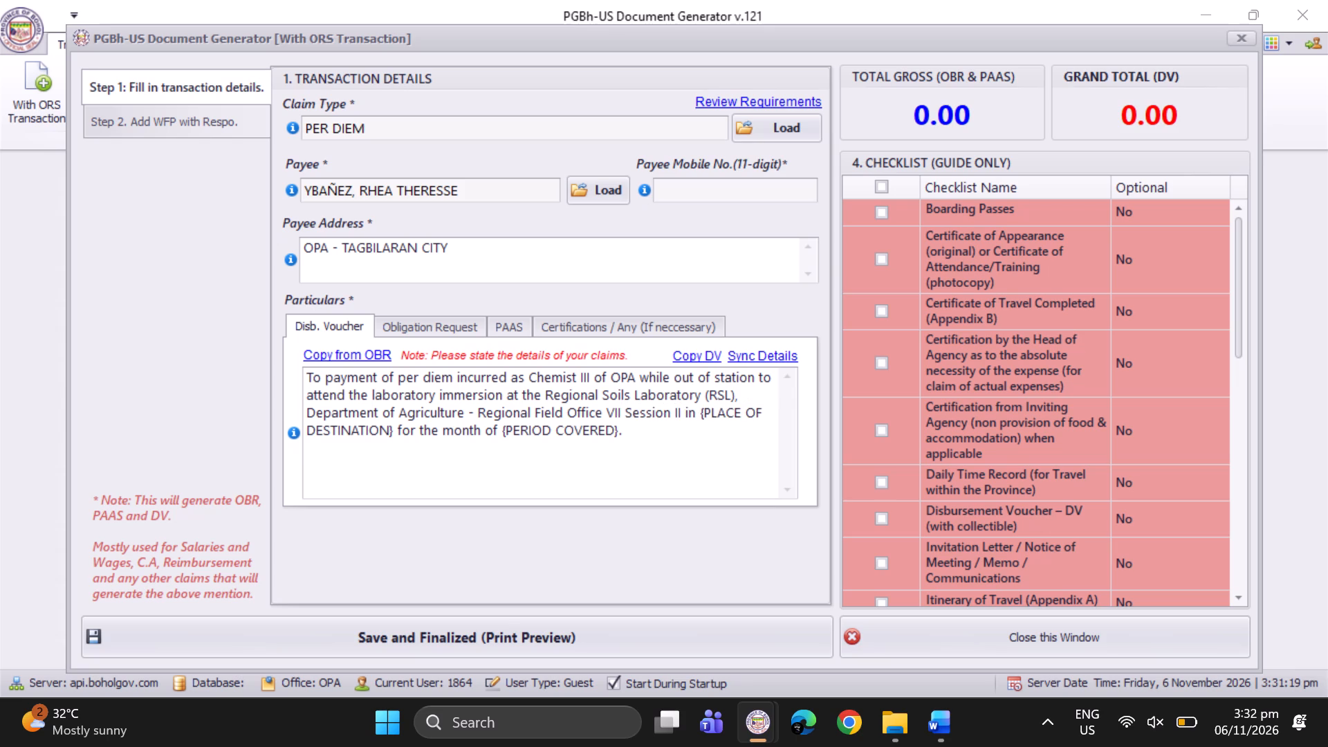
Replace the place of destination placeholder in the voucher particulars with "Mandaue City, Cebu".
left_click_drag(702, 412, 649, 467)
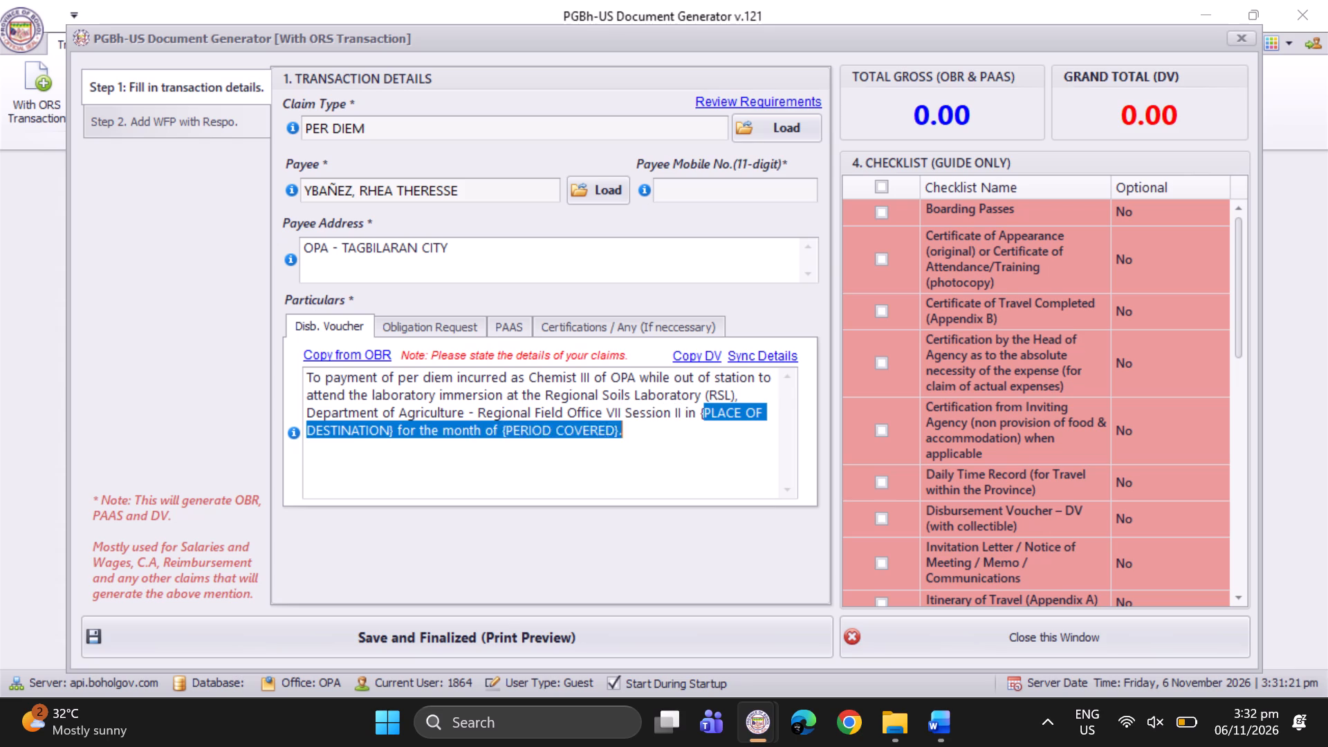
left_click_drag(649, 467, 391, 454)
key("BackSpace")
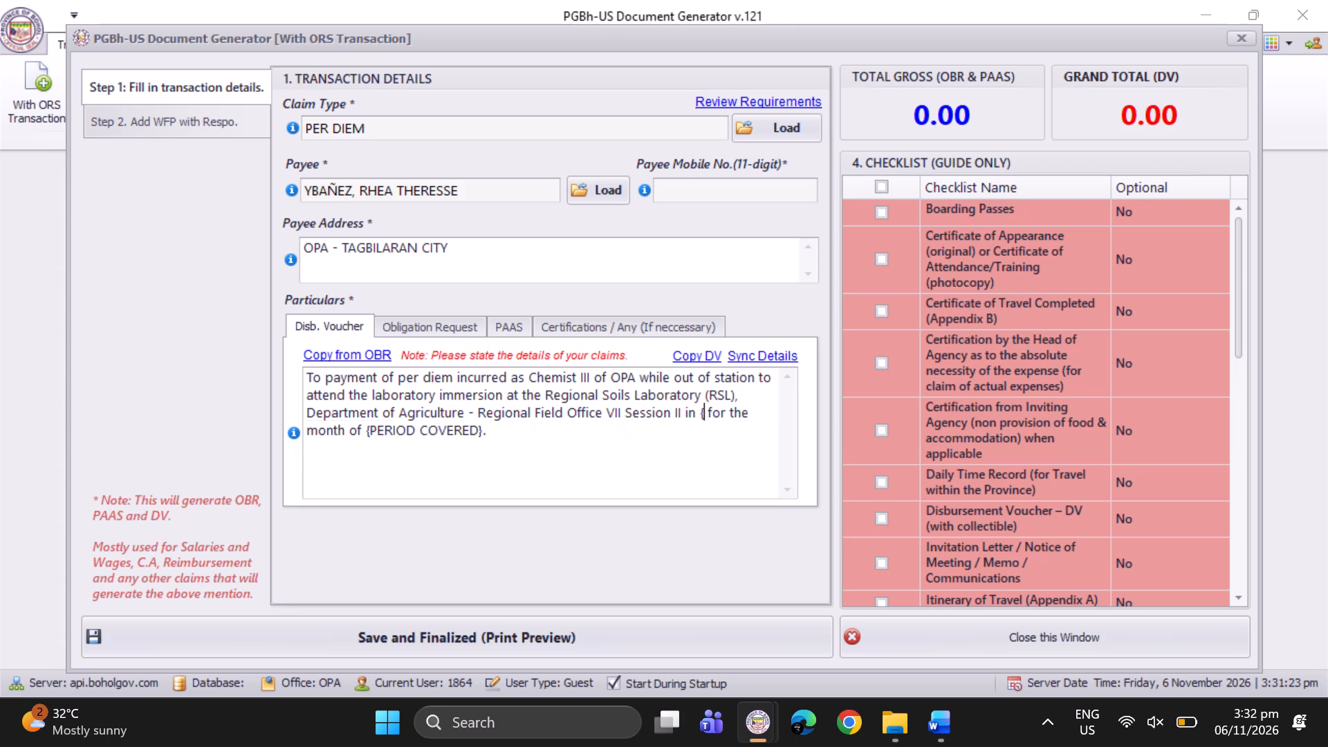
key("BackSpace")
type("Manduae")
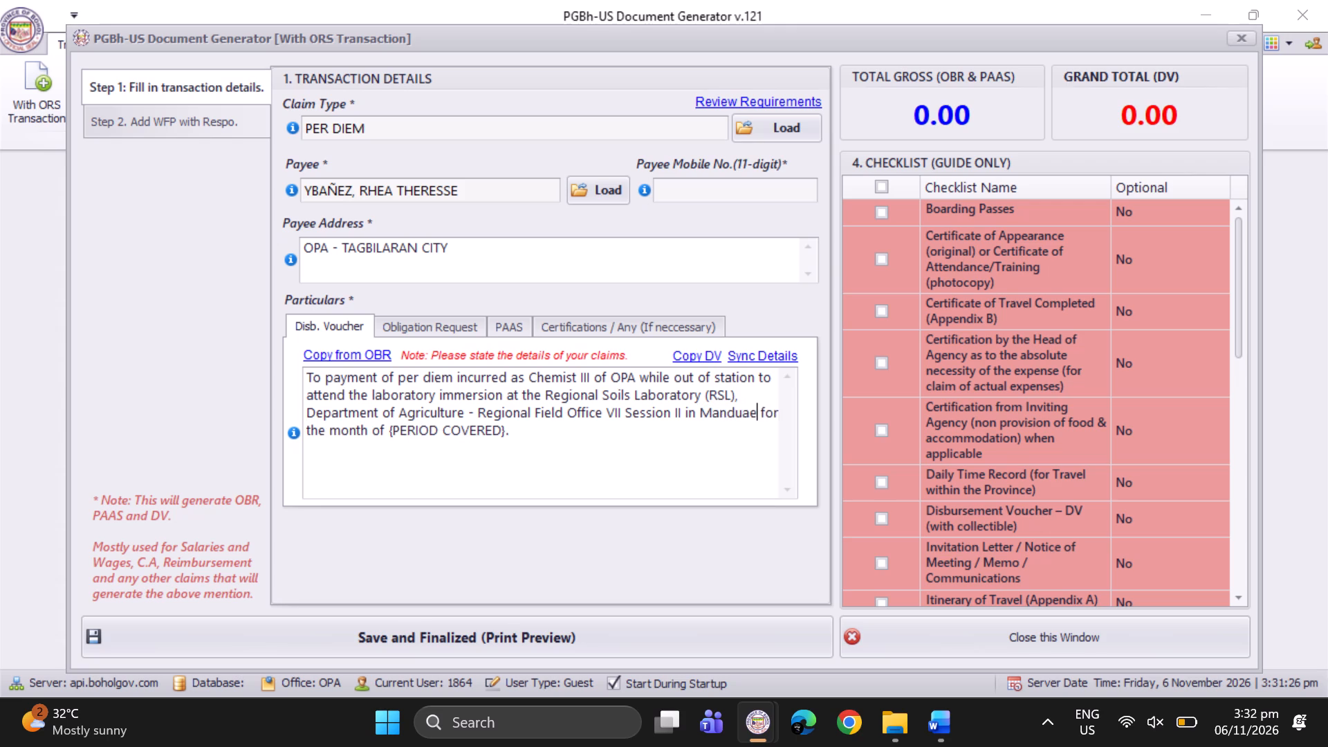
key("BackSpace")
key("BackSpace")
key("BackSpace")
type("aue")
key("space")
type("City, Cebu")
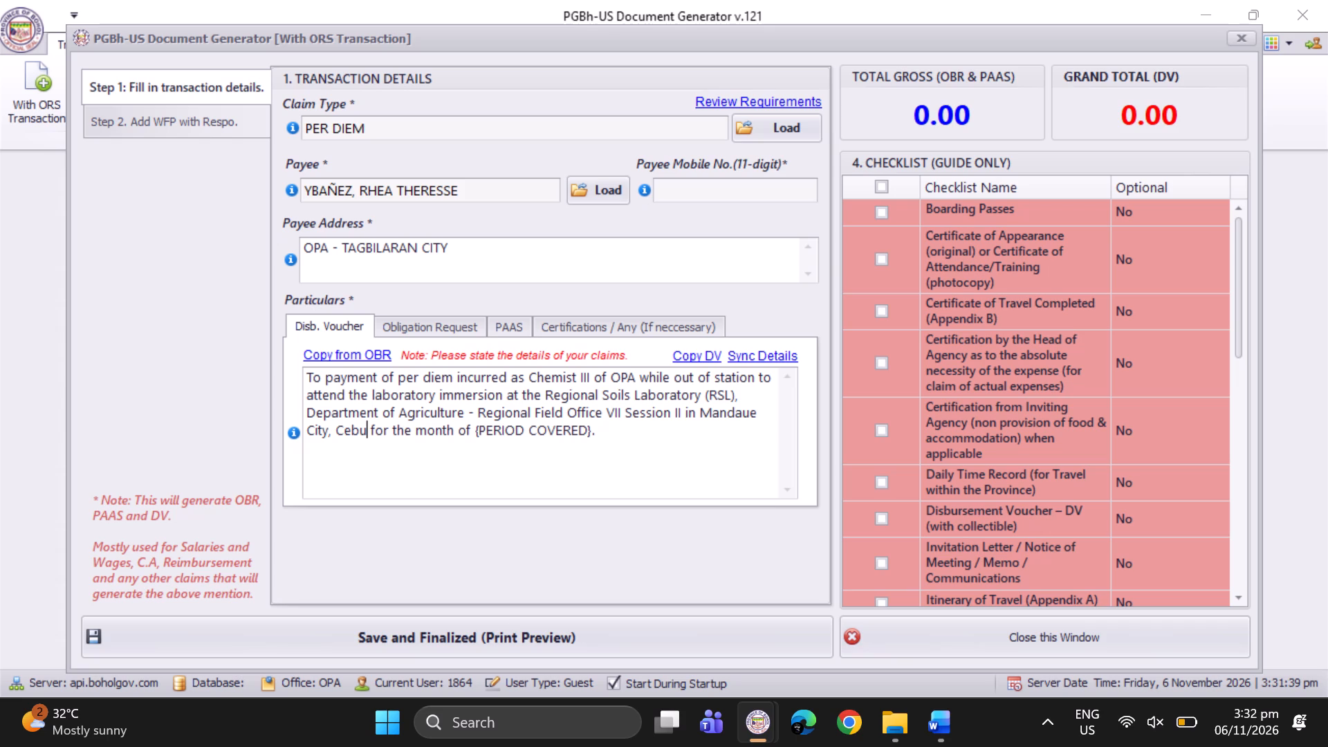
Replace the period covered placeholder in the disbursement voucher particulars with "October 26-30, 2026".
left_click_drag(476, 427, 583, 427)
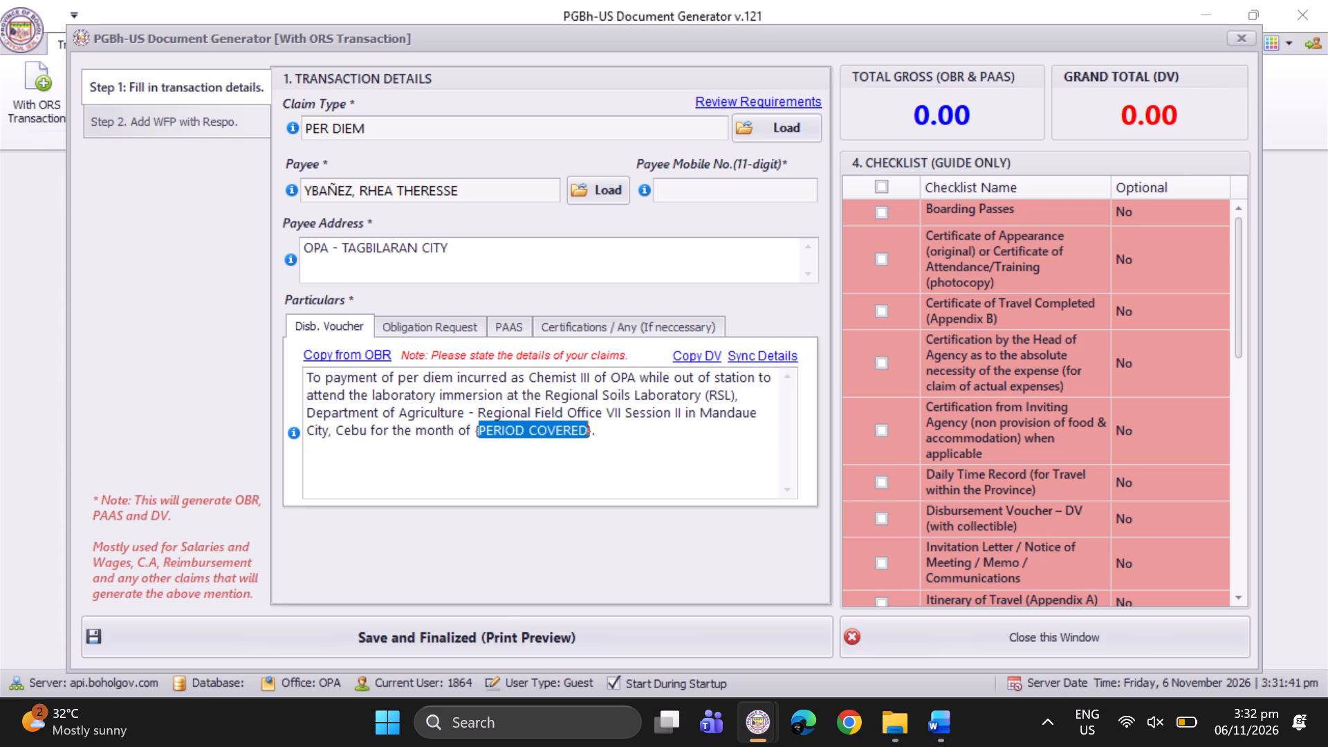
left_click_drag(583, 427, 587, 427)
key("BackSpace")
key("Right")
key("BackSpace")
key("BackSpace")
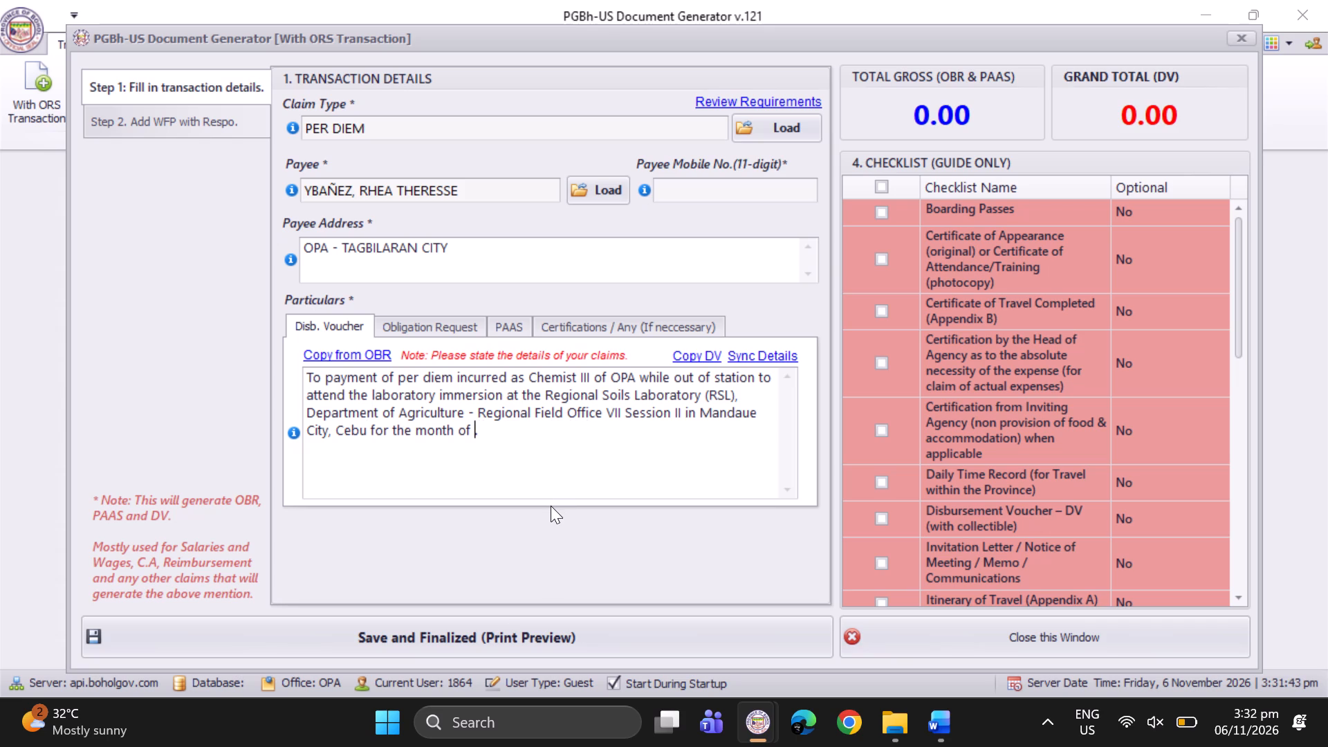
type("Octobe")
key("space")
key("BackSpace")
key("r")
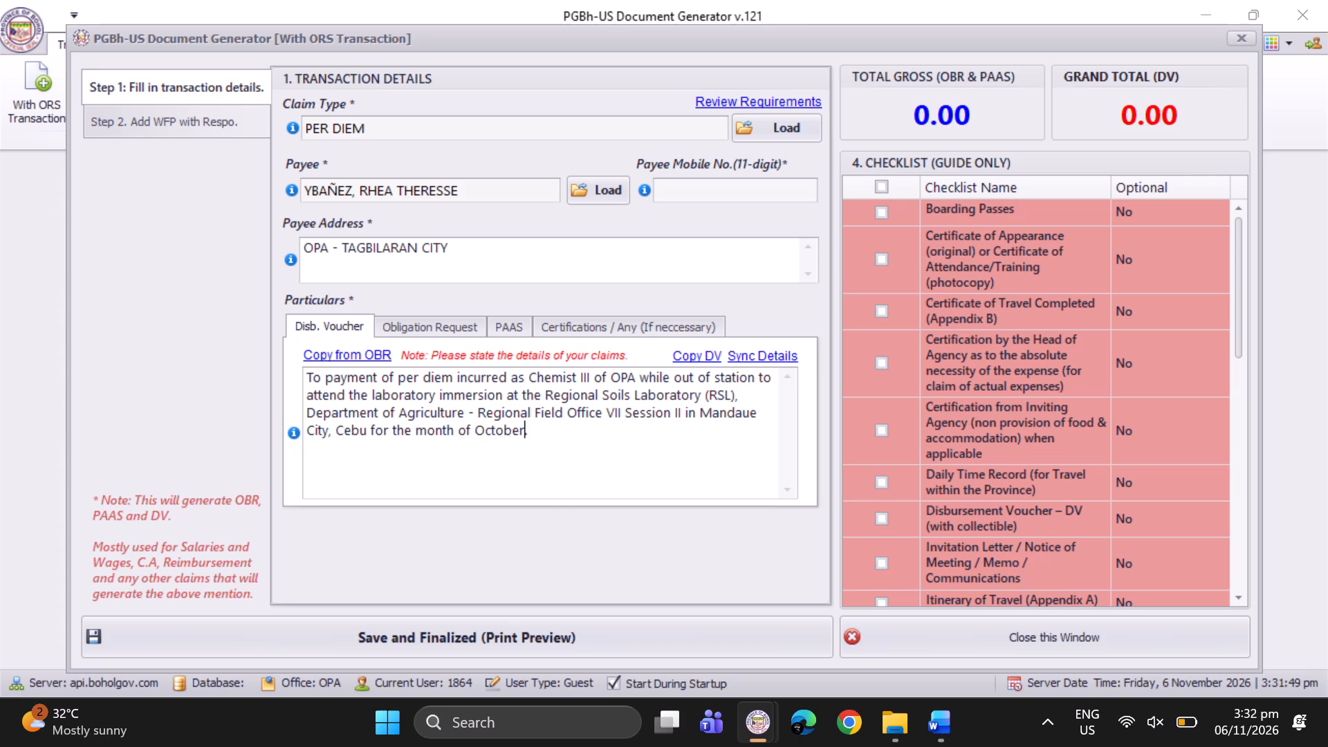
key("space")
key("2")
type("6-30")
key("comma")
key("space")
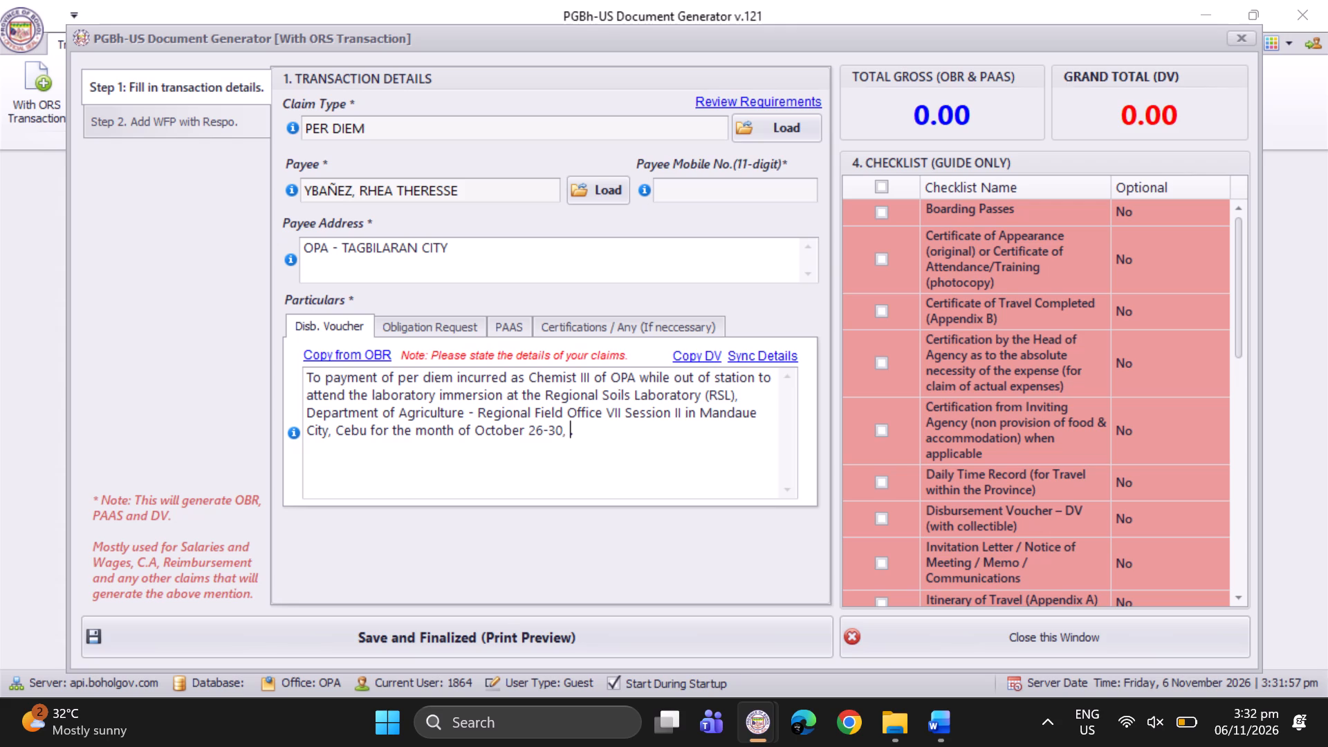
type("2026")
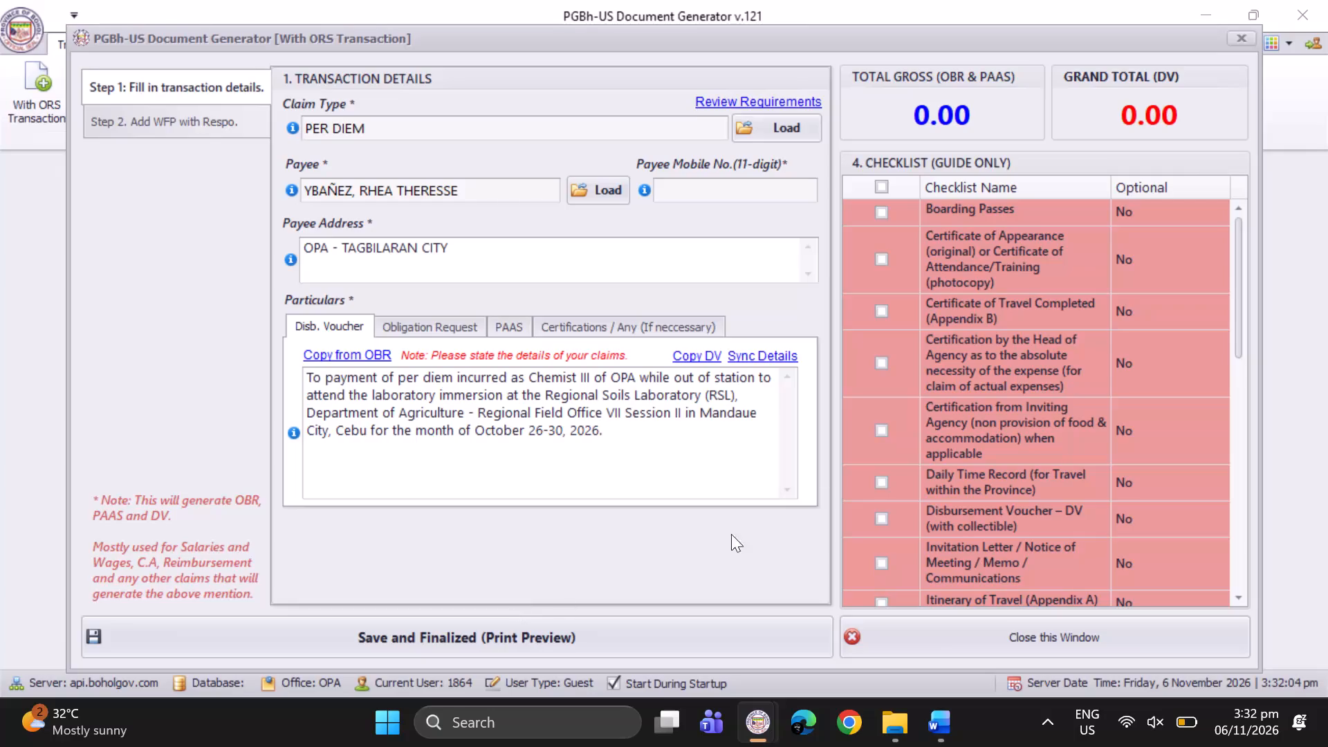
Mark all items in the claim's requirements checklist.
left_click(884, 184)
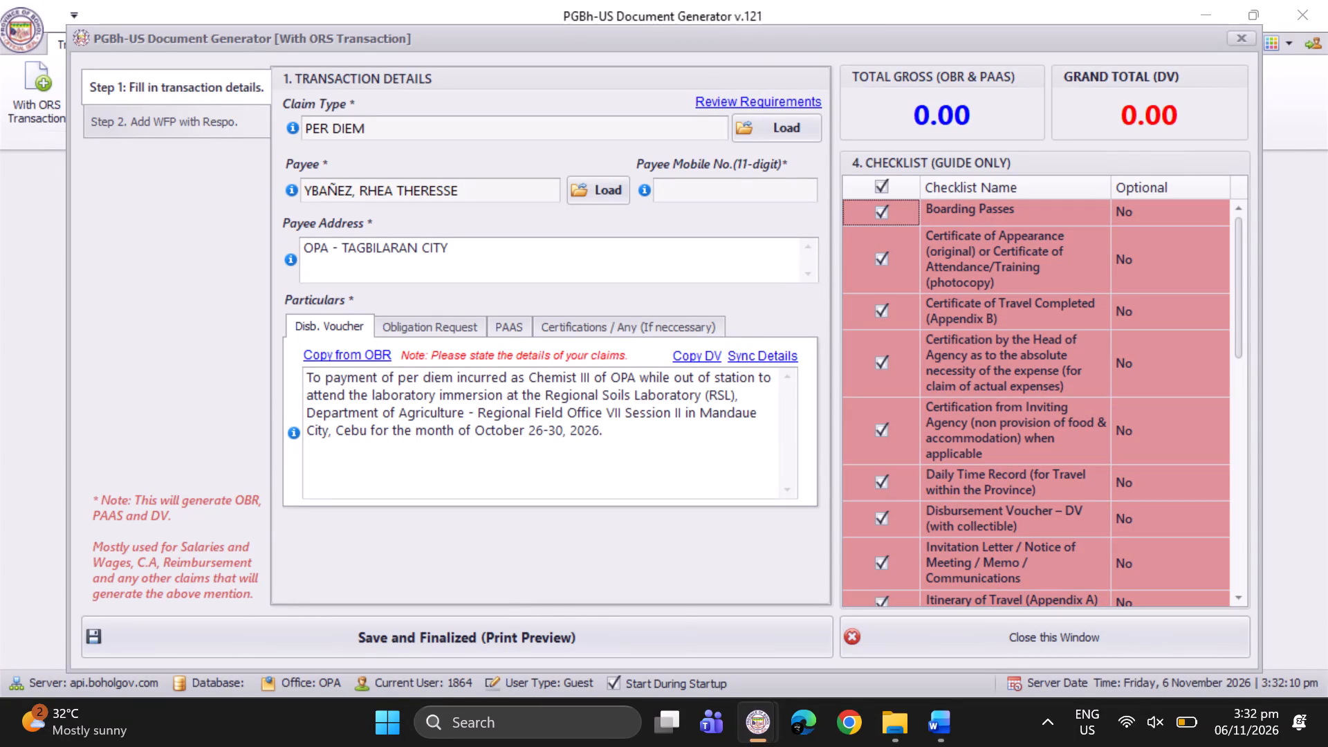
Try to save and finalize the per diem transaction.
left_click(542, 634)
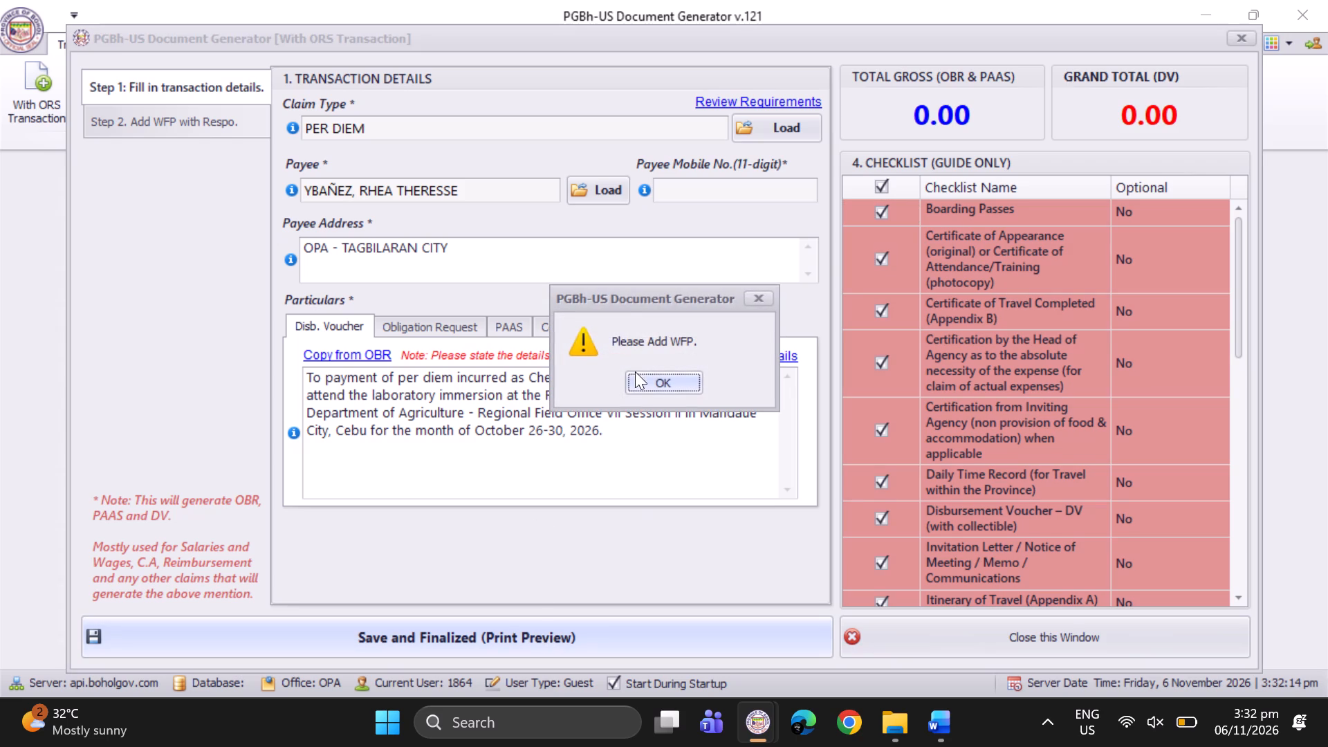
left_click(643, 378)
Start adding a WFP entry for the claim and select account code 50201010, Traveling Expenses - Local.
left_click(141, 118)
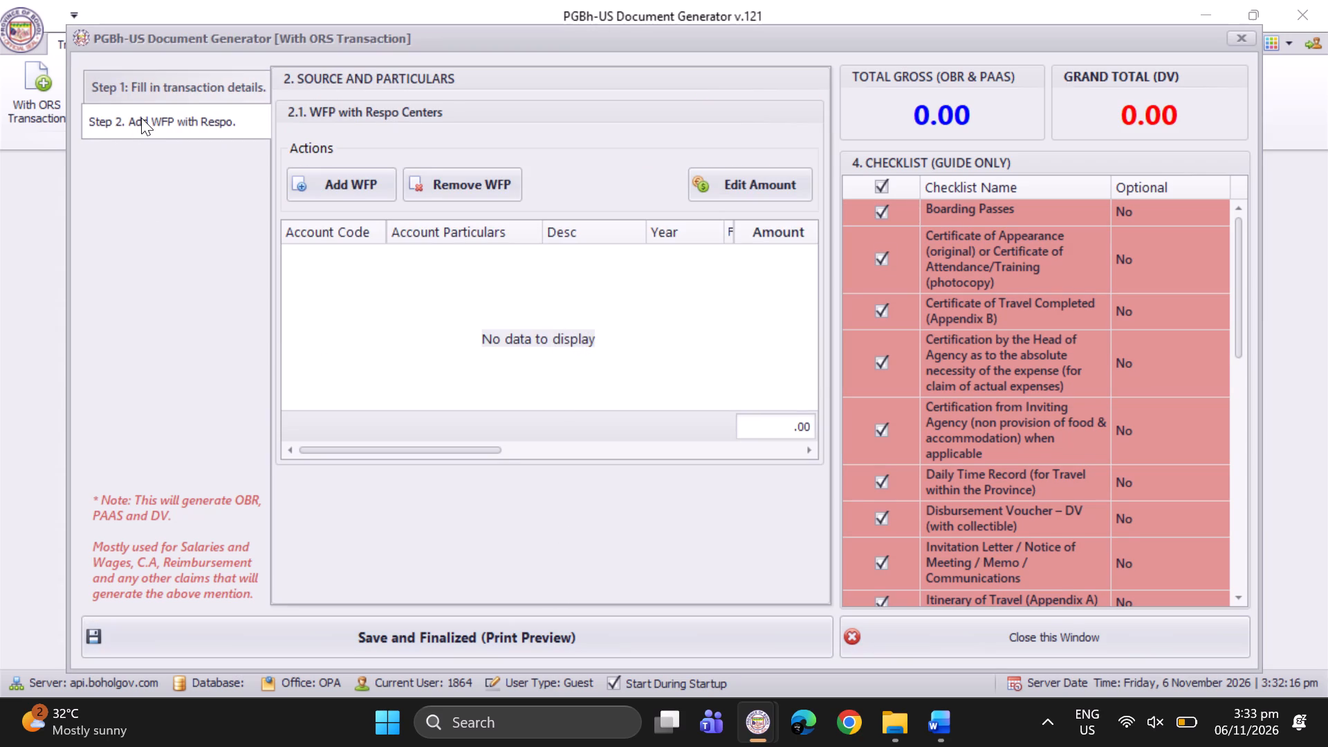
left_click(141, 118)
left_click(331, 186)
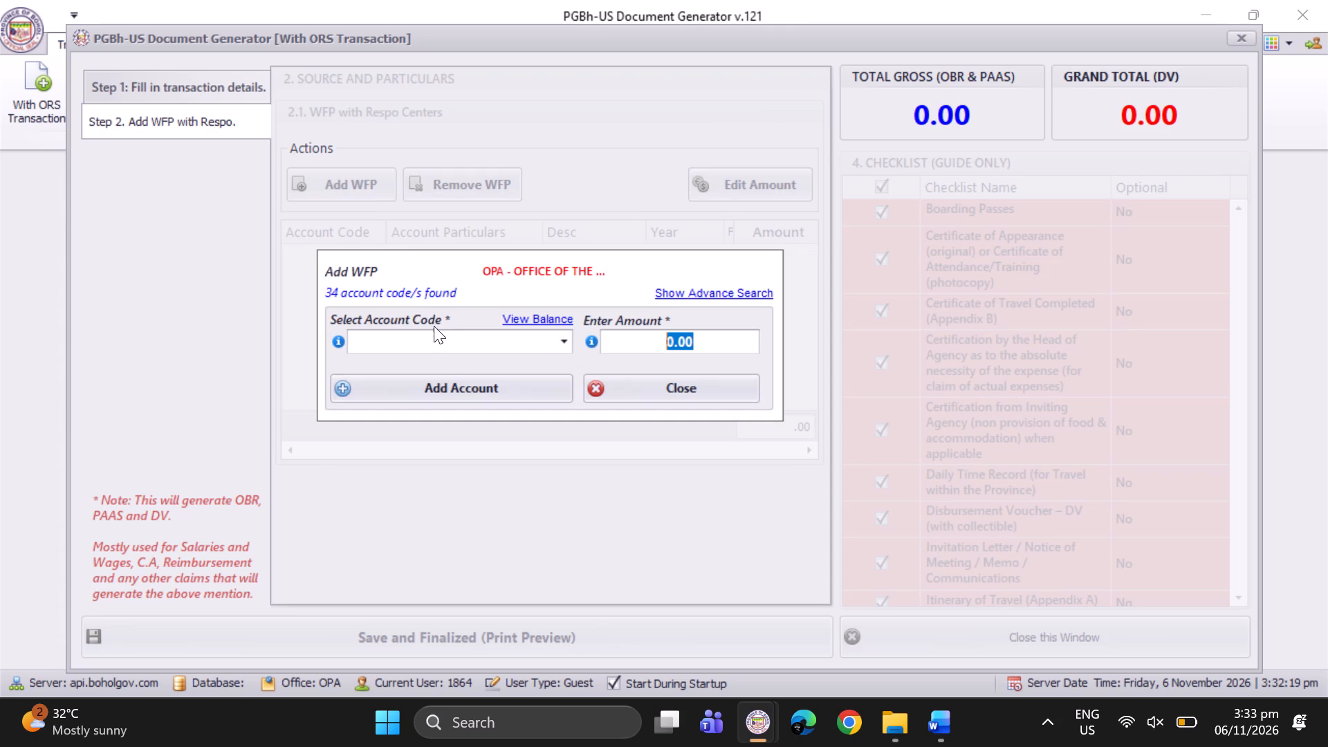
left_click(439, 342)
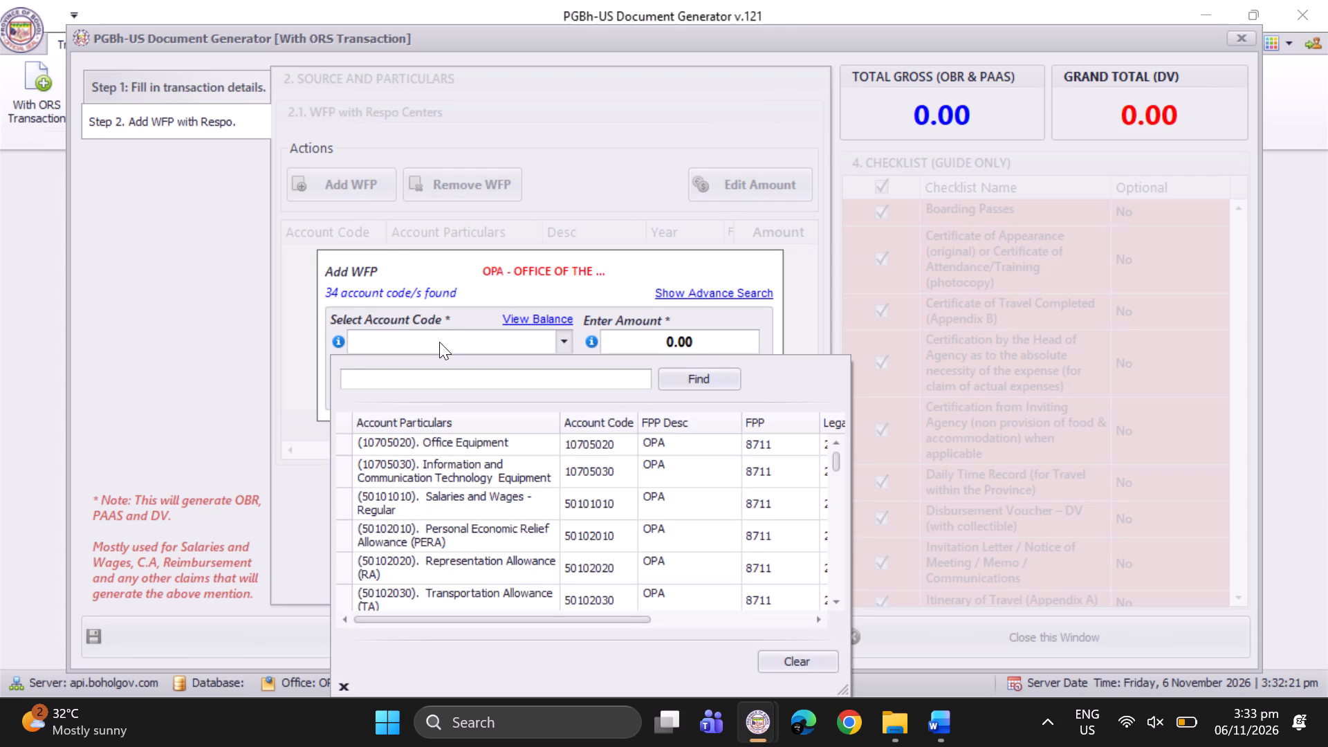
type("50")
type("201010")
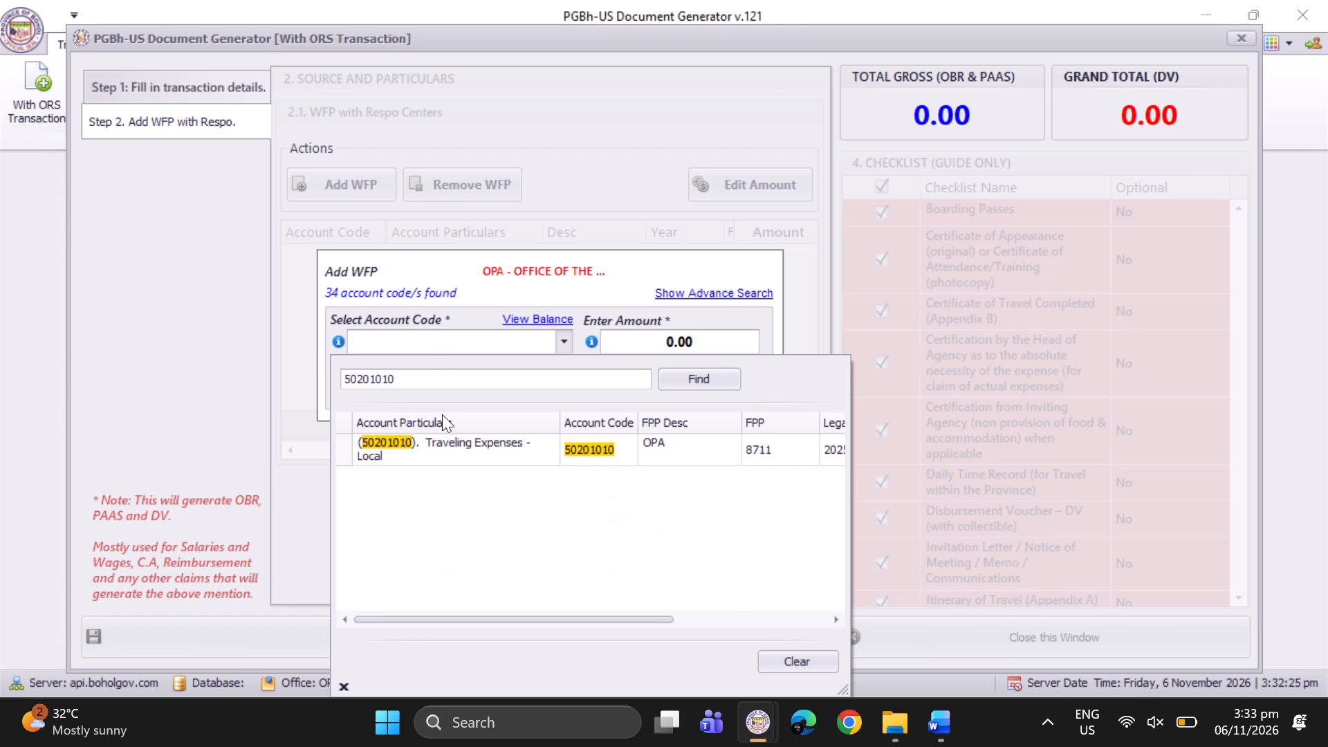
left_click(450, 450)
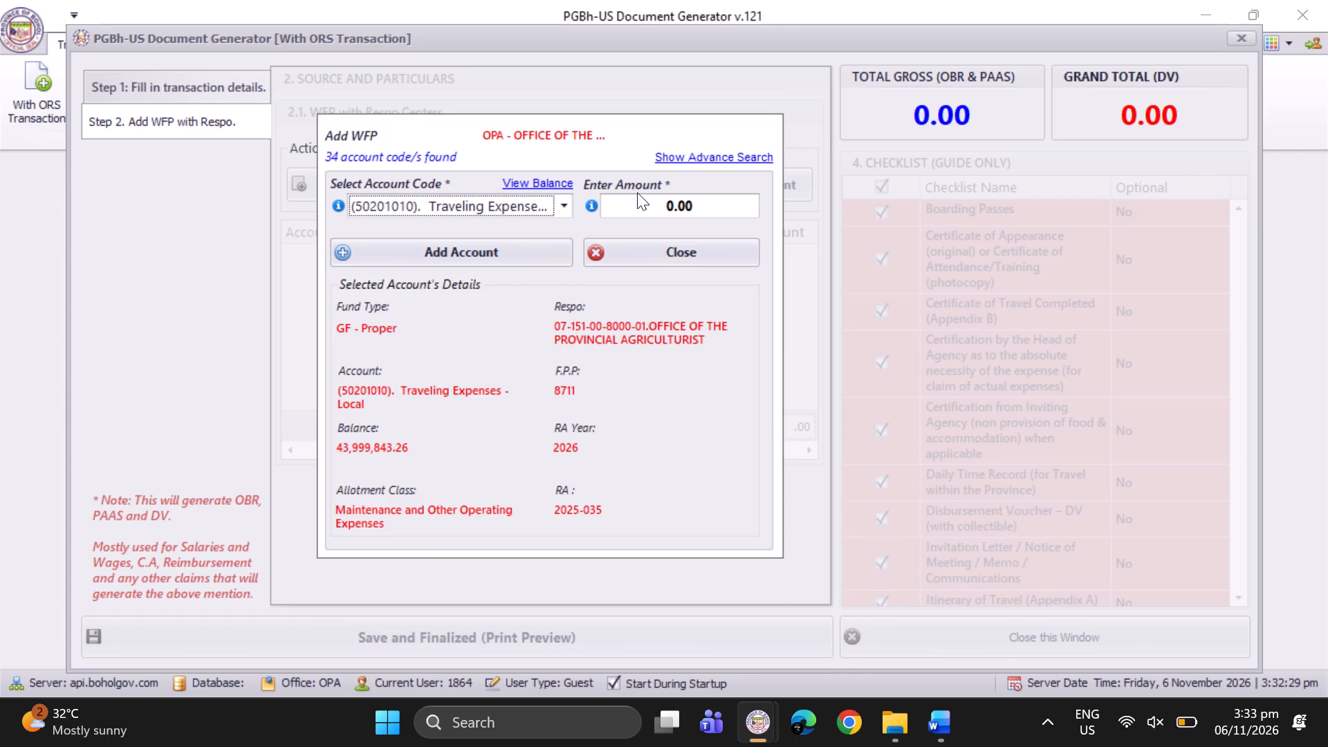
Switch to Word to check the travel itinerary, and open the 10.26-30.2026 itinerary from the Travel Itinerary folder.
left_click(946, 735)
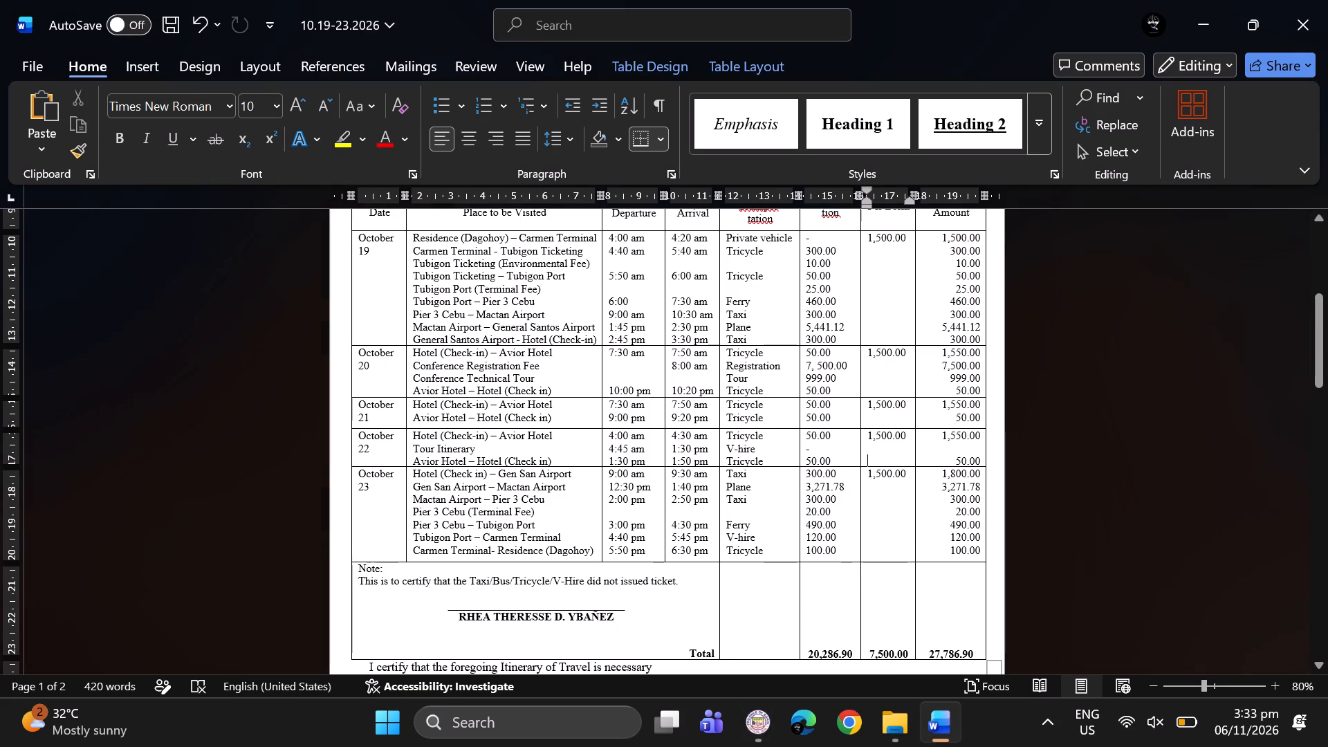
scroll(892, 568, "up", 2)
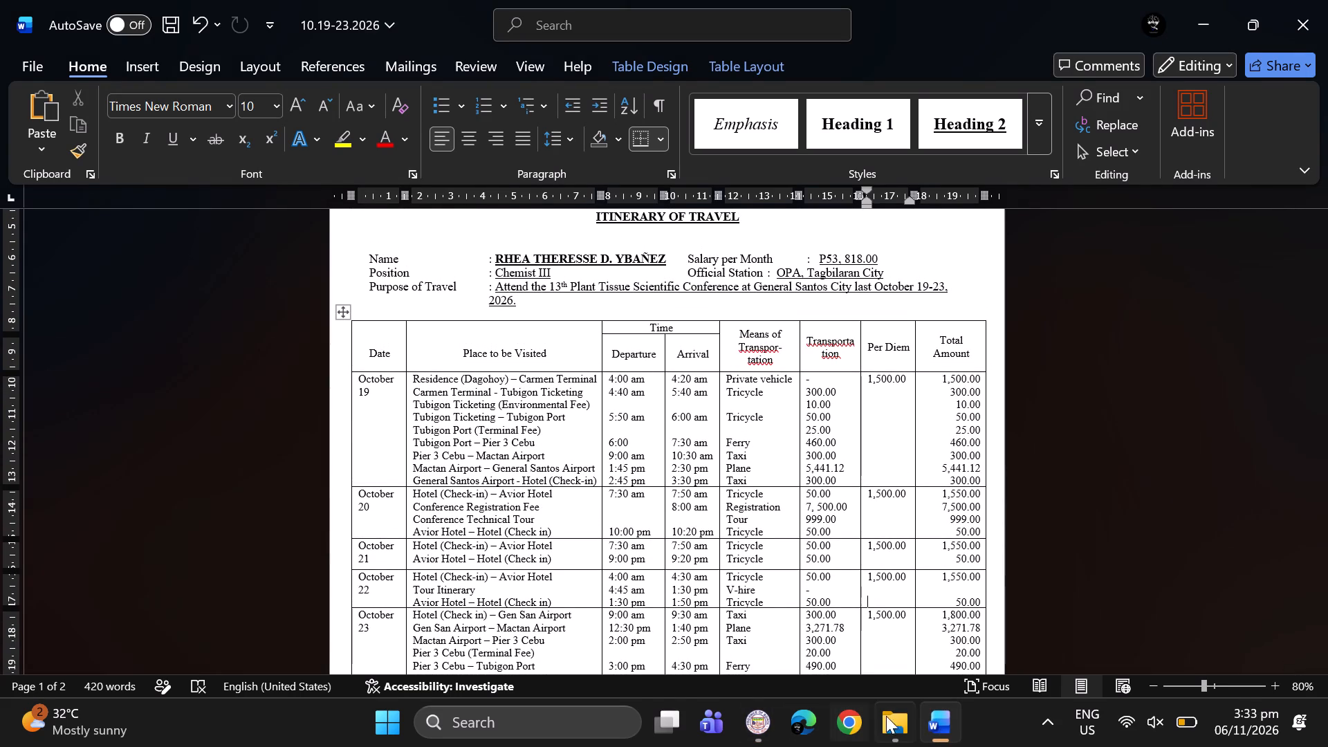
left_click(893, 718)
double_click(440, 231)
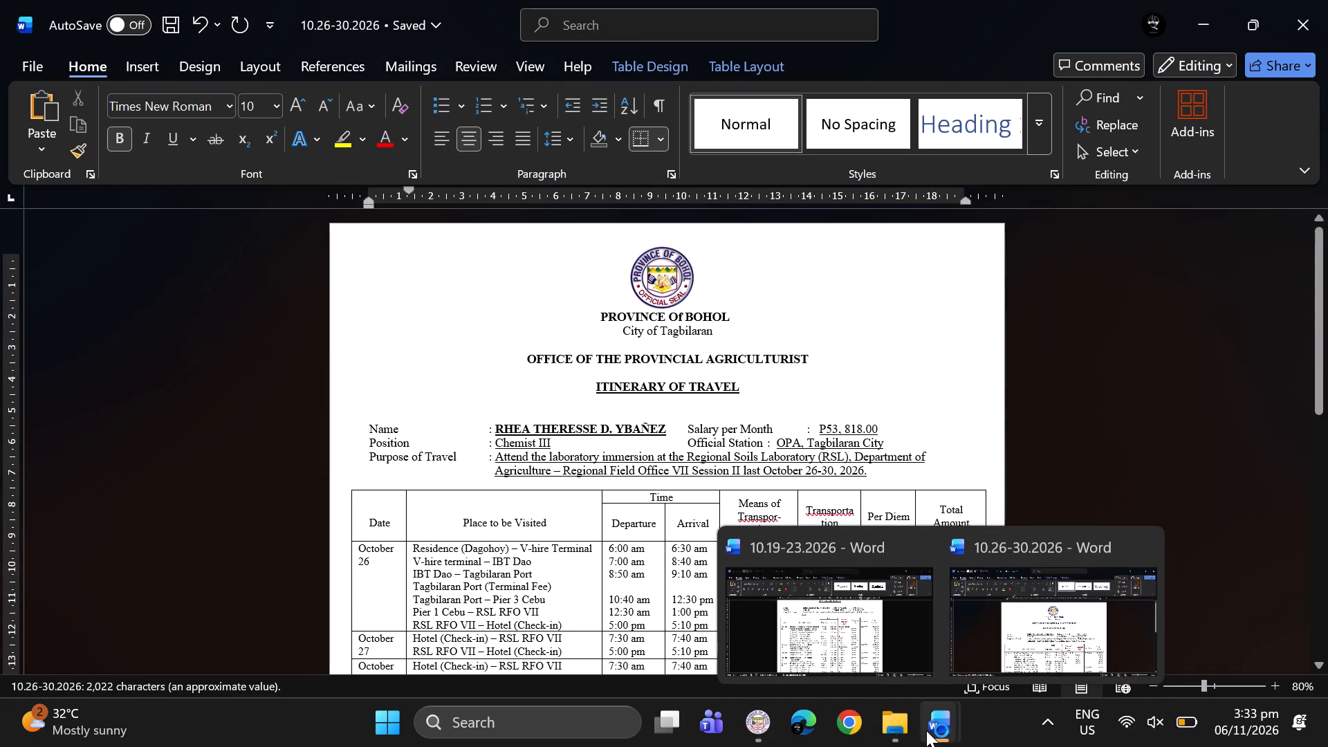
Close the 10.19-23.2026 itinerary document, saving its changes.
left_click(925, 550)
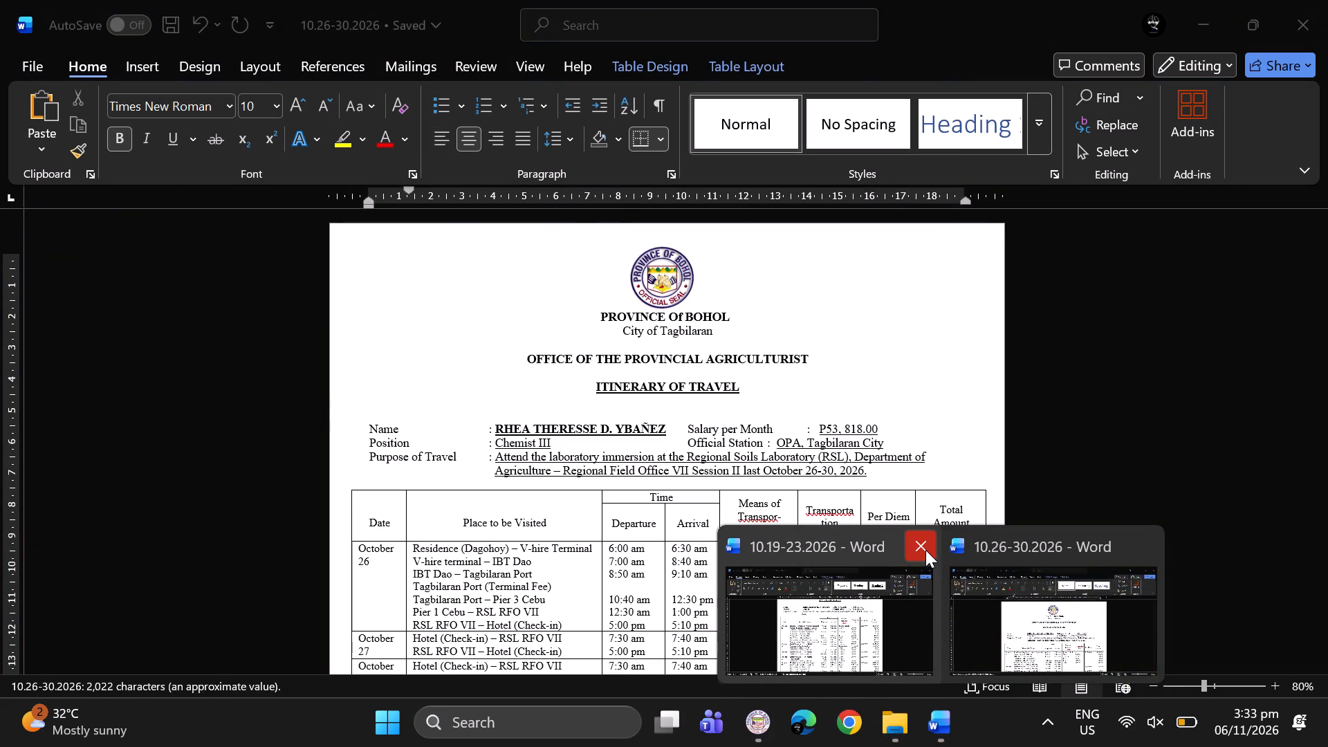
left_click(849, 620)
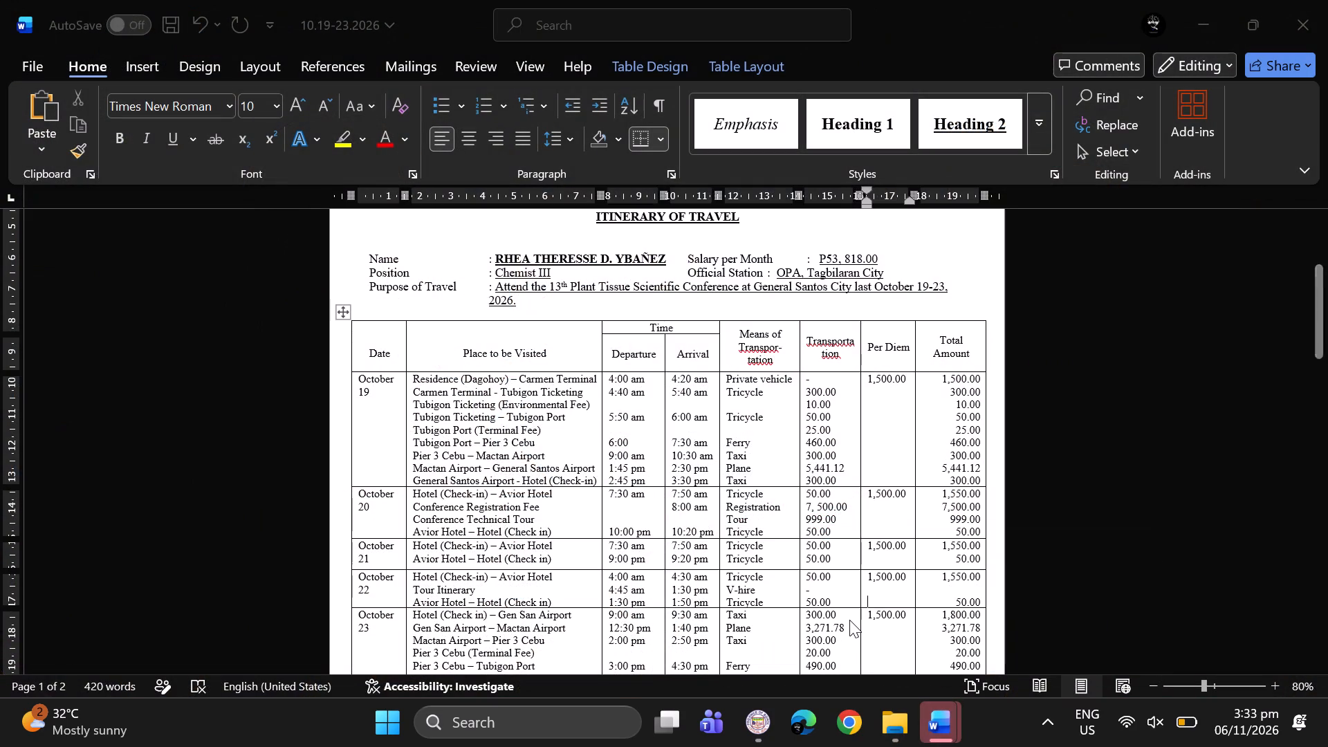
key("Return")
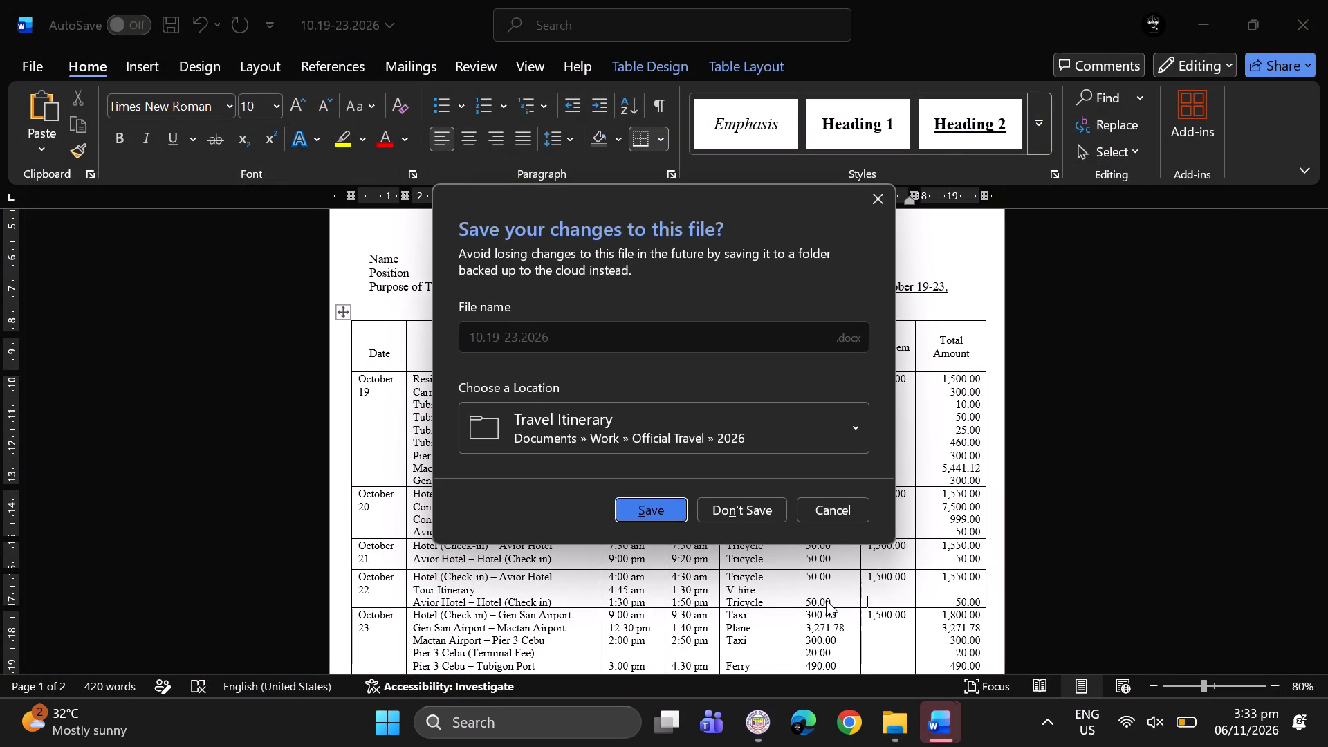
Set the October 30 per diem in the 10.26-30.2026 itinerary table to 1,800.00.
scroll(831, 573, "down", 1)
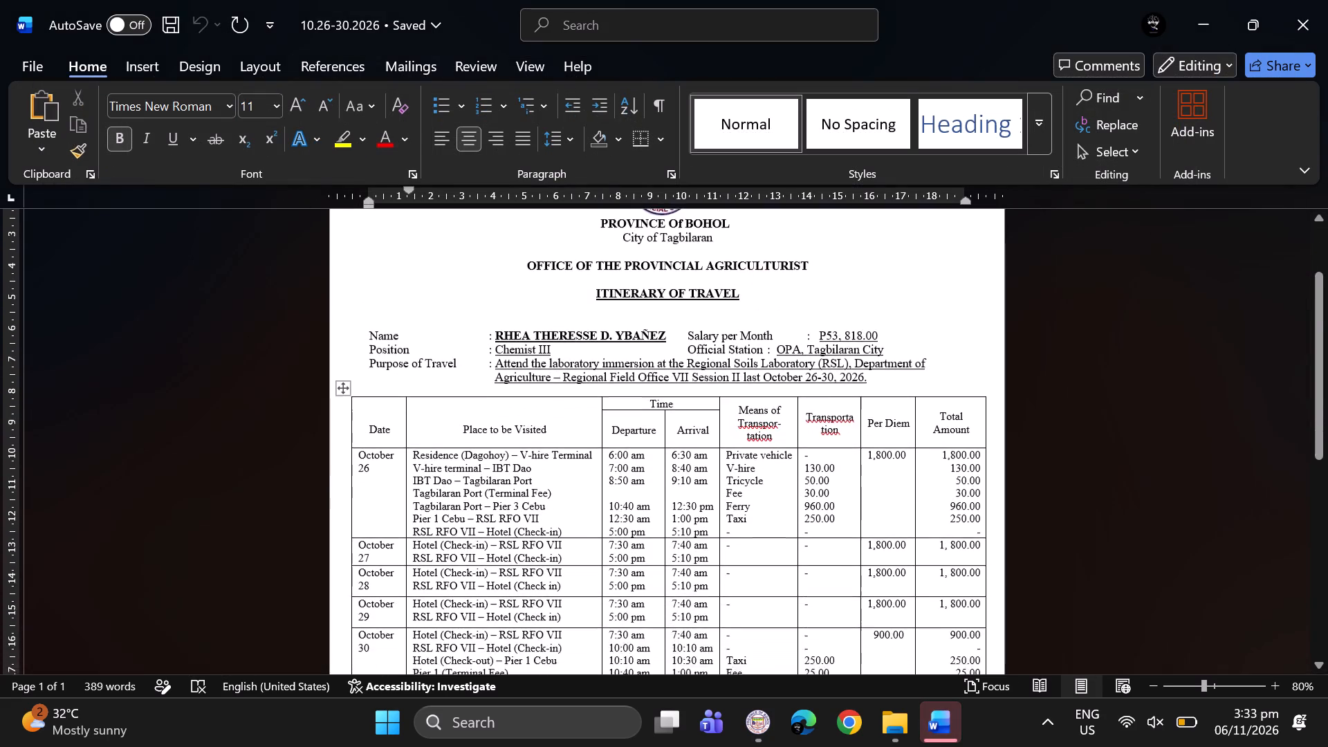
scroll(831, 573, "down", 1)
left_click(879, 497)
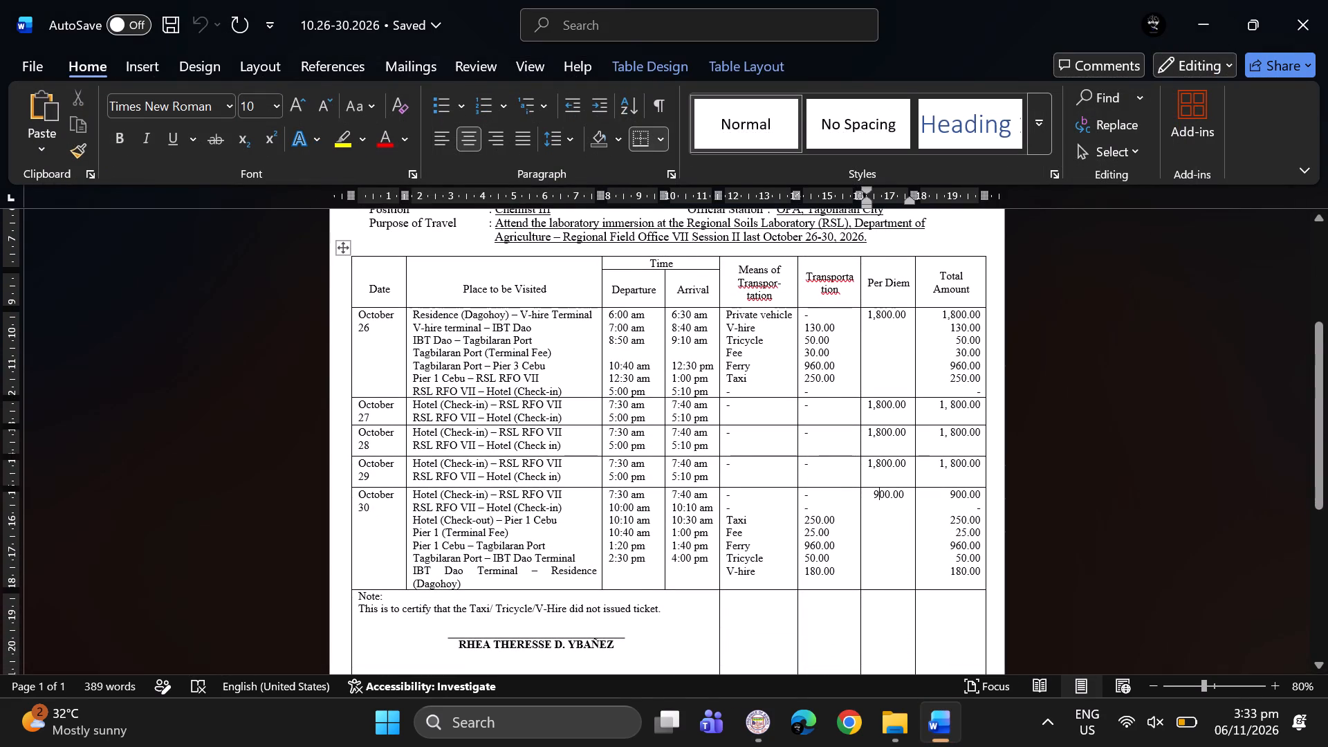
key("BackSpace")
type("1,8")
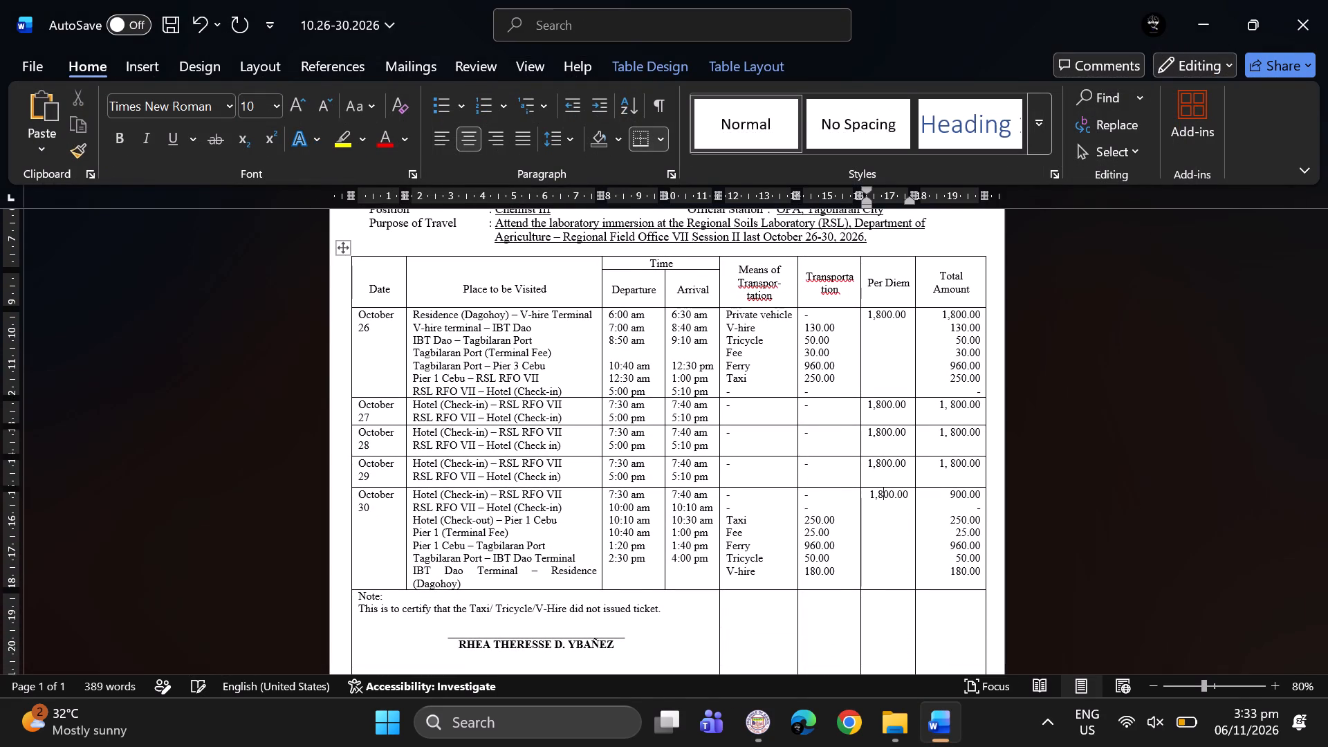
Set the per diem total in the itinerary's Total row to 9,000.00.
scroll(874, 516, "down", 1)
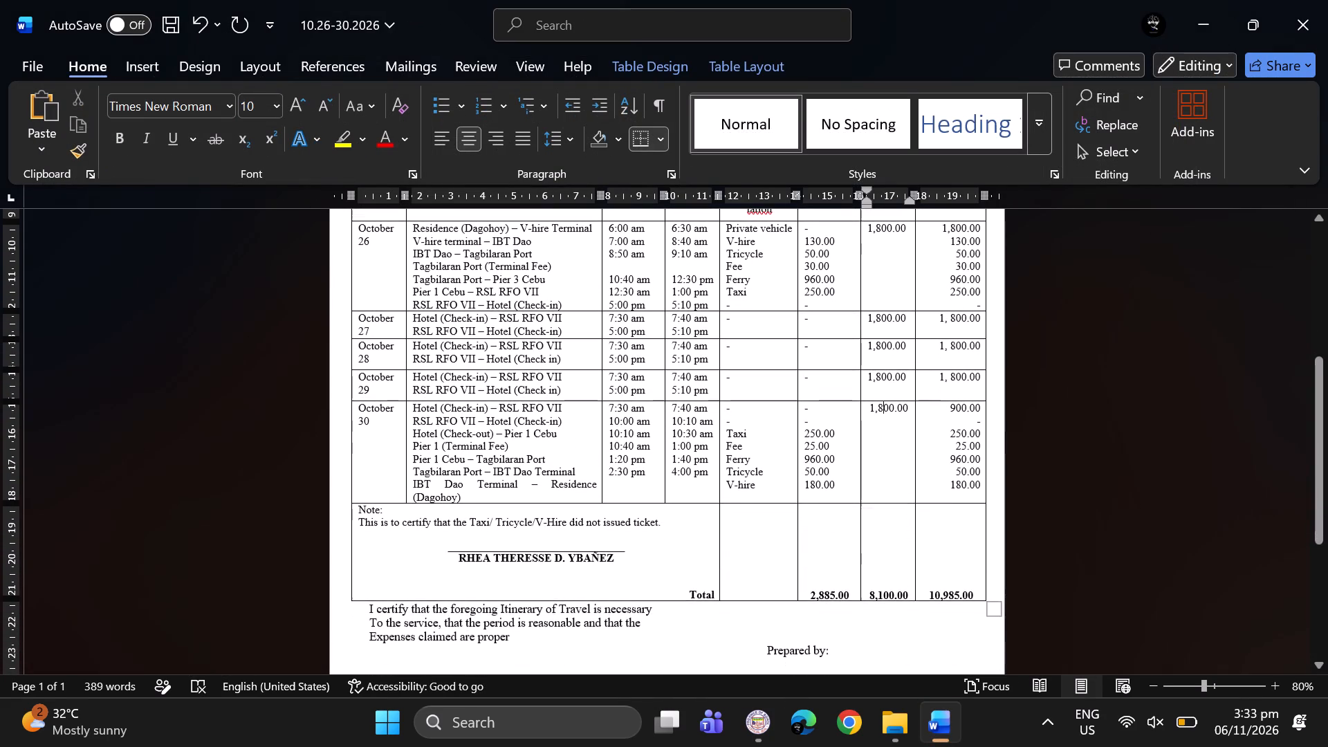
scroll(874, 516, "down", 3)
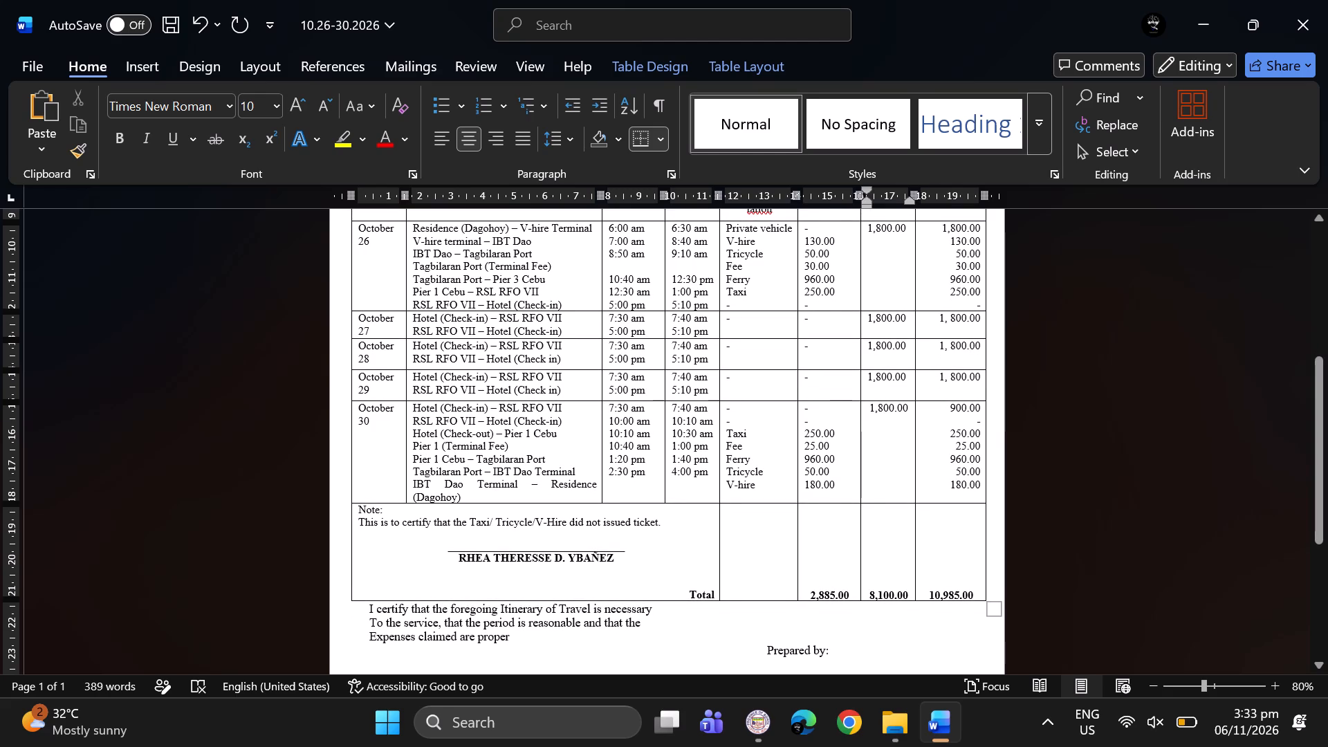
scroll(874, 516, "up", 2)
left_click(883, 594)
key("BackSpace")
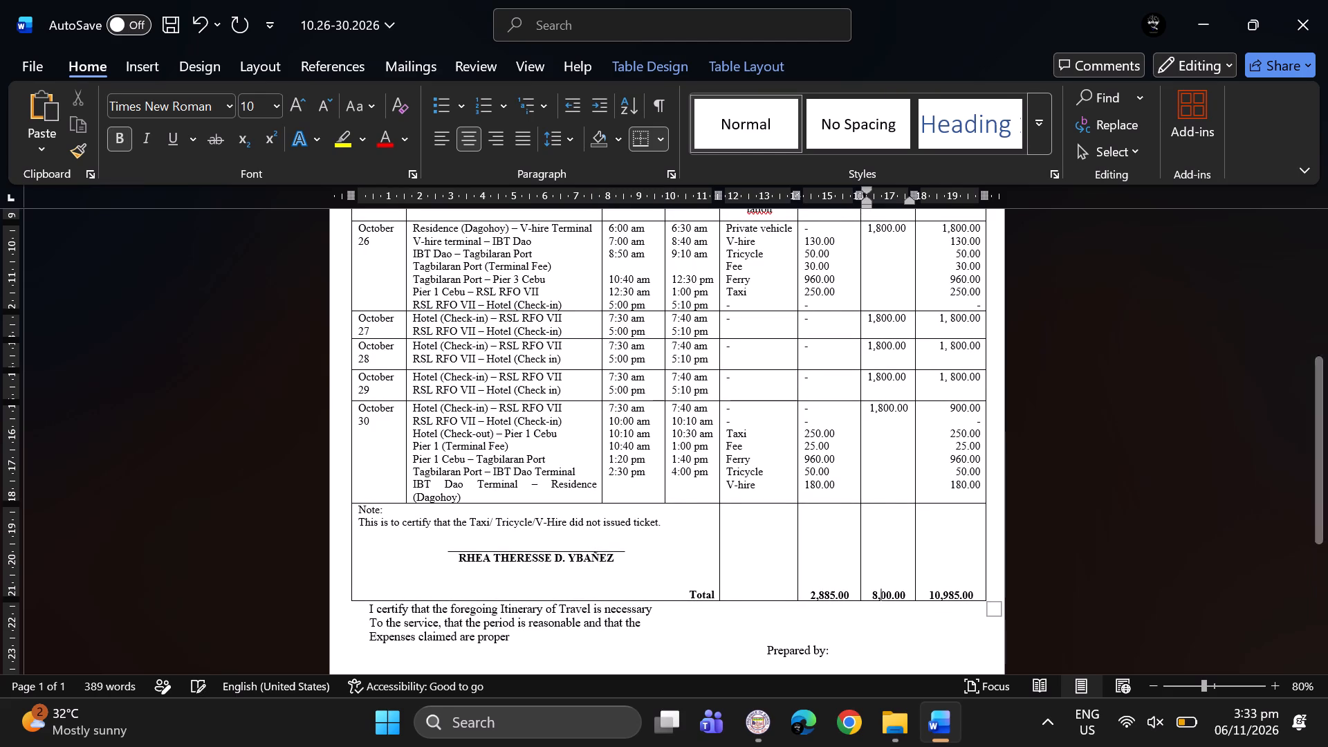
key("BackSpace")
key("BackSpace")
type("9,0")
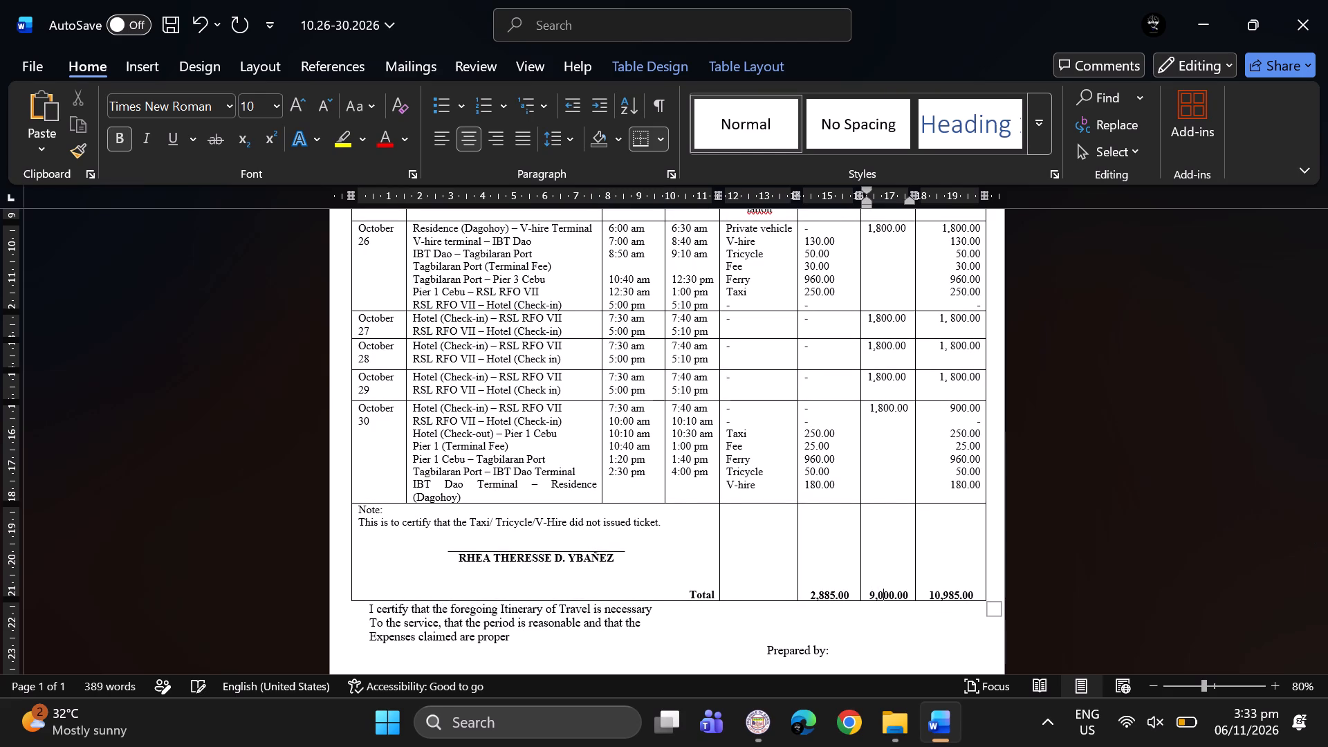
Review the itinerary table's amounts and set the overall total in the Total row to 11,885.00.
scroll(883, 594, "up", 1)
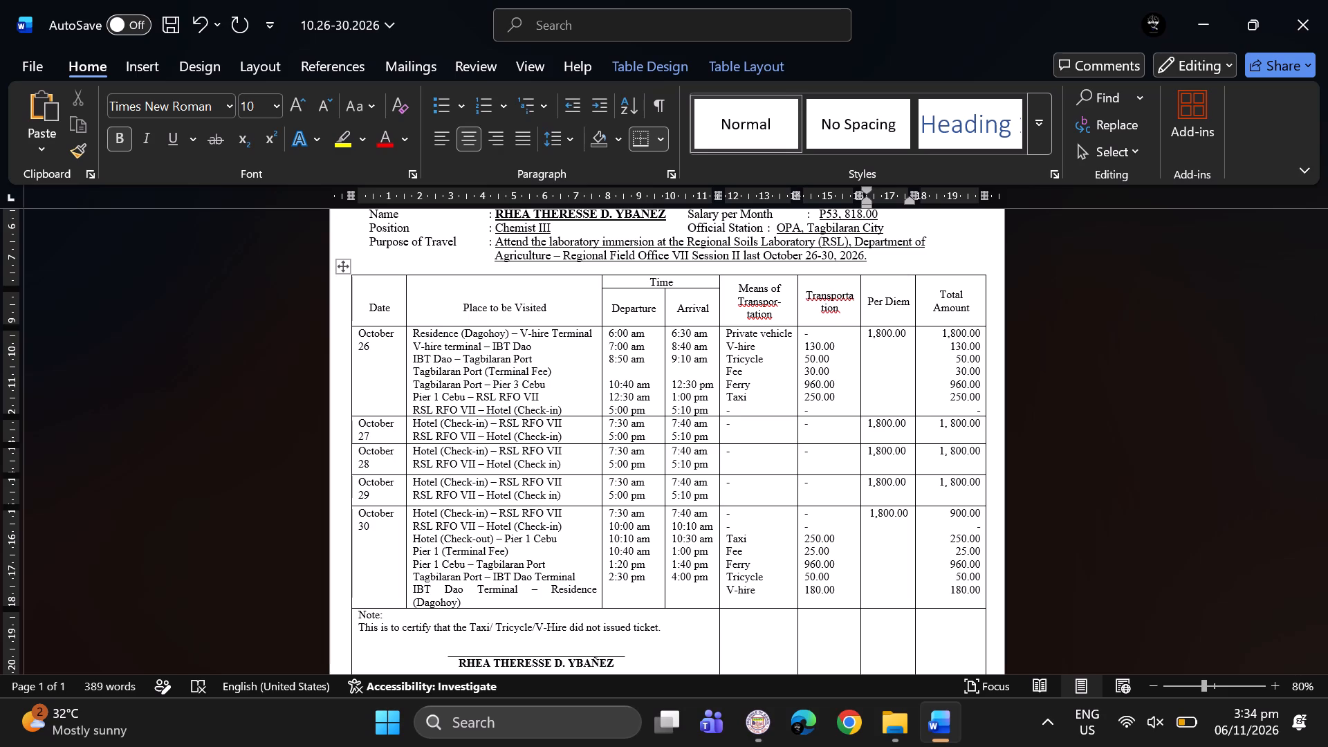
scroll(883, 594, "down", 1)
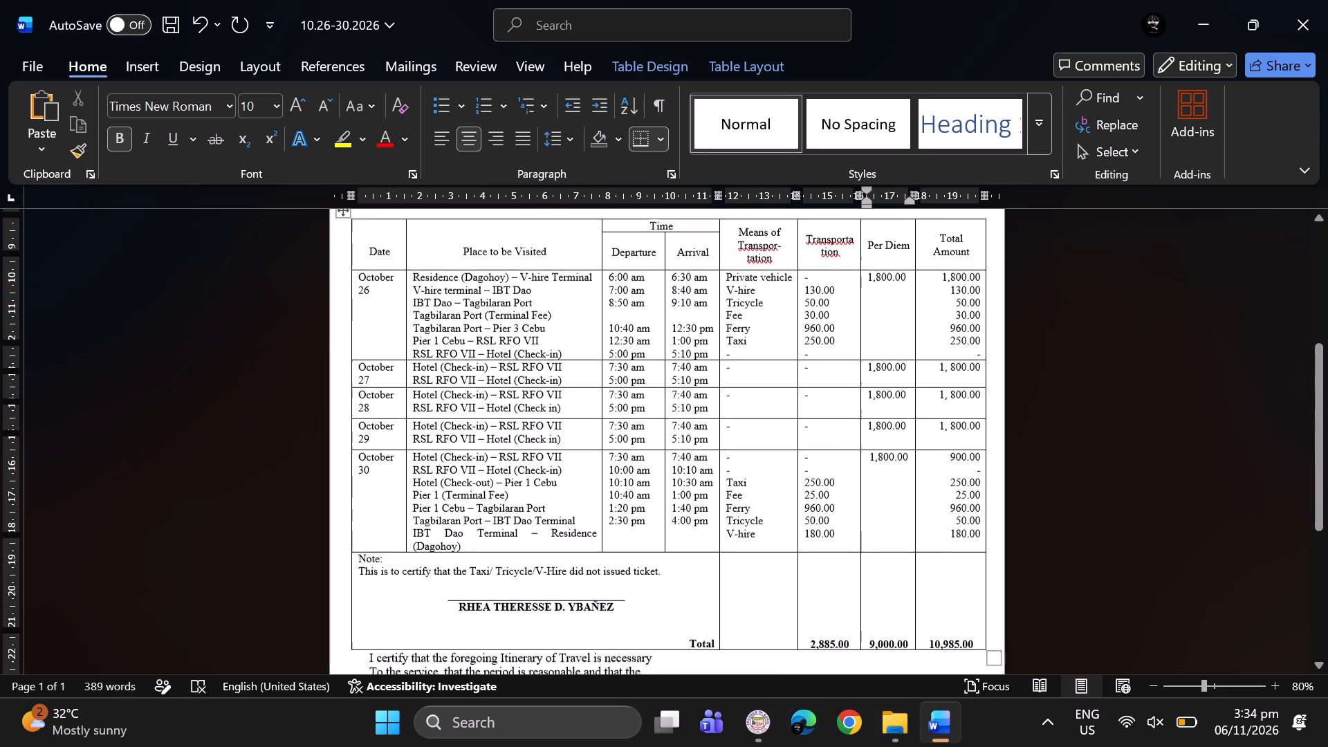
scroll(883, 594, "down", 1)
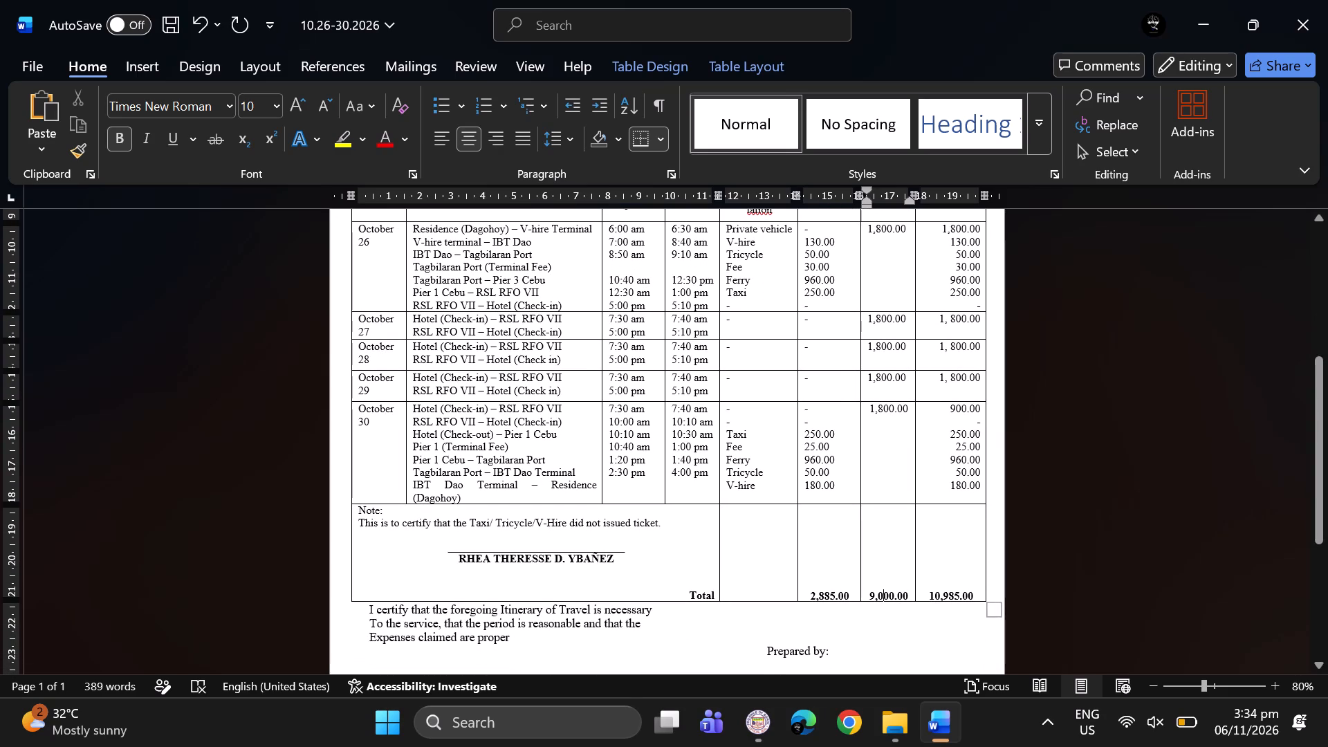
left_click(940, 596)
key("BackSpace")
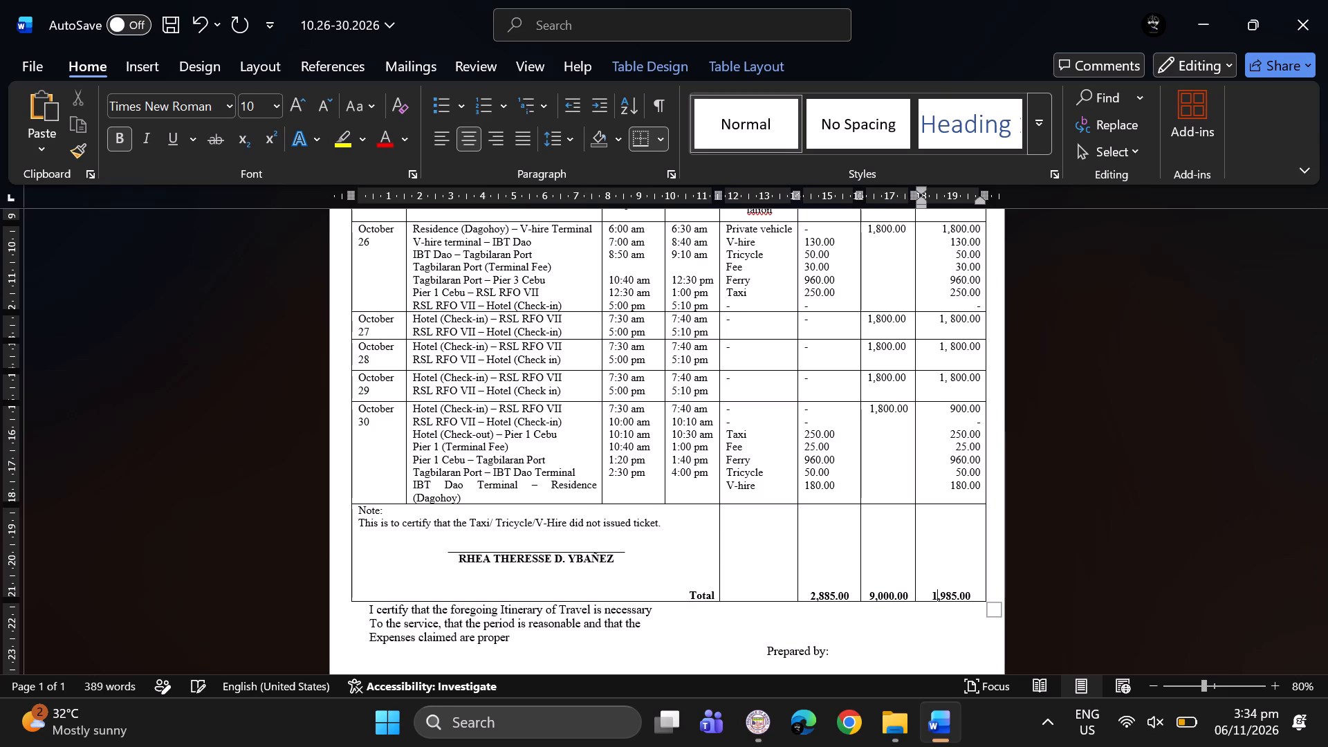
key("1")
key("Right")
key("Right")
key("BackSpace")
key("8")
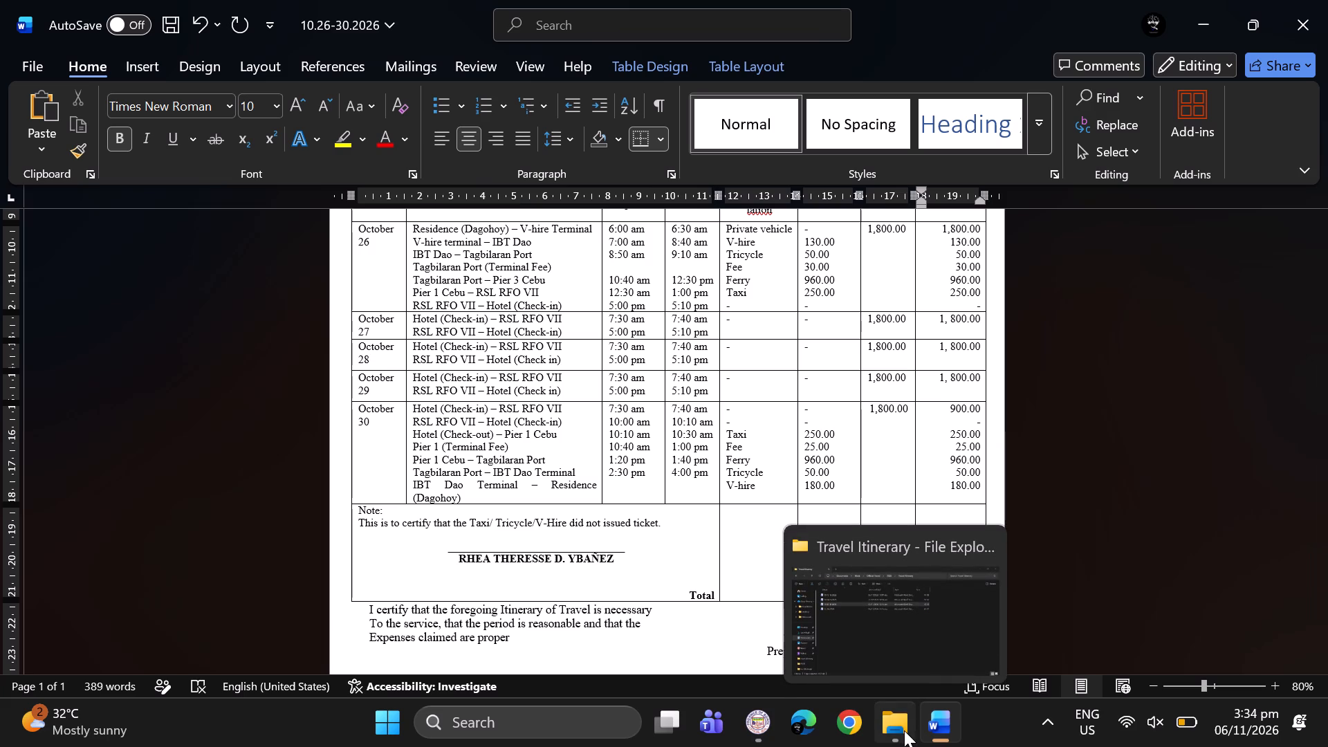
Switch to PGBh-US Document Generator and add the Traveling Expenses - Local account with an amount of 11,885.00.
left_click(798, 619)
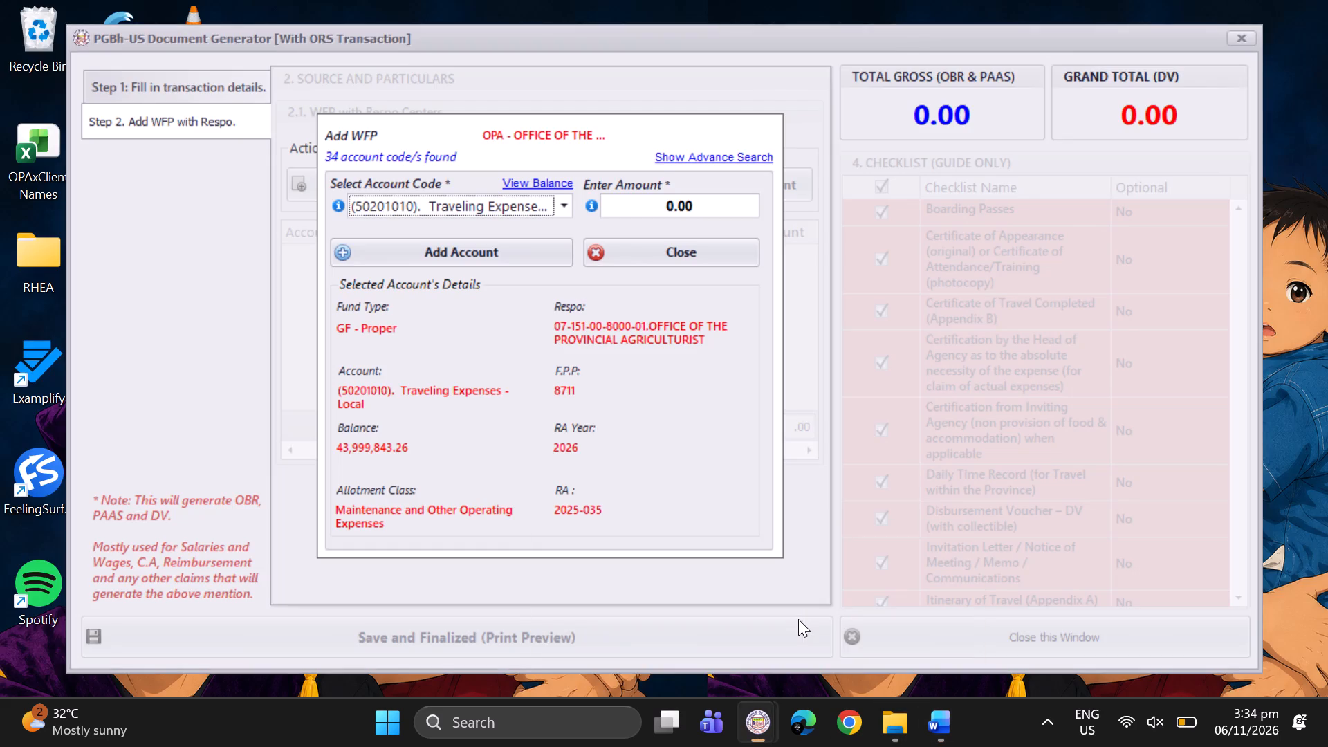
left_click(672, 207)
key("BackSpace")
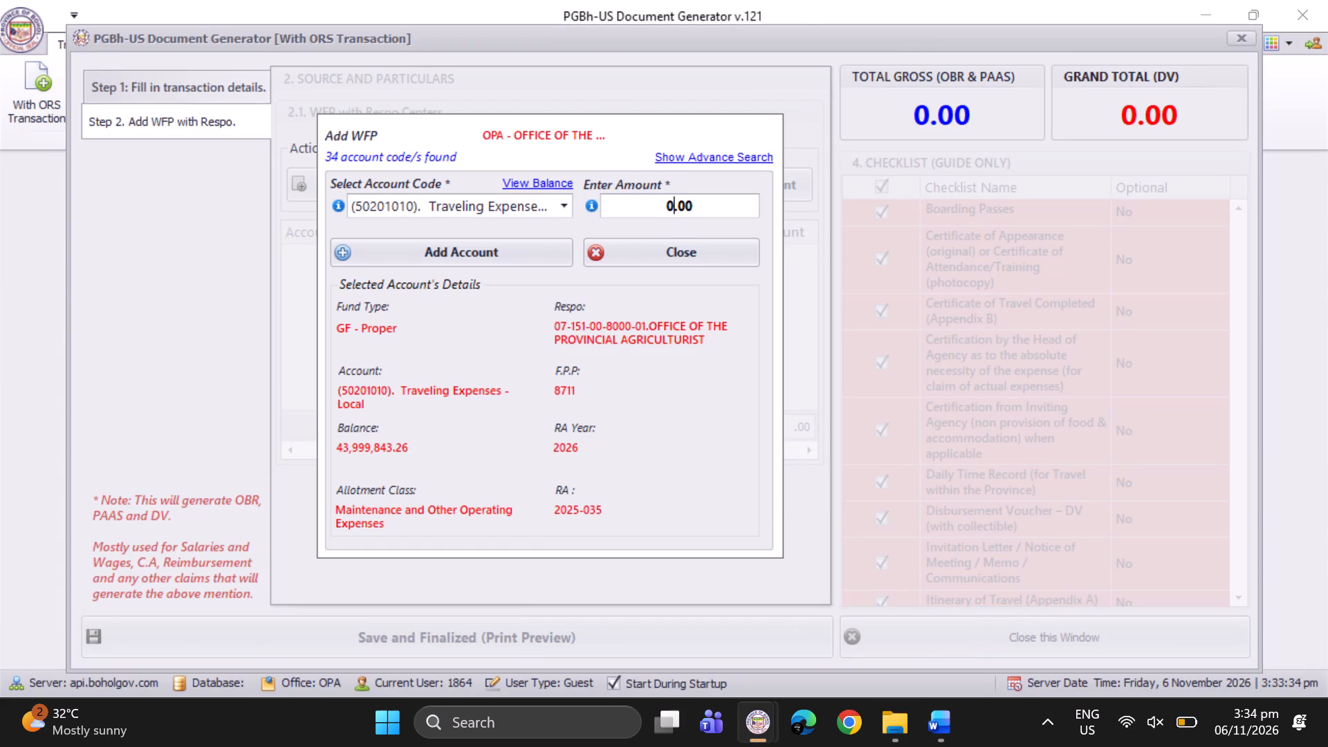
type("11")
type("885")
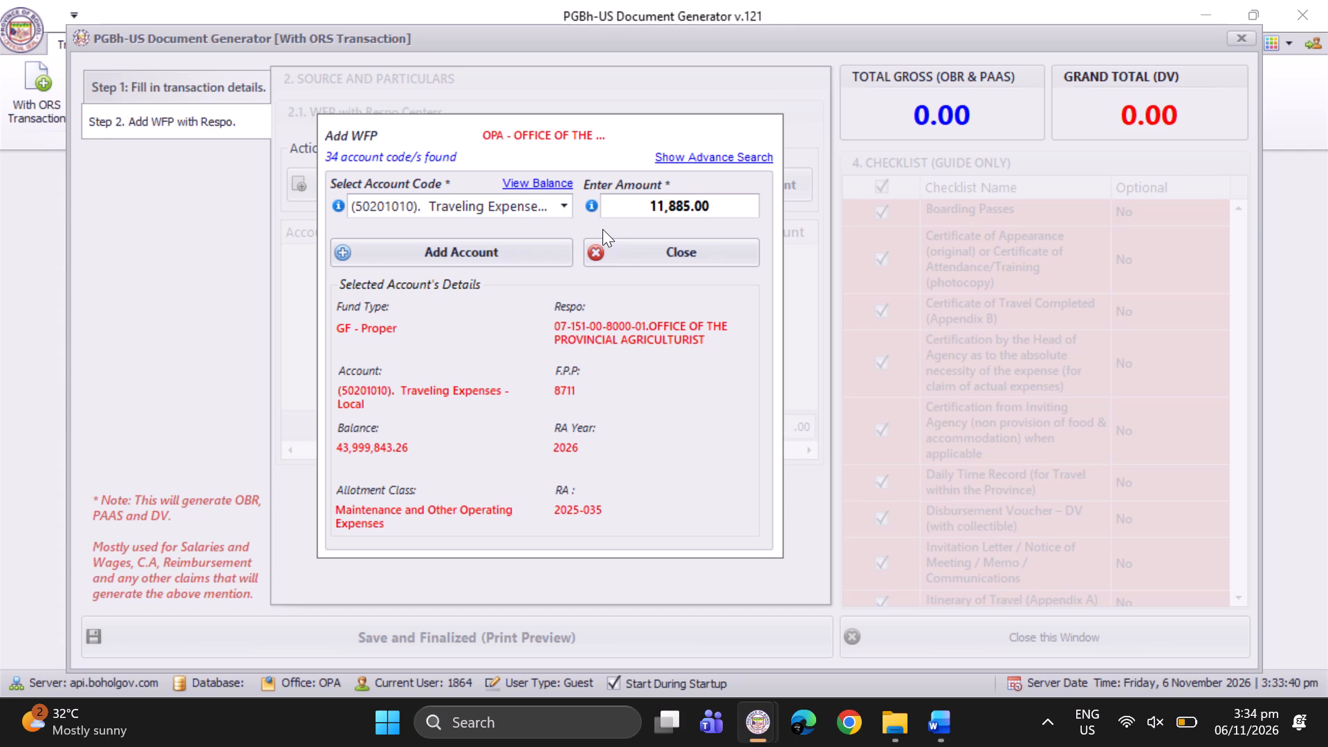
left_click(475, 247)
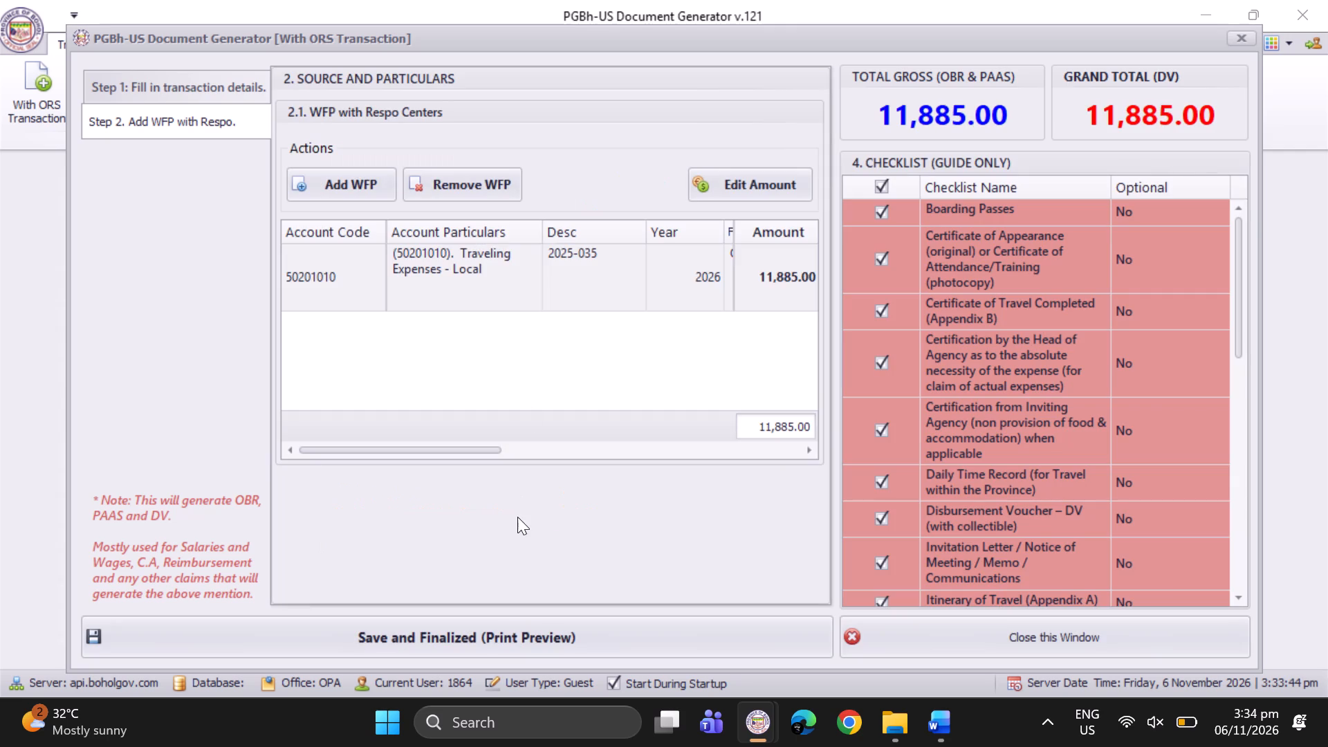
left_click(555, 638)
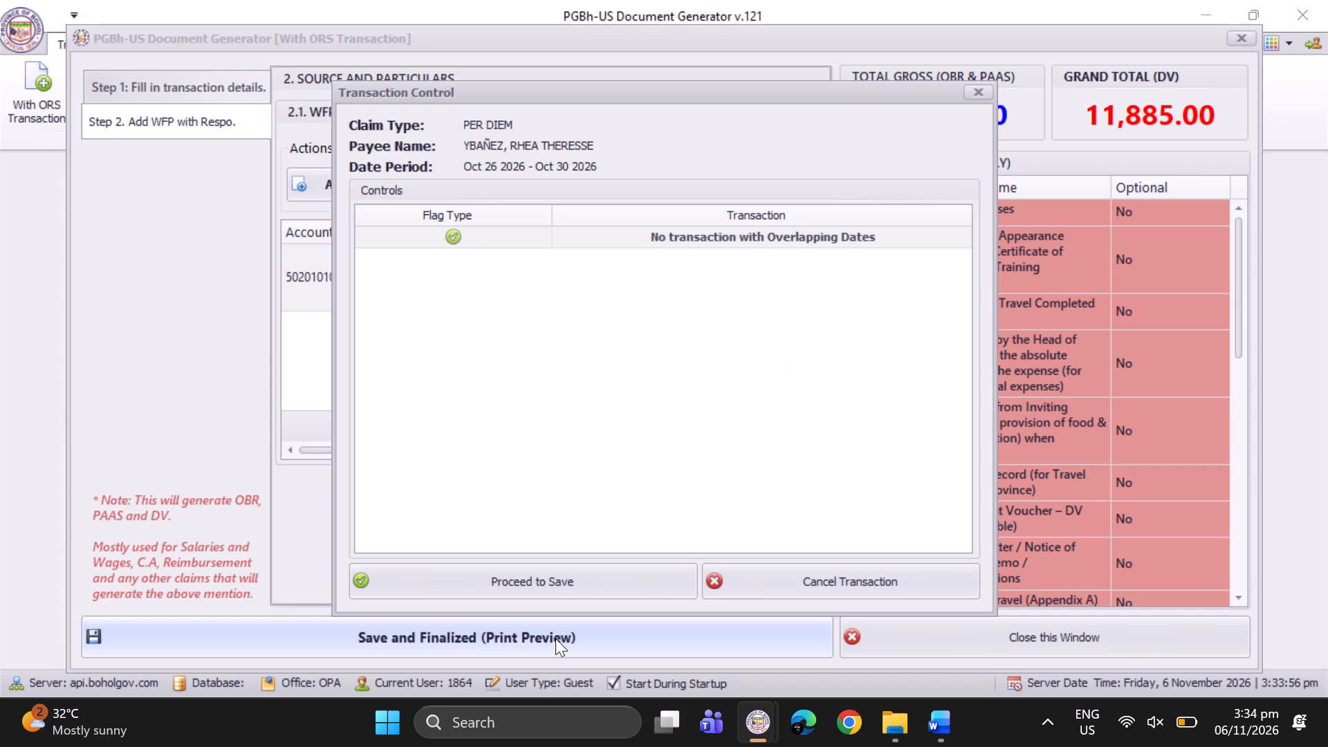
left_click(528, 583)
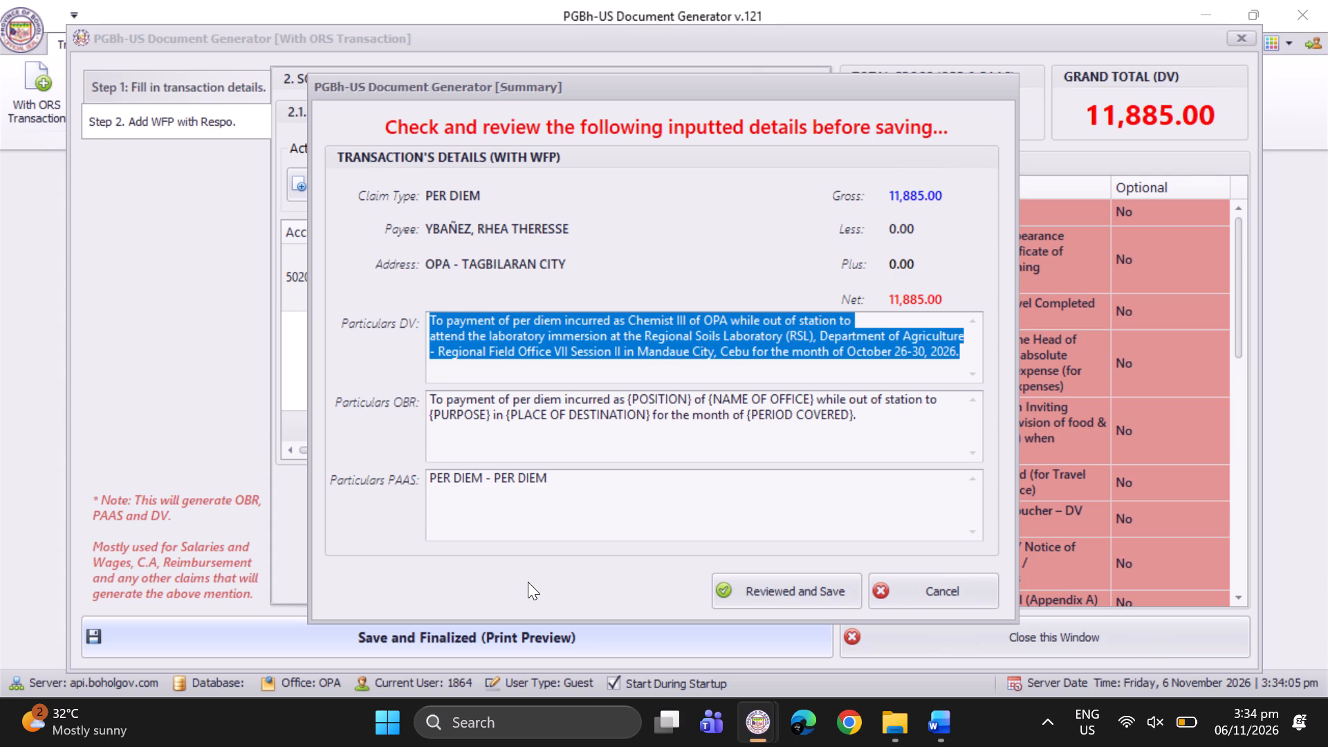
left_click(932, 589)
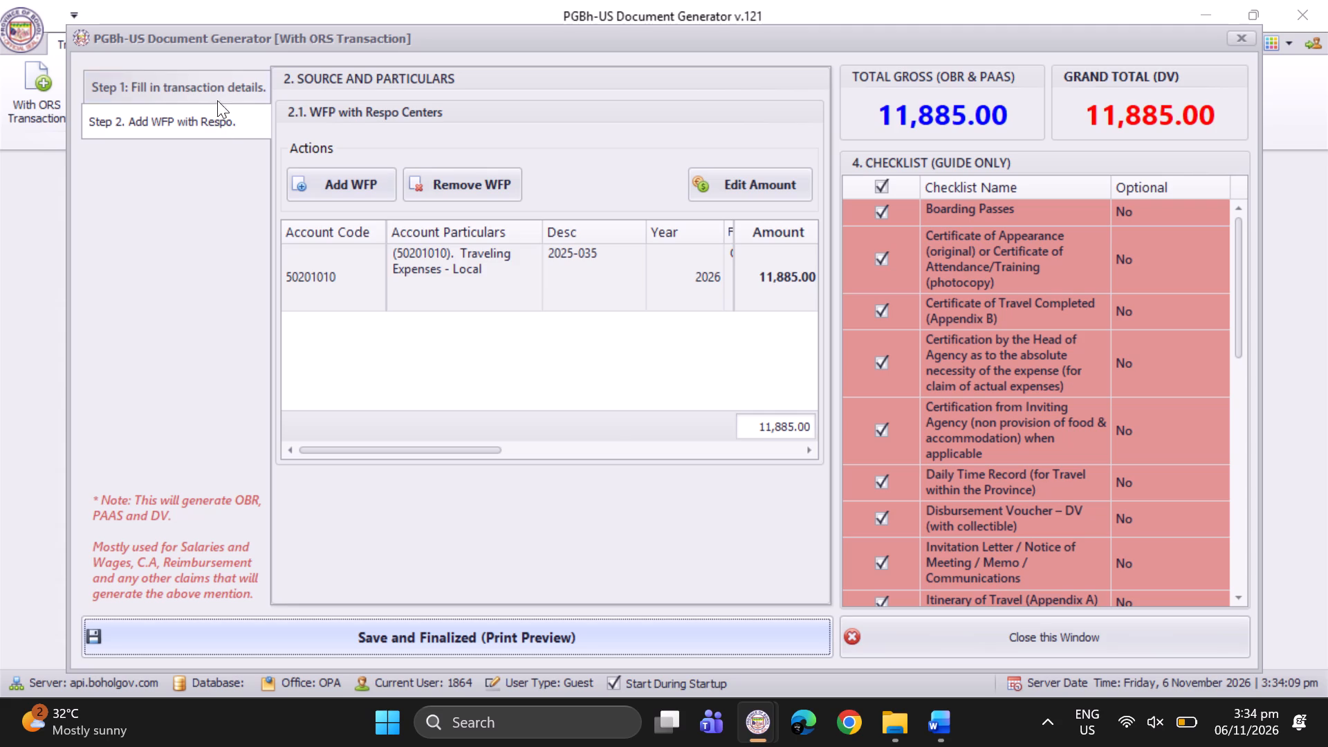
Overwrite the Obligation Request particulars with the text copied from the Disbursement Voucher.
left_click(218, 84)
left_click(429, 328)
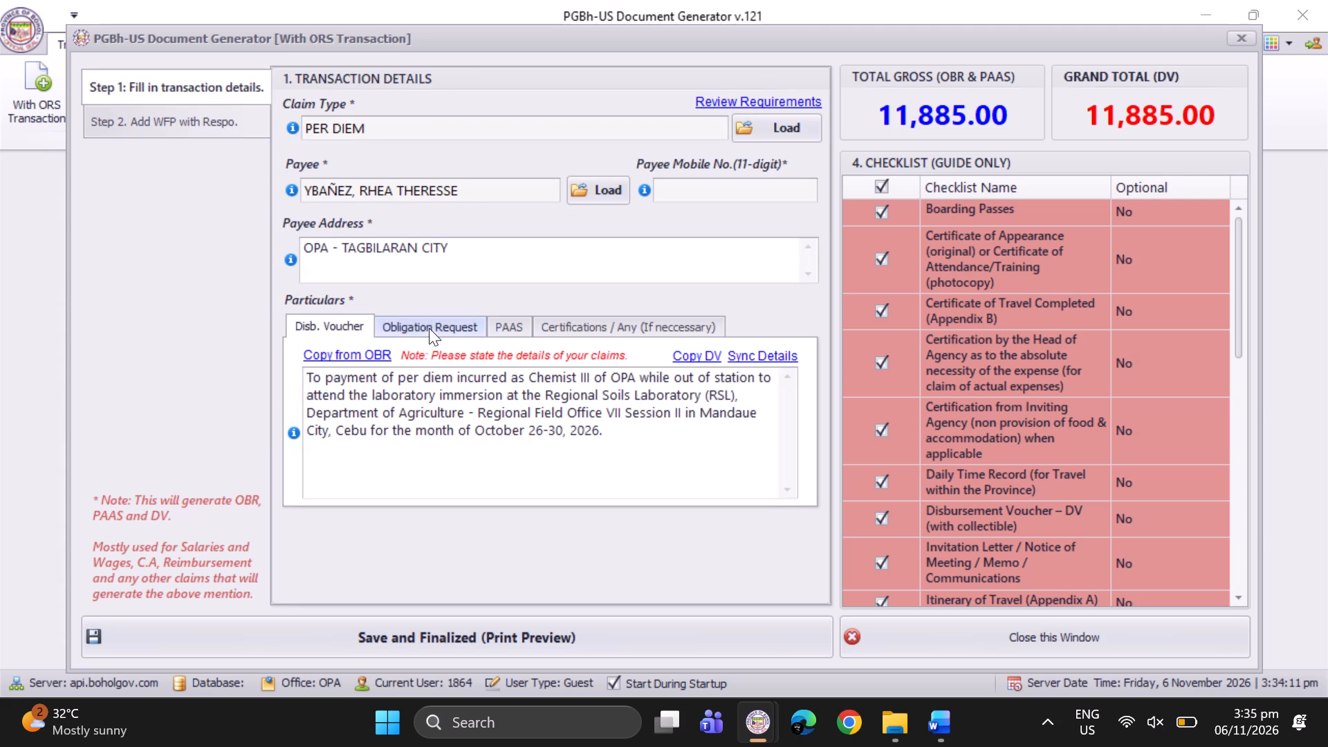
left_click(367, 358)
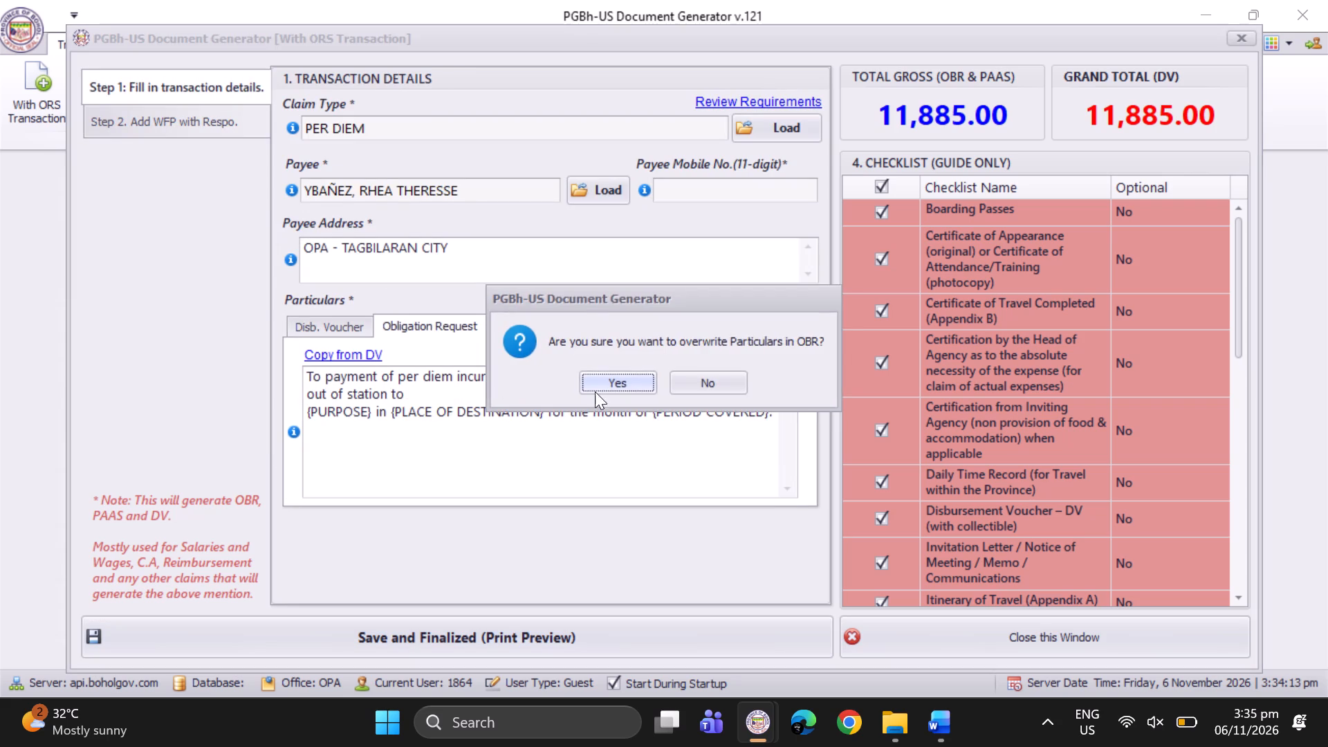
key("Return")
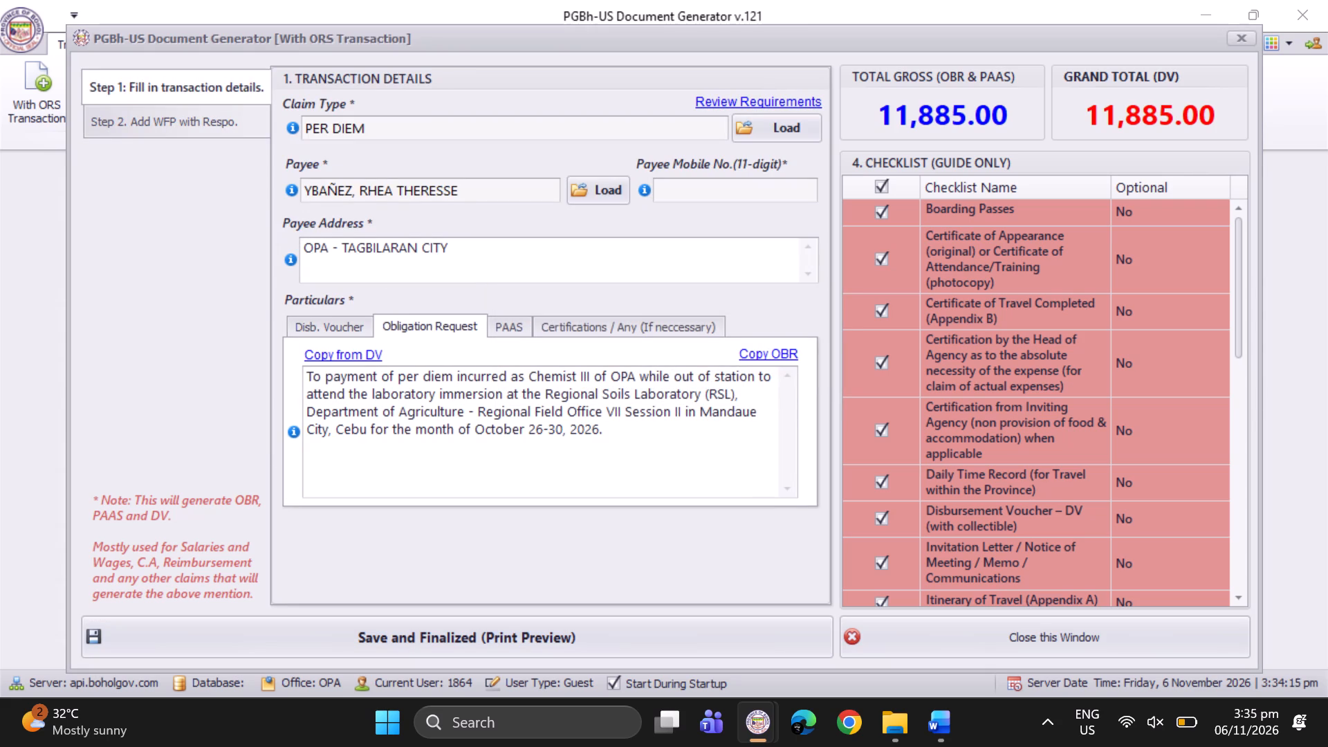
Save and finalize the October 26-30 per diem transaction with the preset signatories, and close the generated PDF preview.
left_click(542, 634)
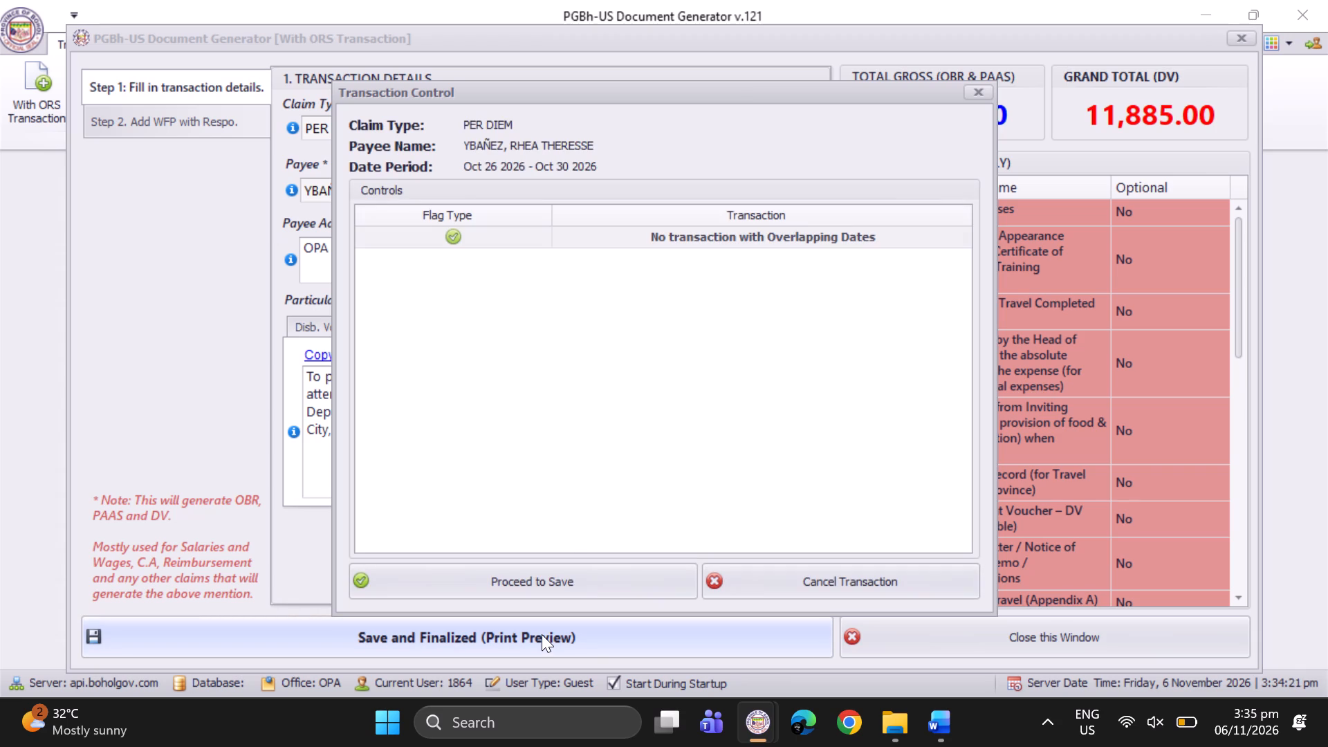
left_click(569, 580)
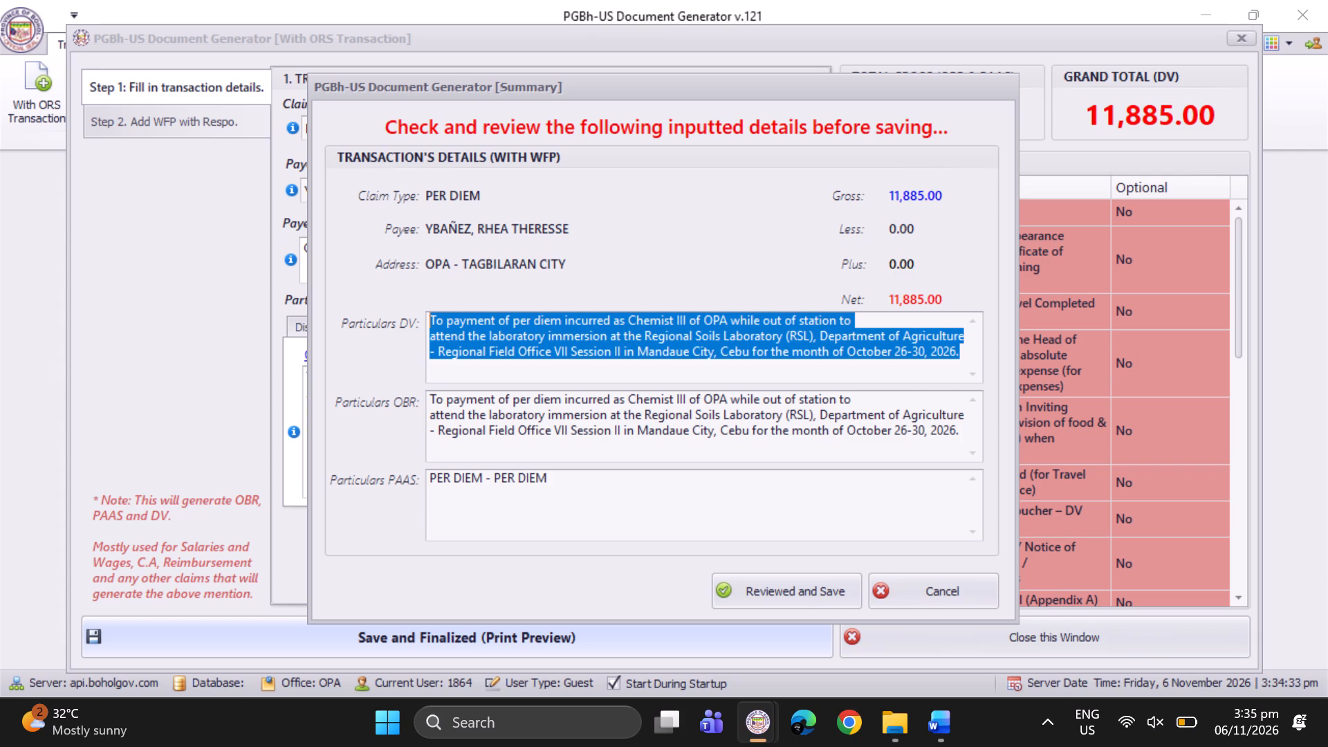
left_click(780, 596)
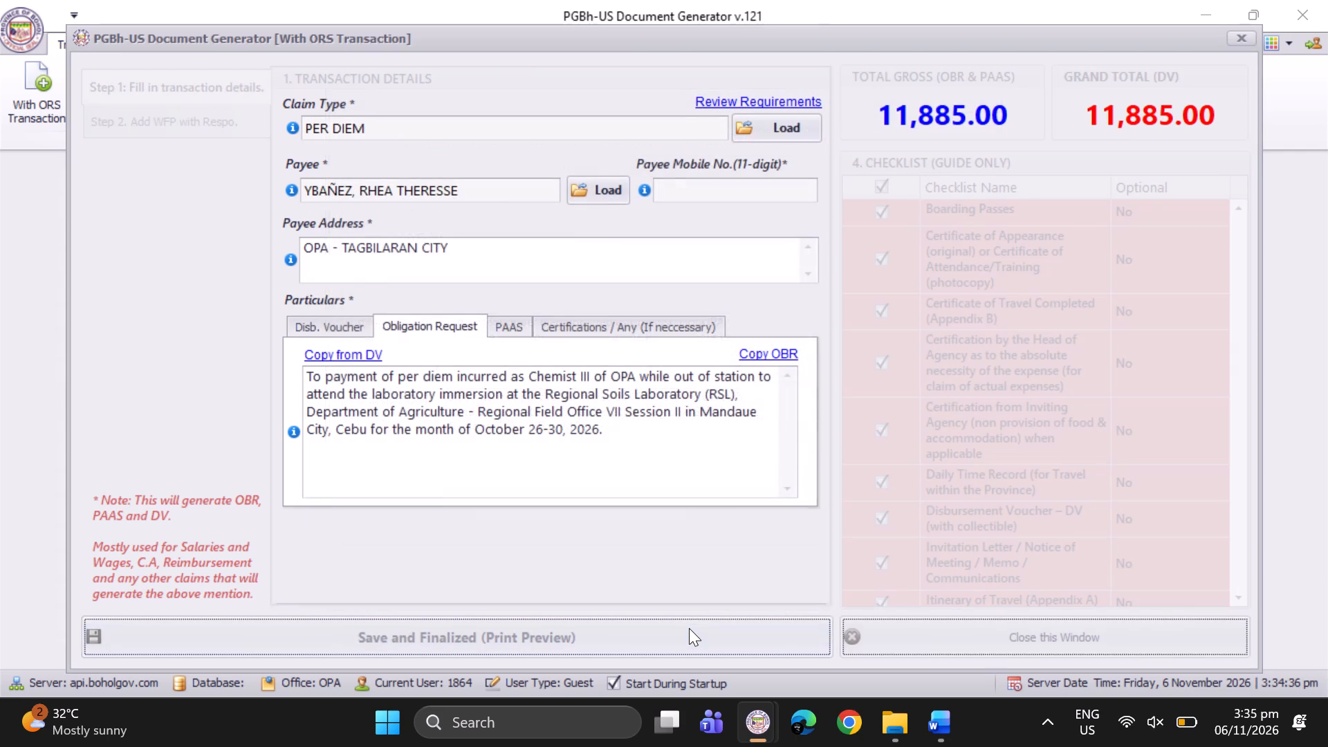
left_click(689, 628)
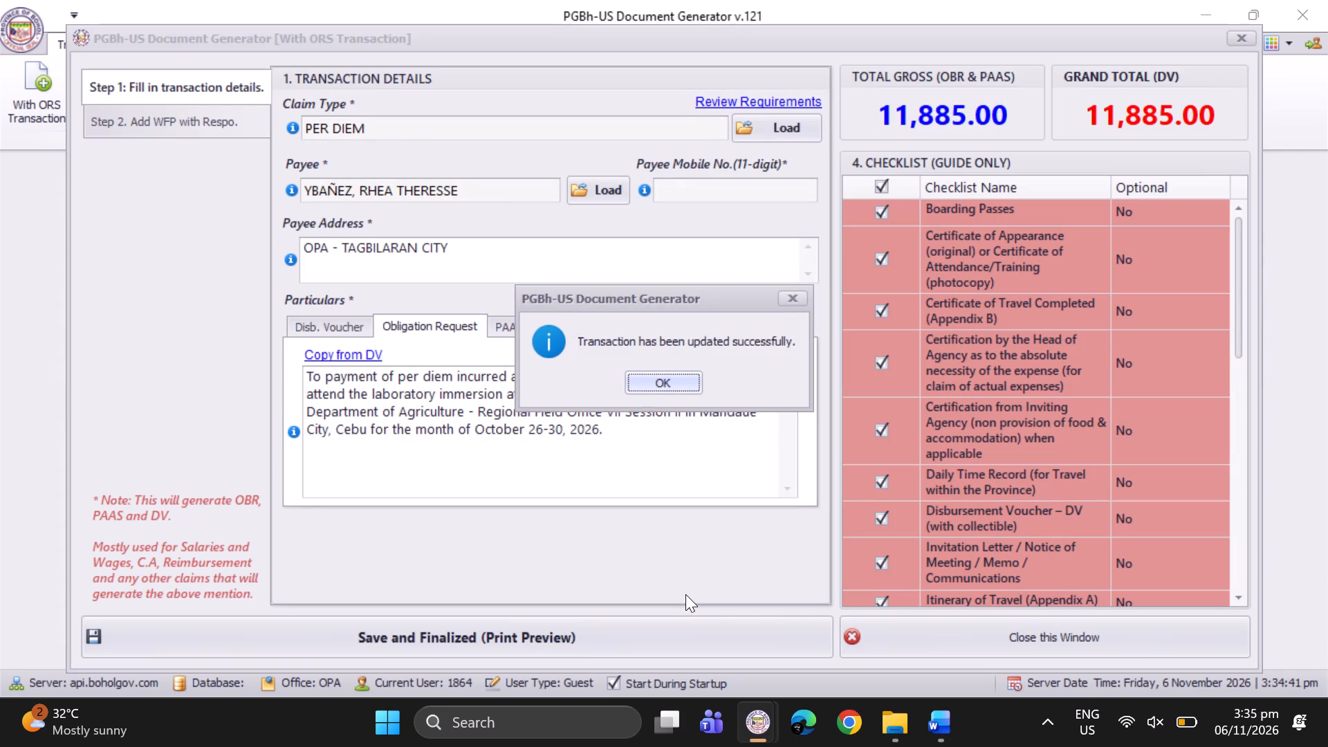
key("Return")
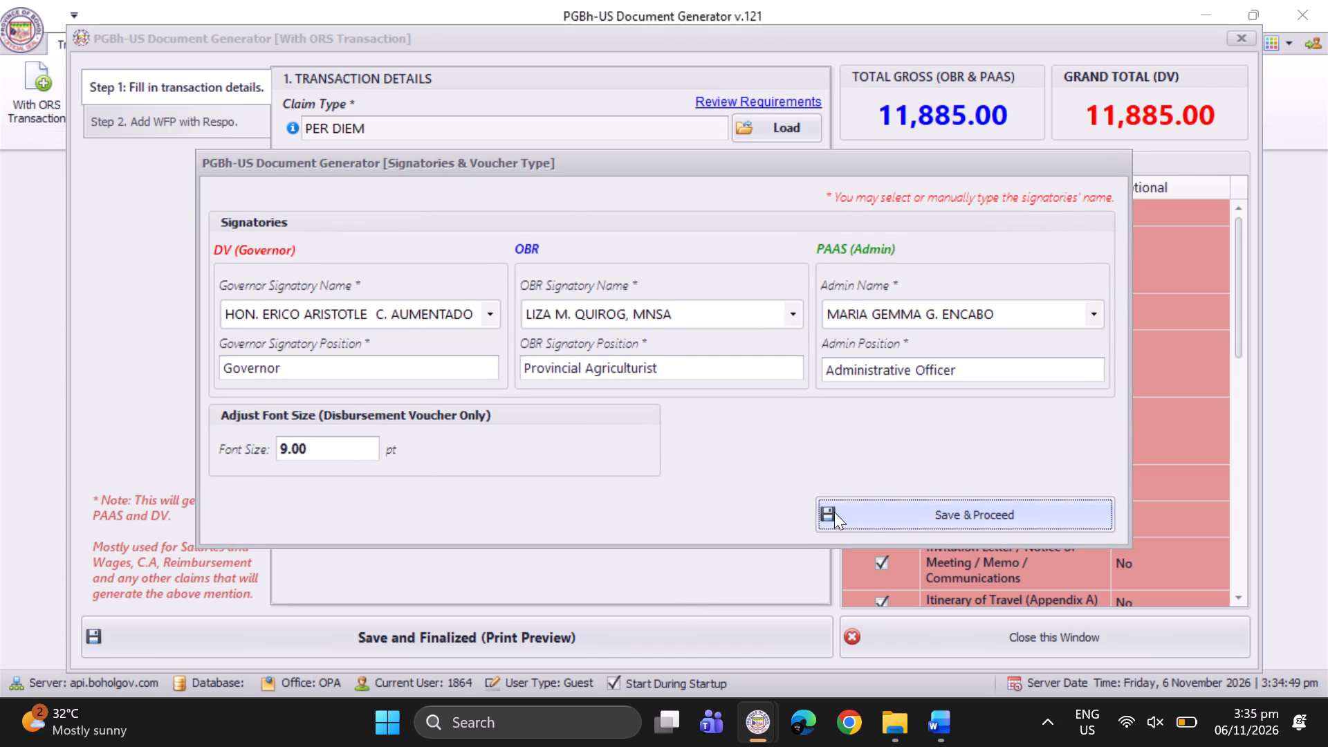
left_click(889, 519)
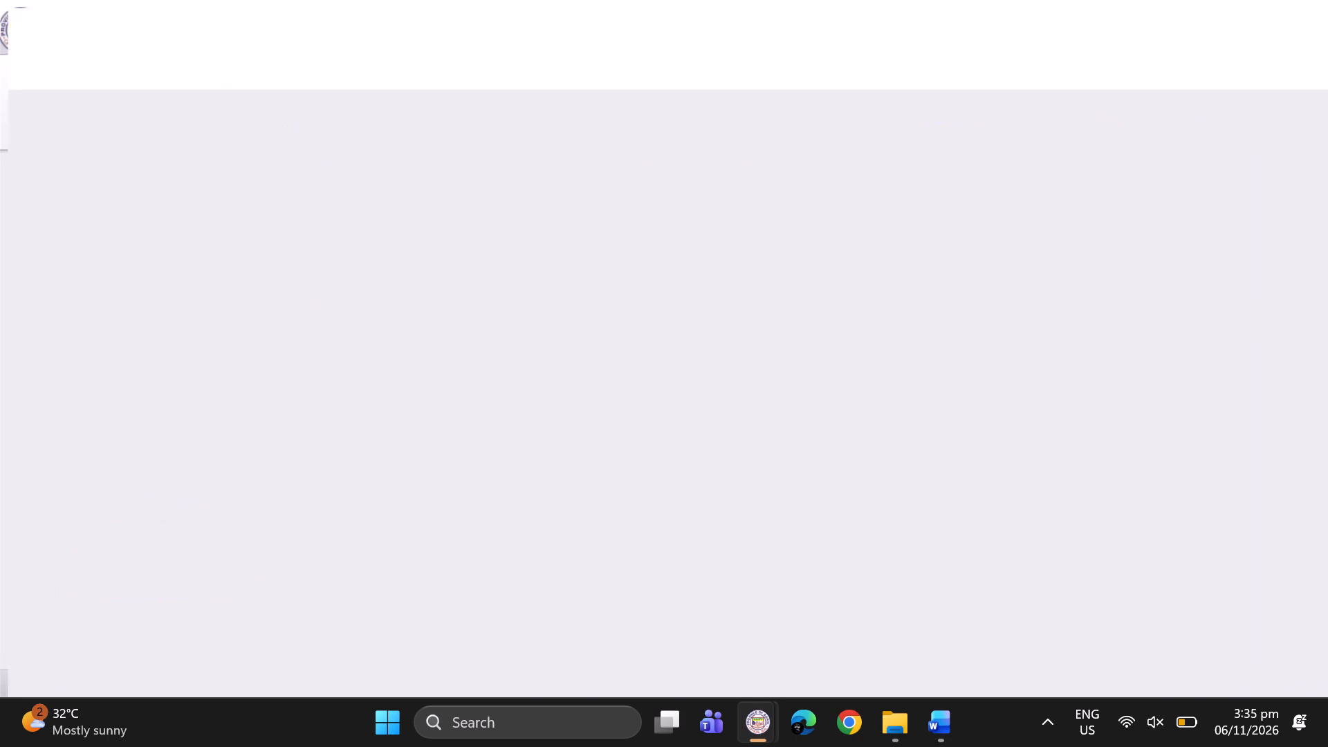
left_click(1321, 0)
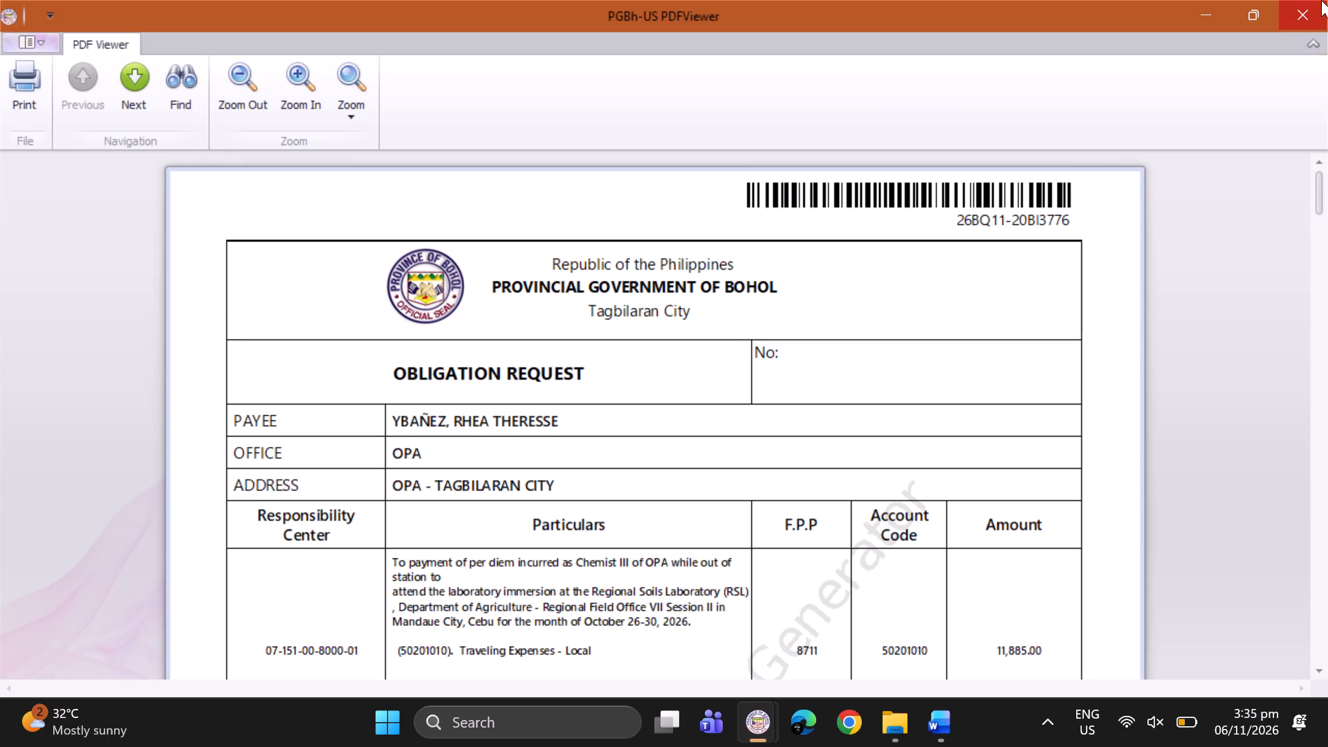
Start a new With ORS transaction and select PER DIEM as its claim type.
left_click(35, 110)
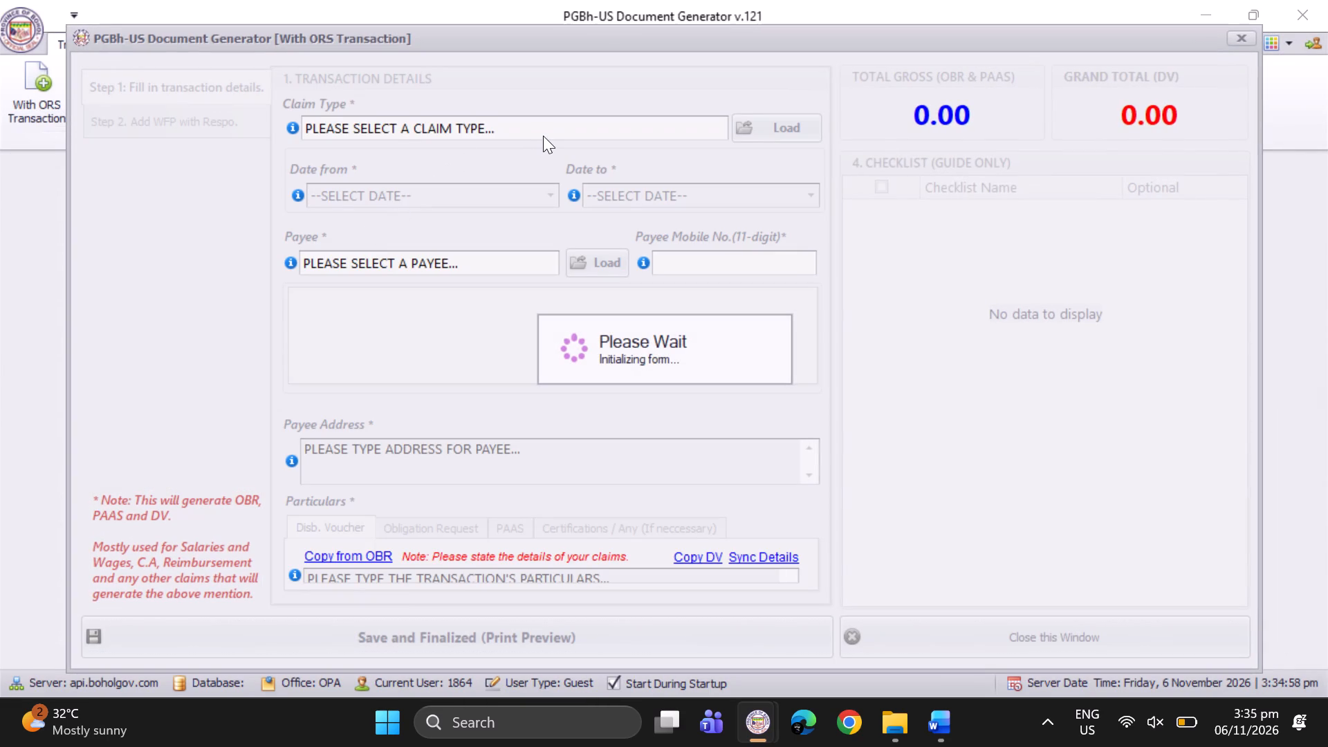
left_click(546, 129)
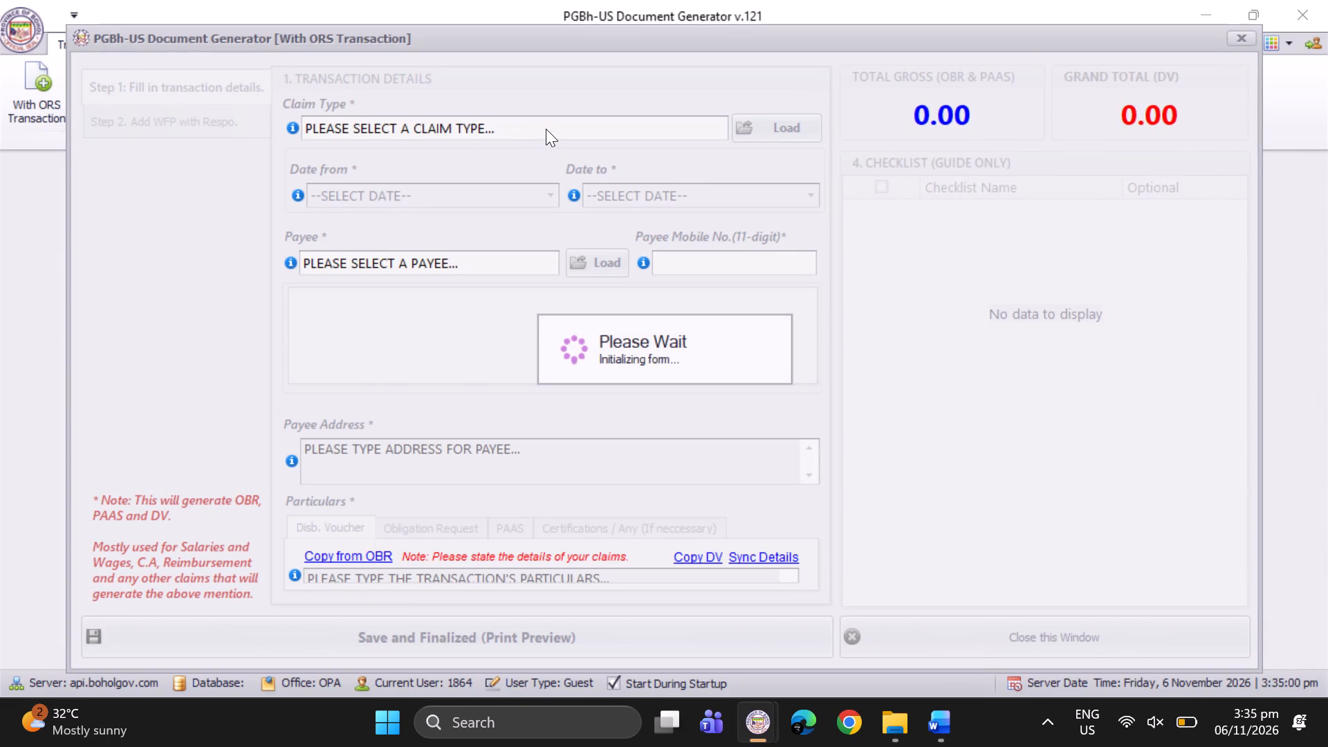
left_click(546, 129)
key("p")
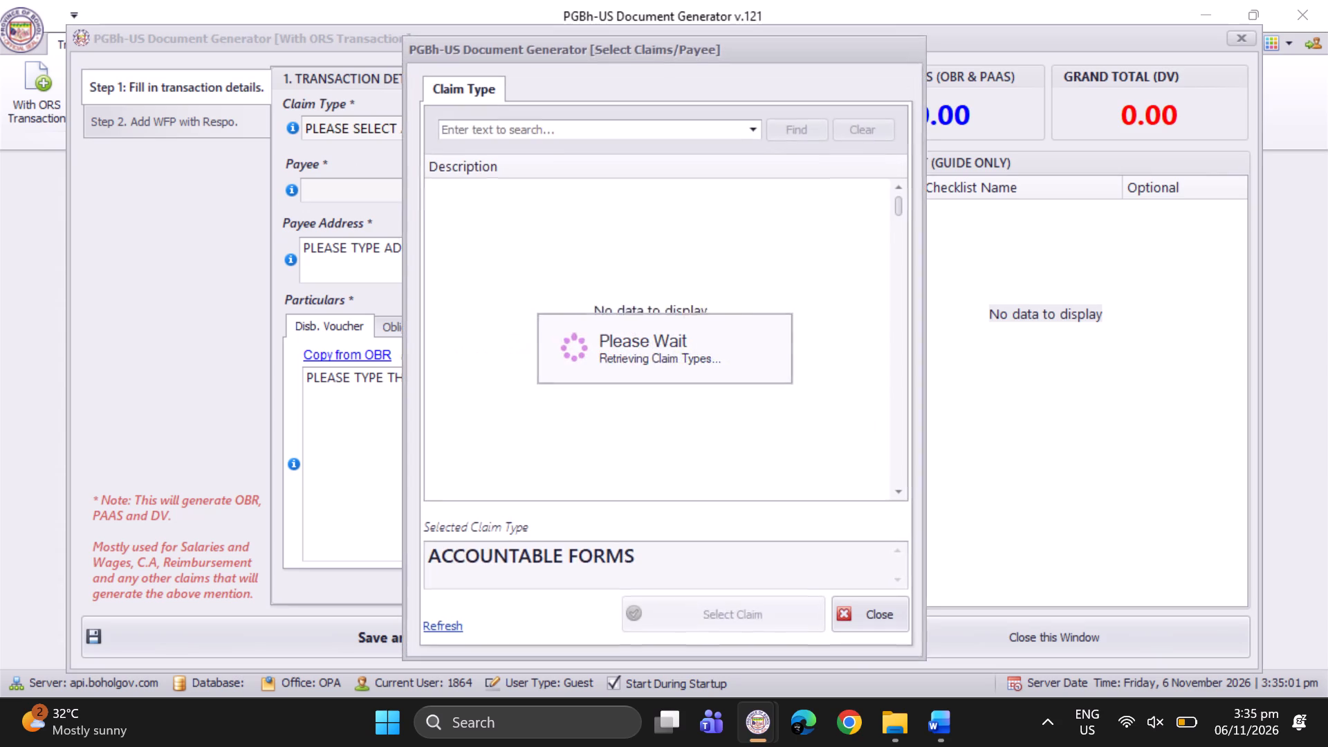
left_click(546, 129)
type("per")
left_click(528, 245)
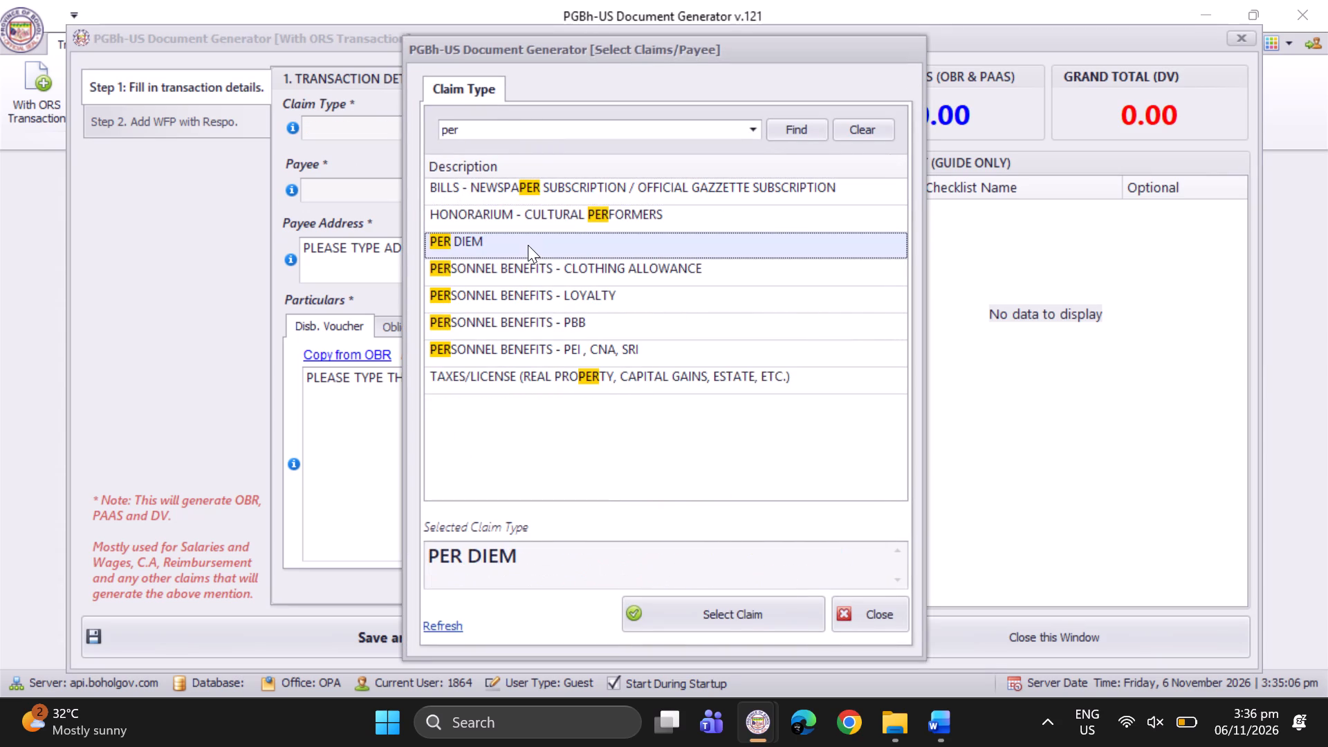
key("Return")
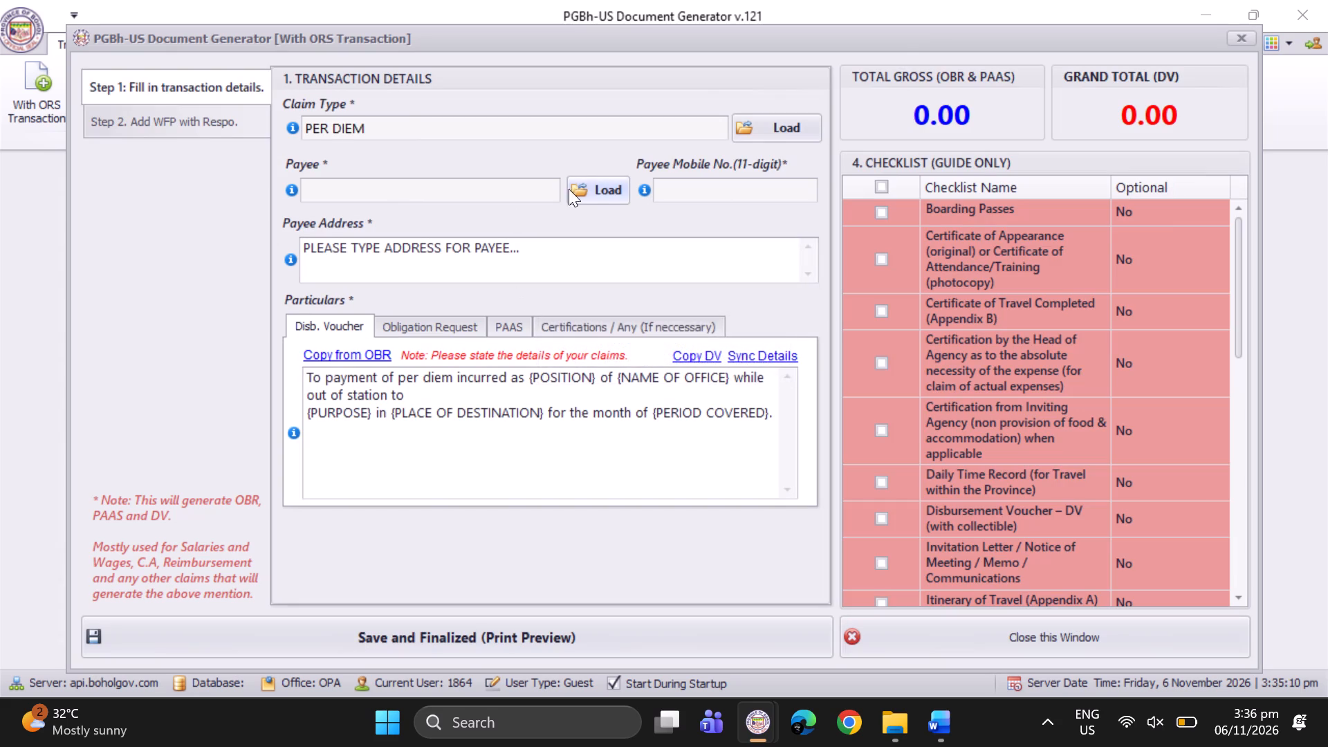
Search for the payee by employee ID and select the same employee as in the October claims.
left_click(600, 181)
left_click(523, 81)
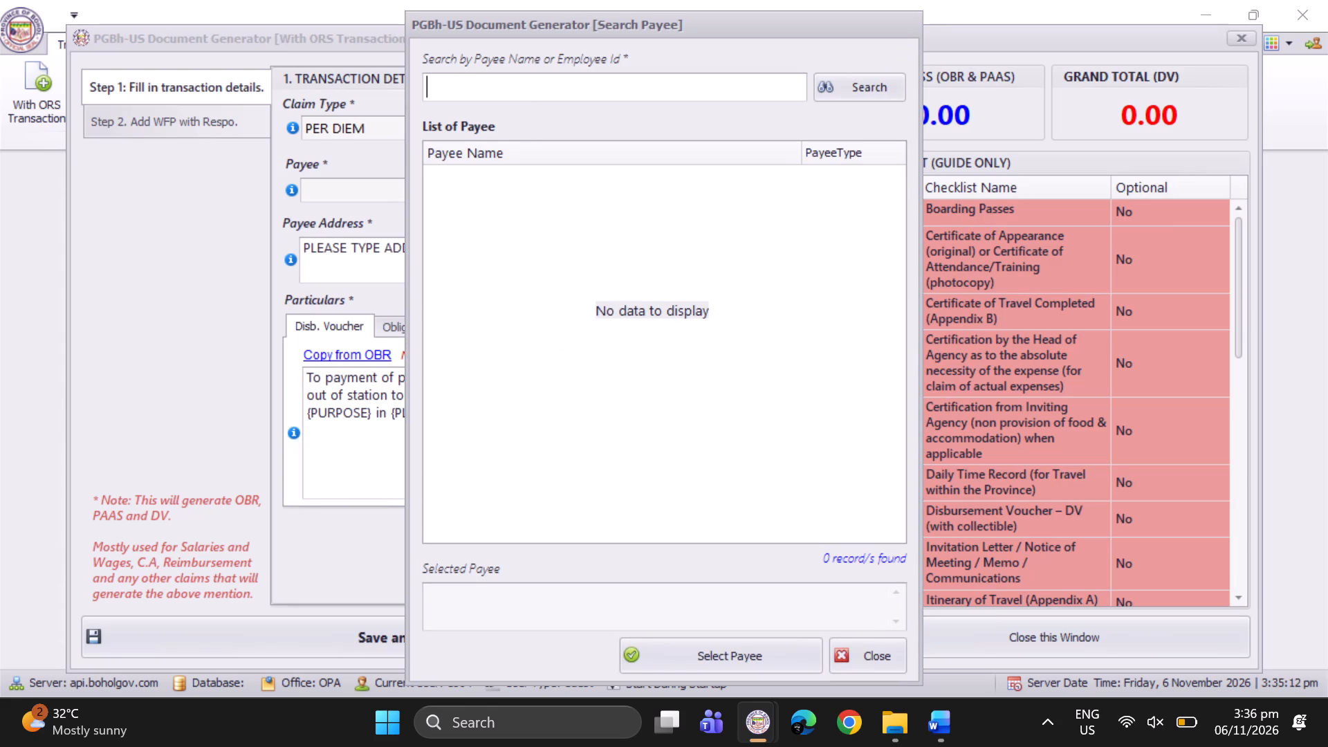
key("2")
type("686")
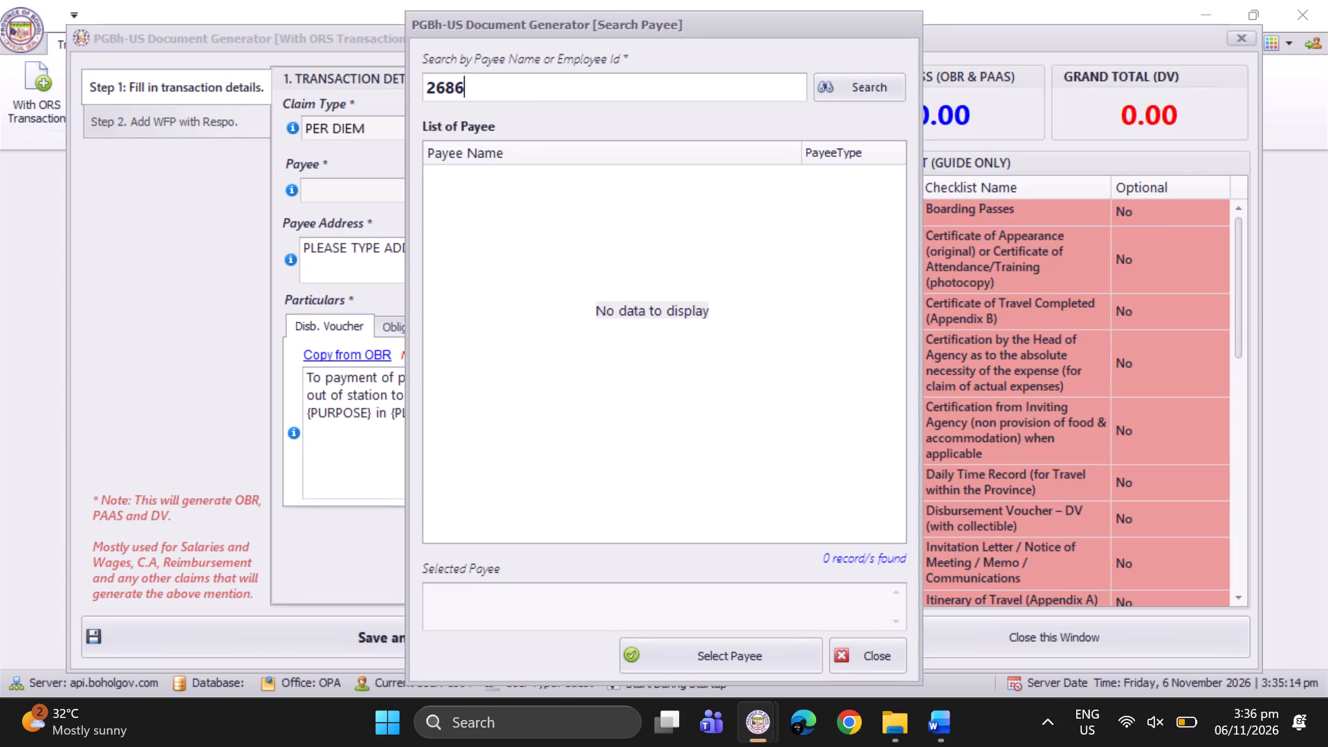
left_click(843, 91)
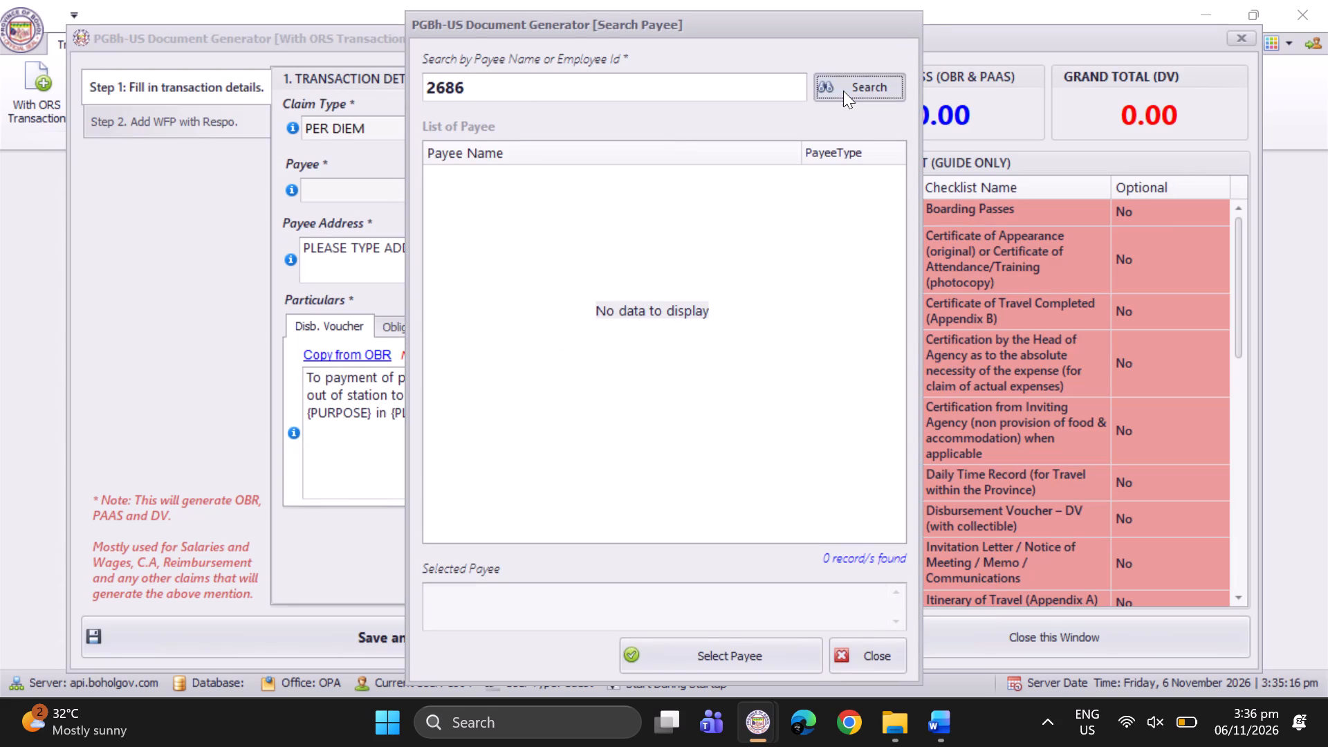
left_click(600, 212)
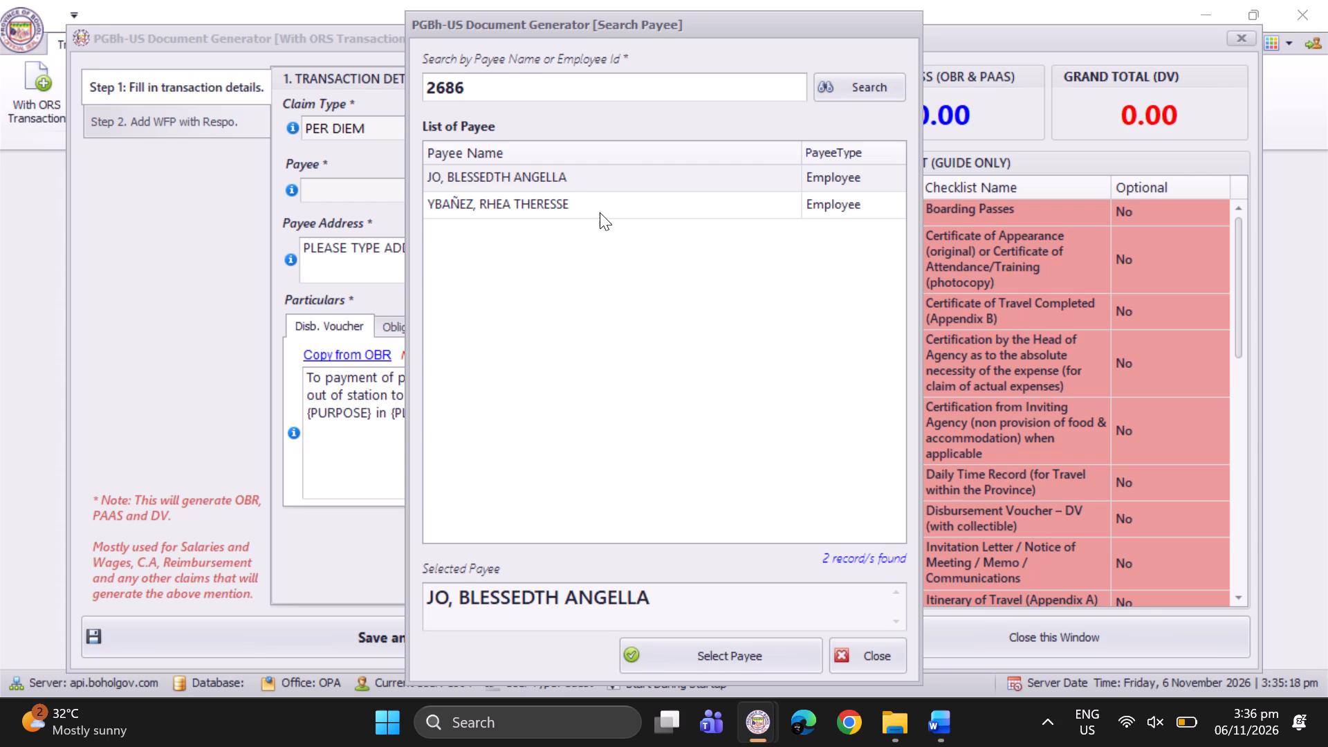
left_click(749, 656)
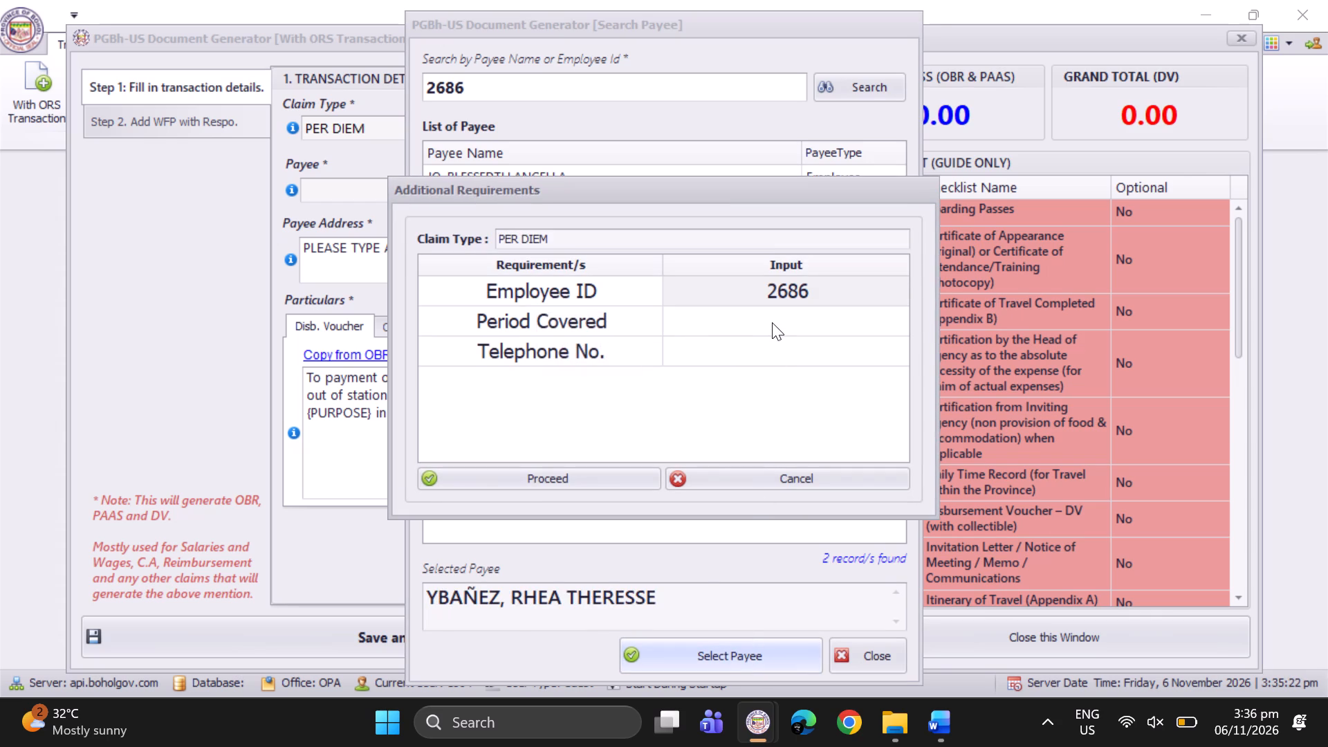
Set the Period Covered requirement to Nov. 03, 2026 to Nov. 06, 2026.
left_click(773, 322)
left_click(784, 331)
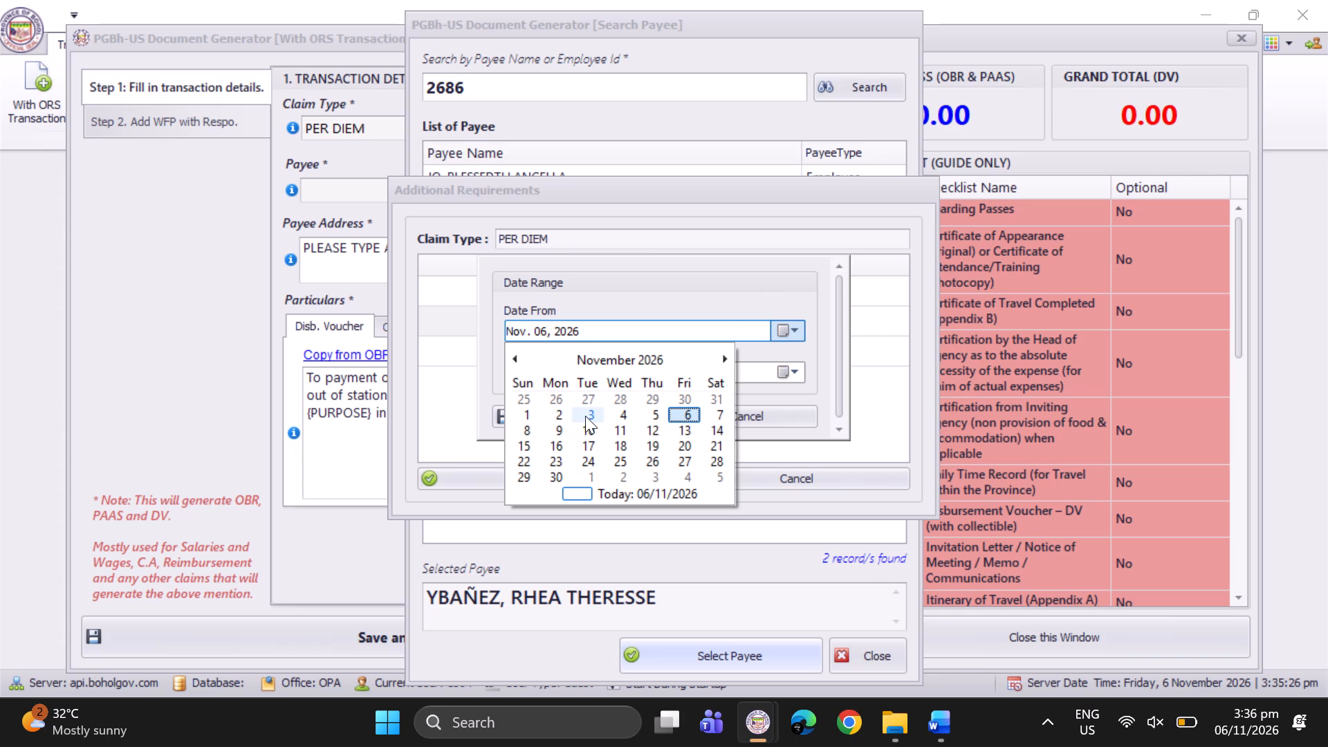
left_click(585, 416)
left_click(551, 371)
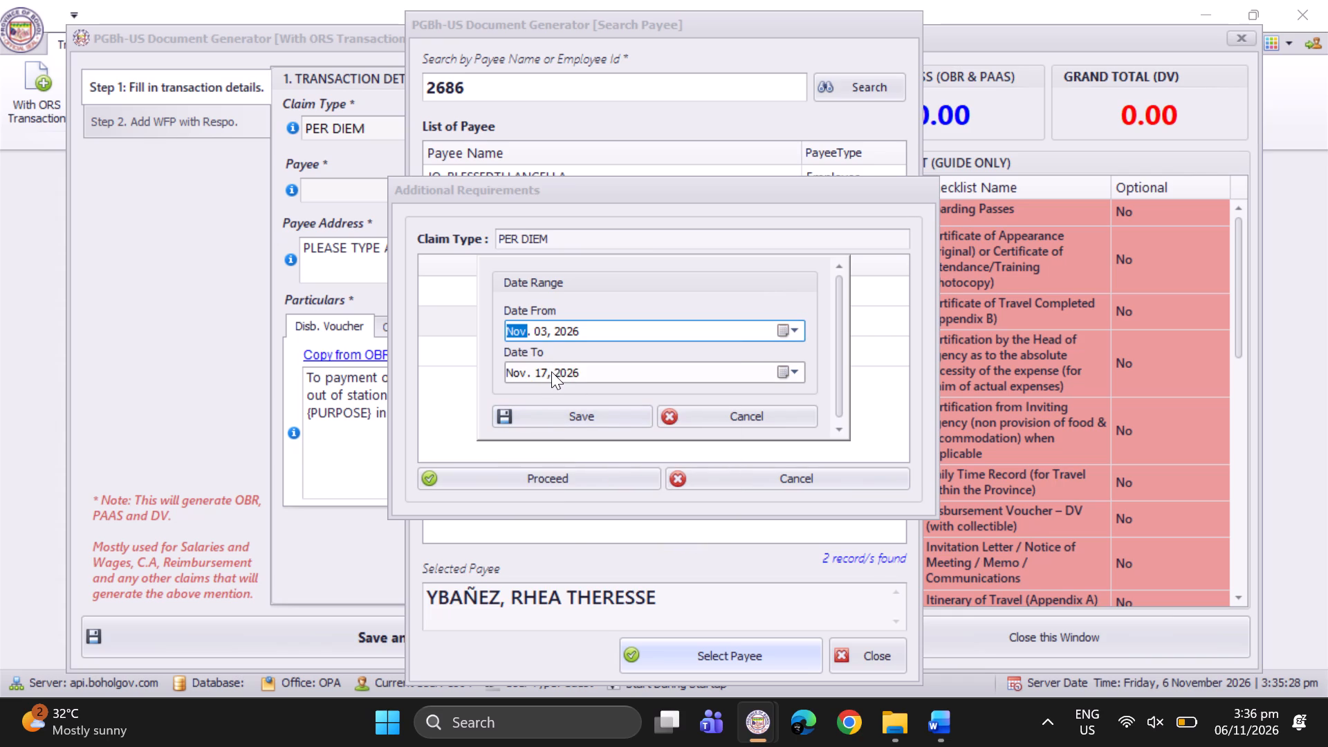
key("6")
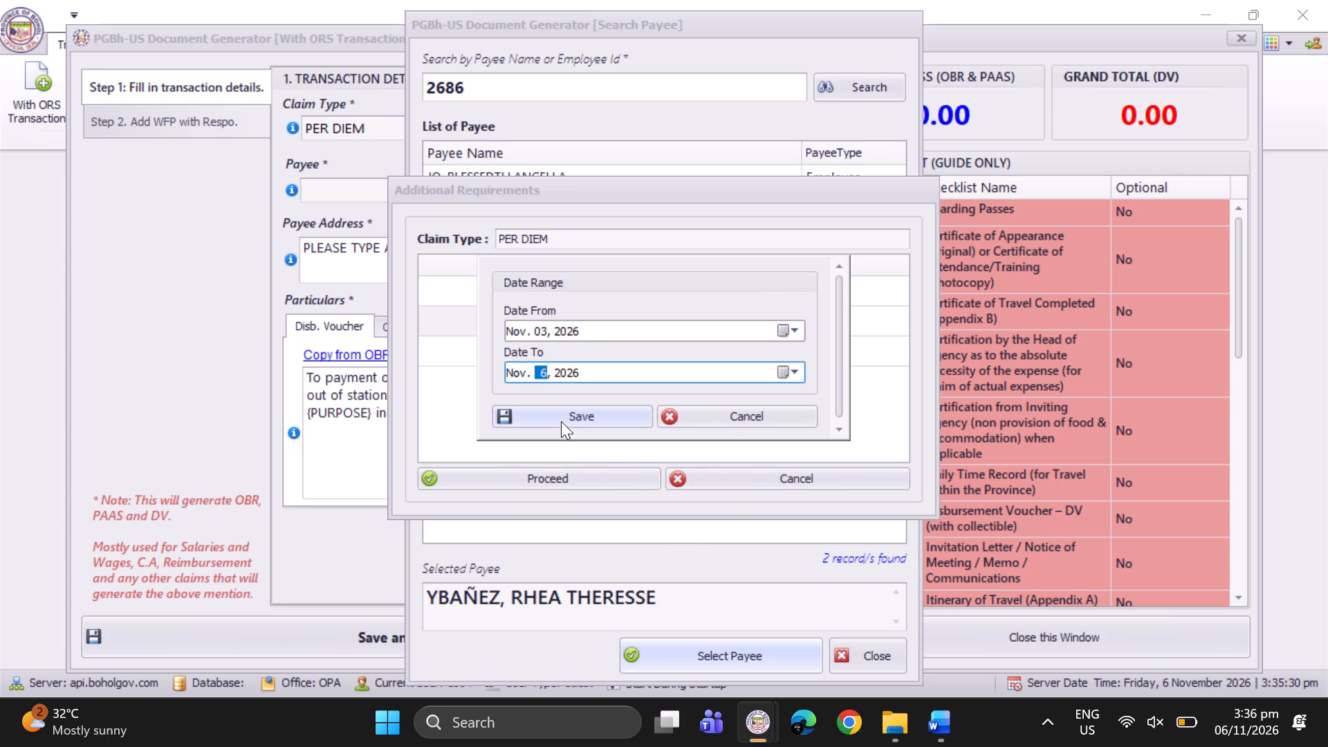
left_click(542, 376)
key("BackSpace")
left_click(558, 416)
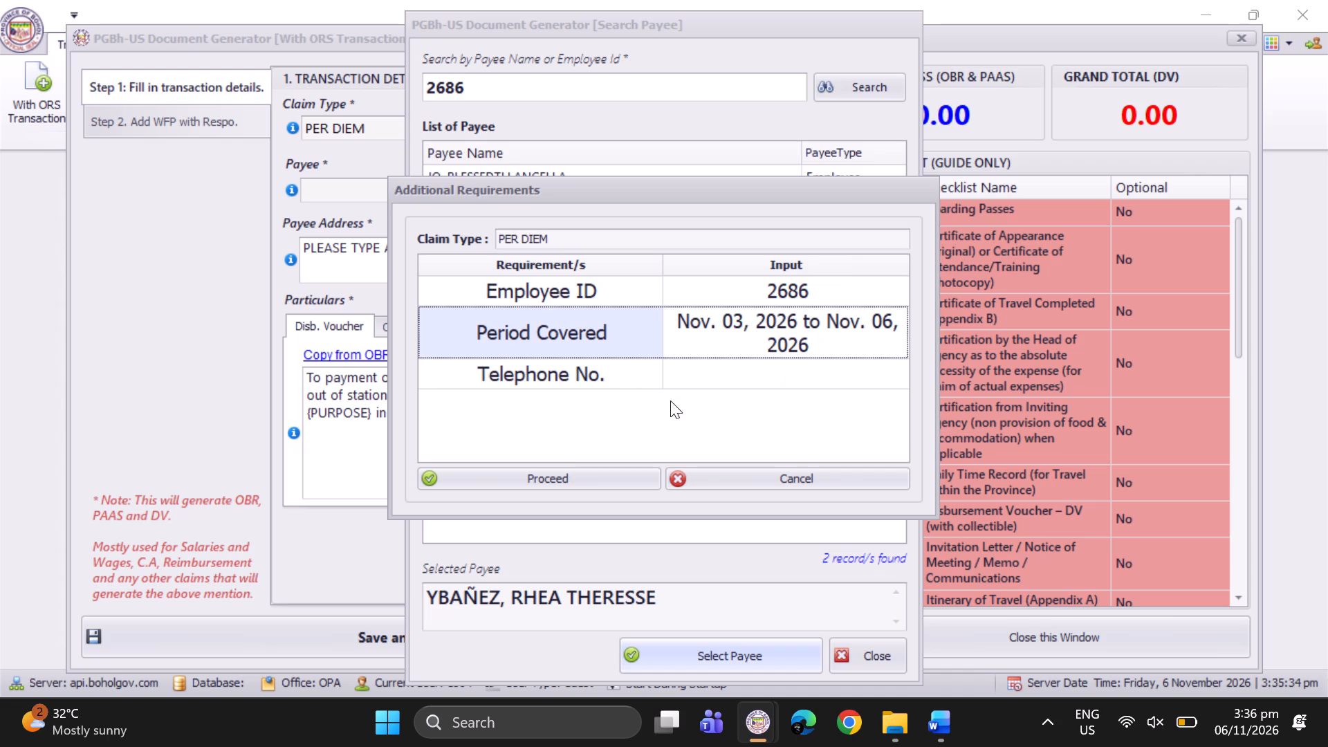
Enter a dash as the Telephone No. requirement and proceed with the additional requirements.
left_click(720, 380)
key("minus")
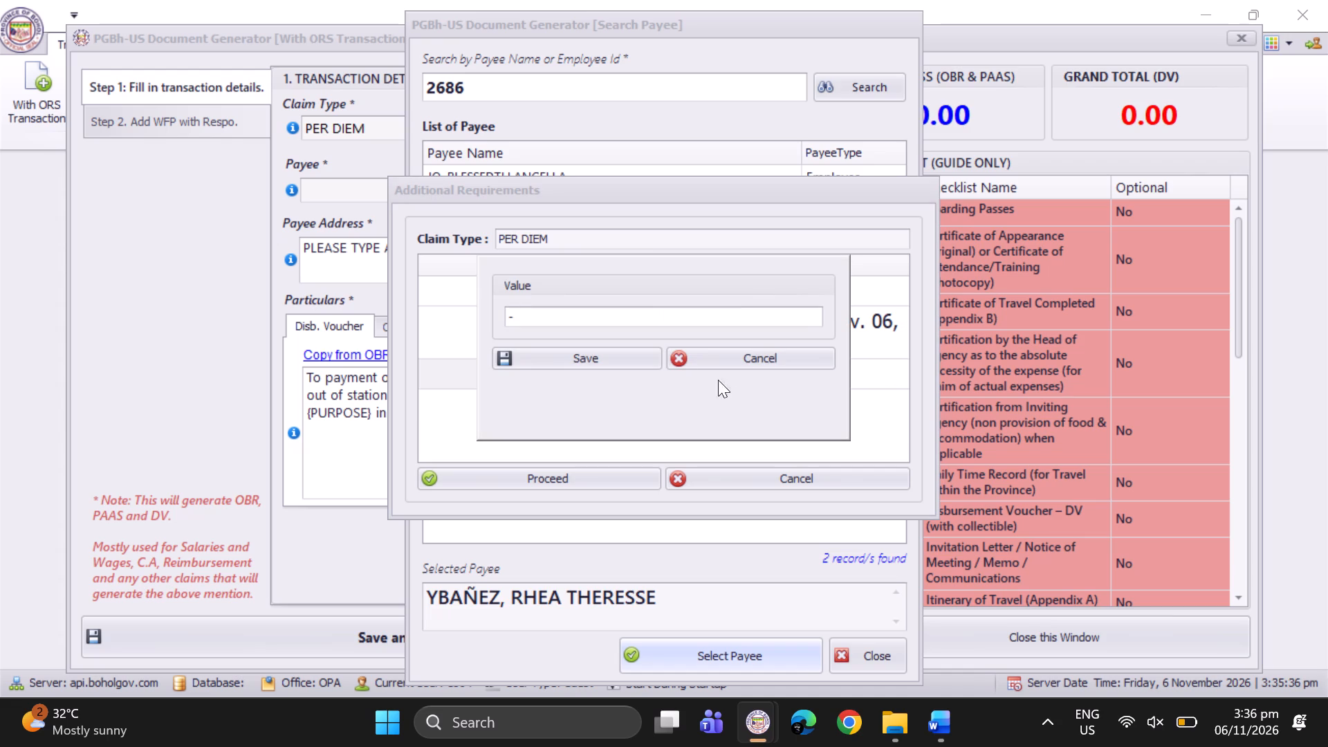
left_click(613, 355)
left_click(554, 484)
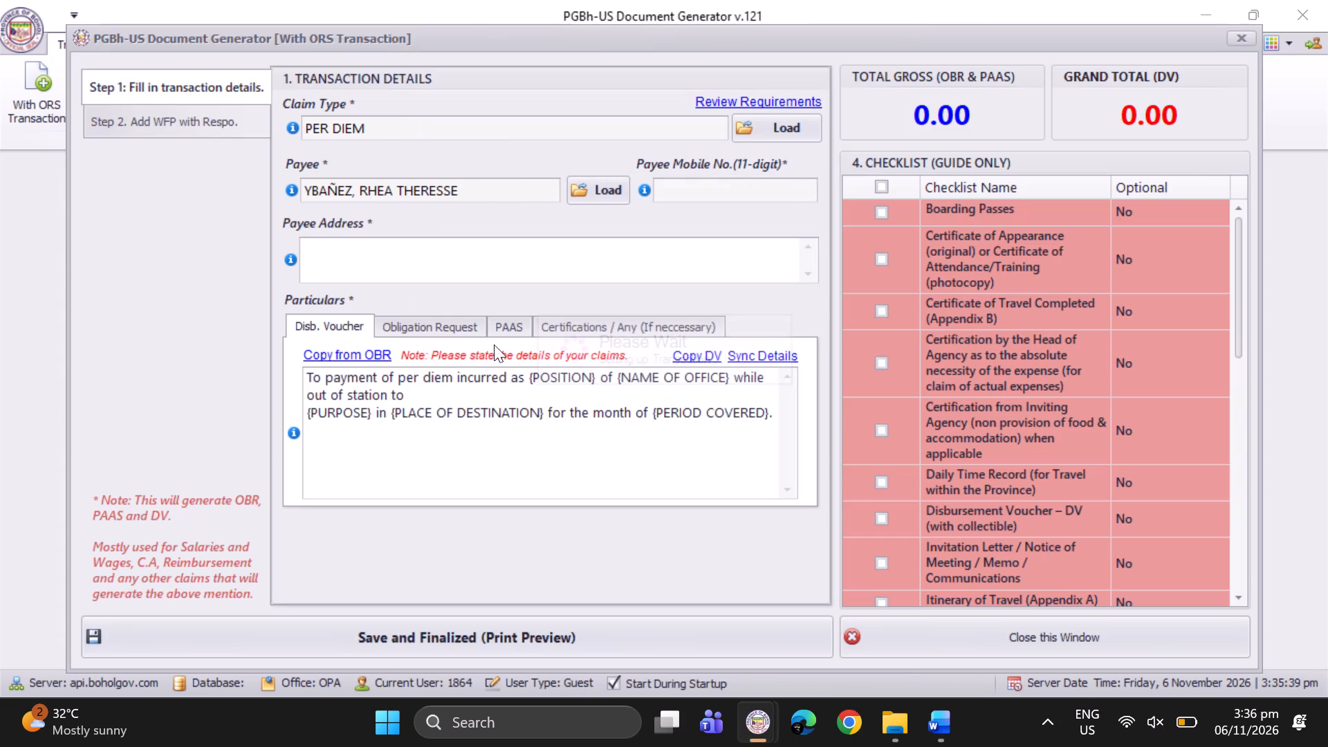
Enter OPA - TAGBILARAN CITY as the payee address.
left_click(424, 257)
type("op")
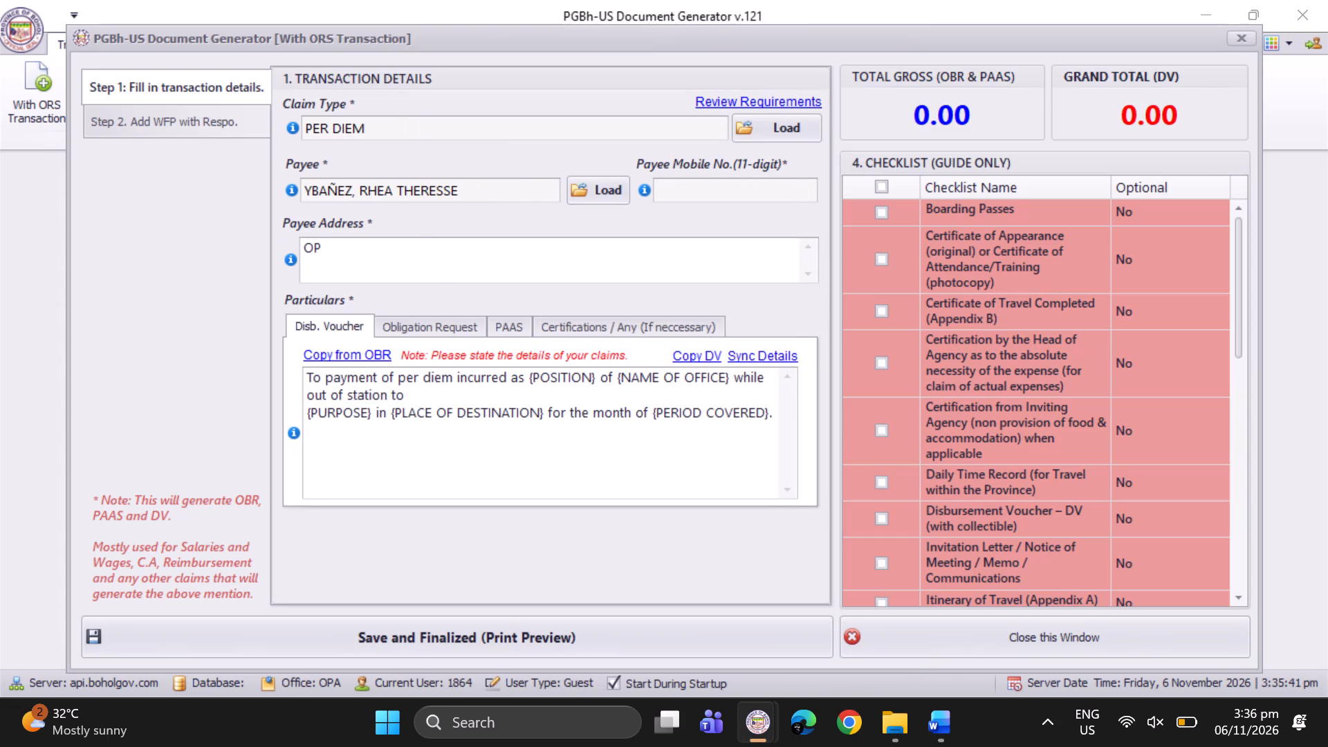
key("BackSpace")
key("BackSpace")
type("OPA - TAGBILARAN CITY")
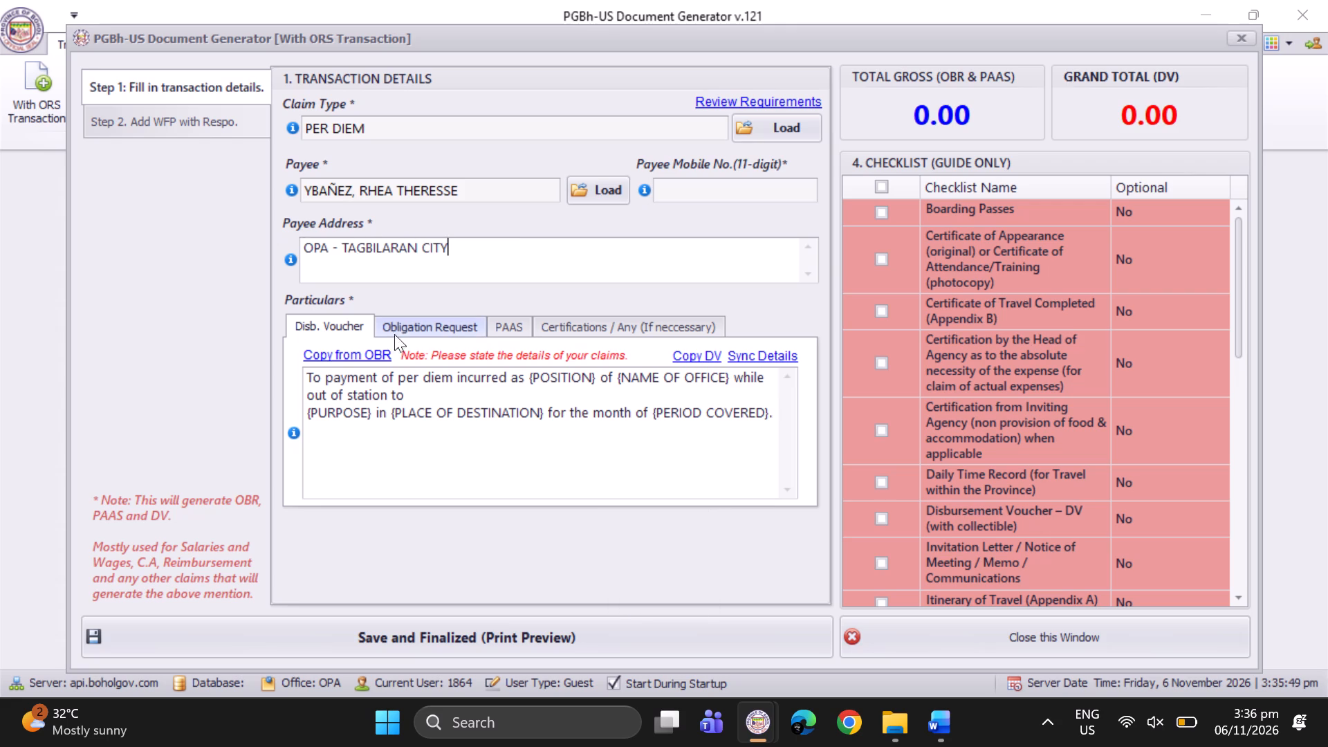
Replace the {POSITION} placeholder in the disbursement voucher particulars with Chemist III.
left_click_drag(528, 378, 595, 378)
key("Tab")
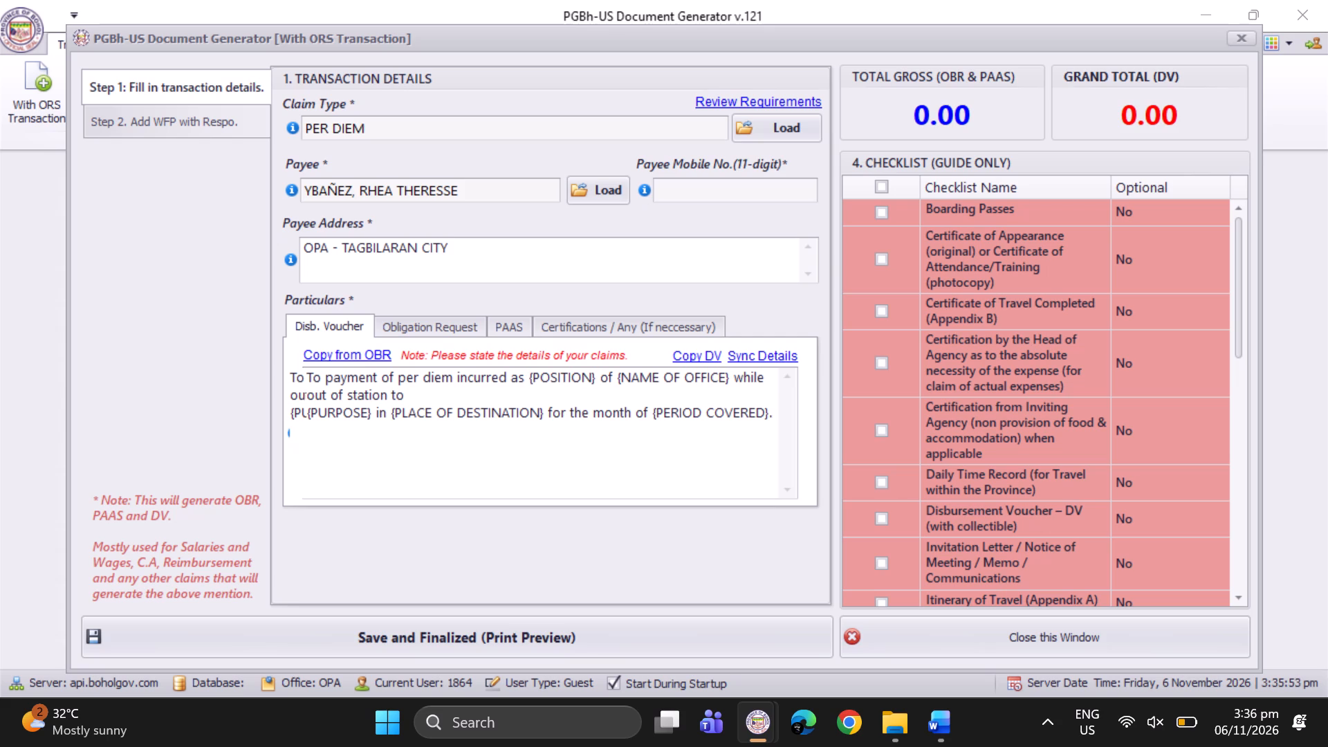
left_click_drag(595, 378, 554, 379)
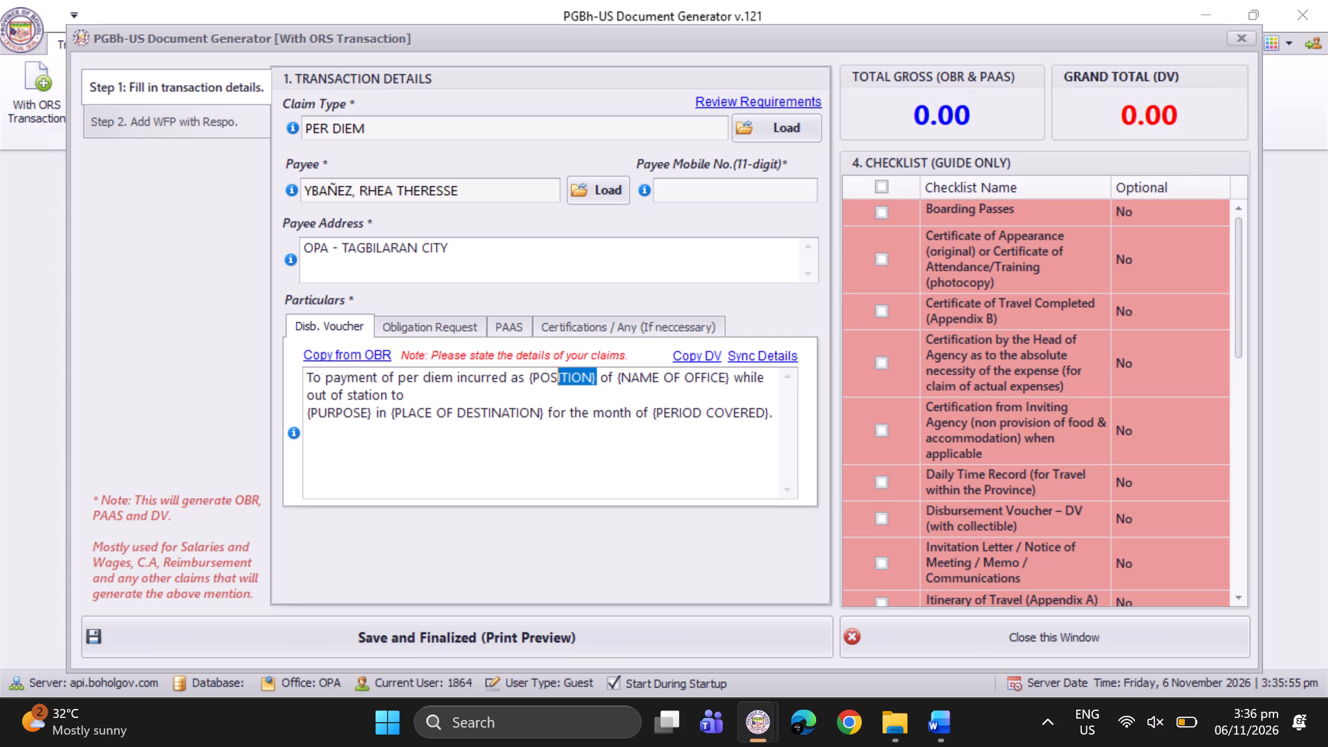
left_click_drag(554, 379, 529, 378)
type("cHEMI")
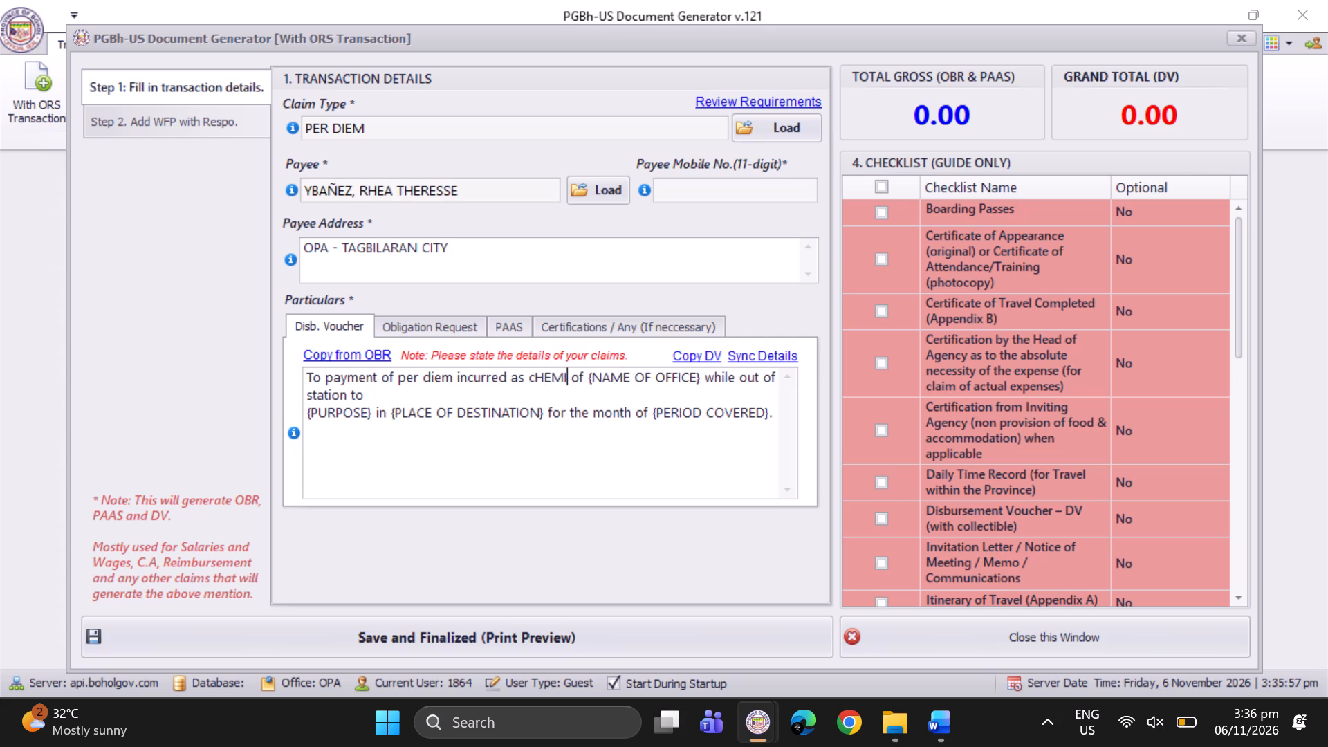
key("BackSpace")
key("BackSpace")
key("BackSpace")
key("BackSpace")
key("BackSpace")
type("Chemist III")
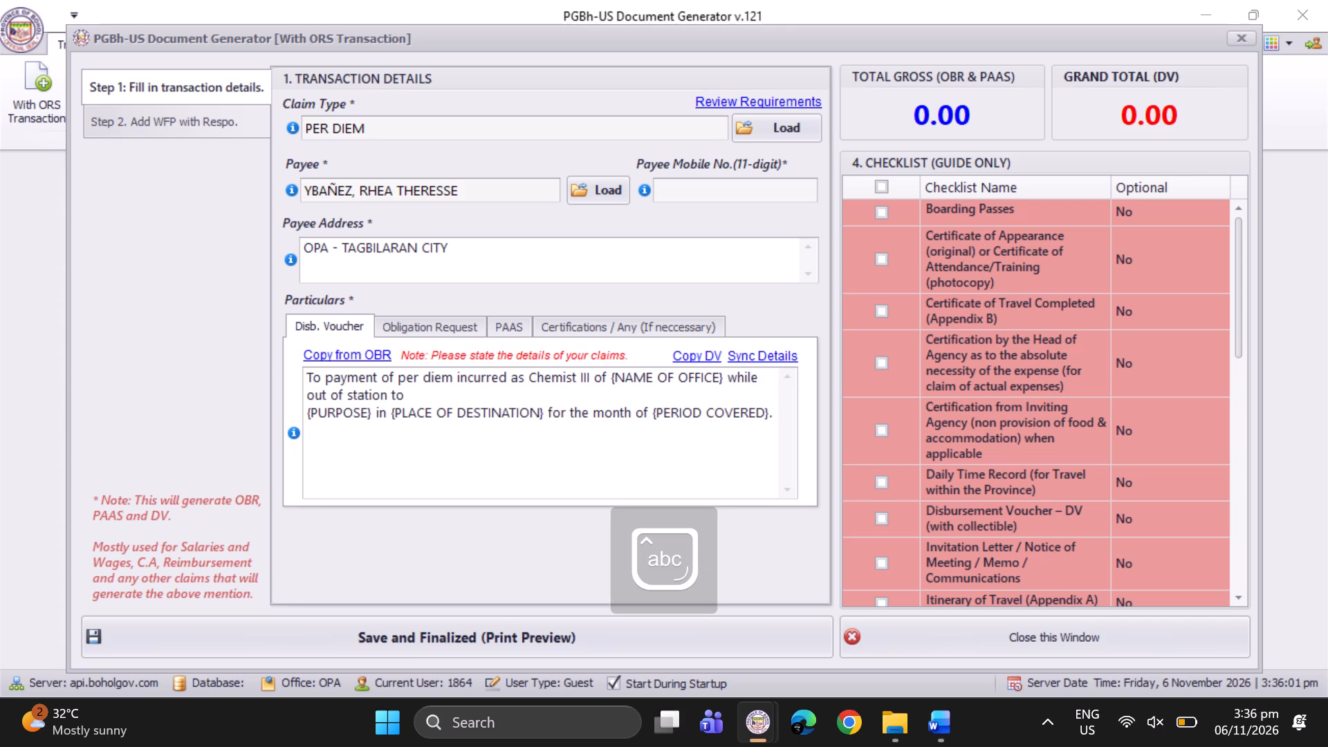
Replace the {NAME OF OFFICE} placeholder in the disbursement voucher particulars with OPA.
left_click_drag(614, 379, 703, 379)
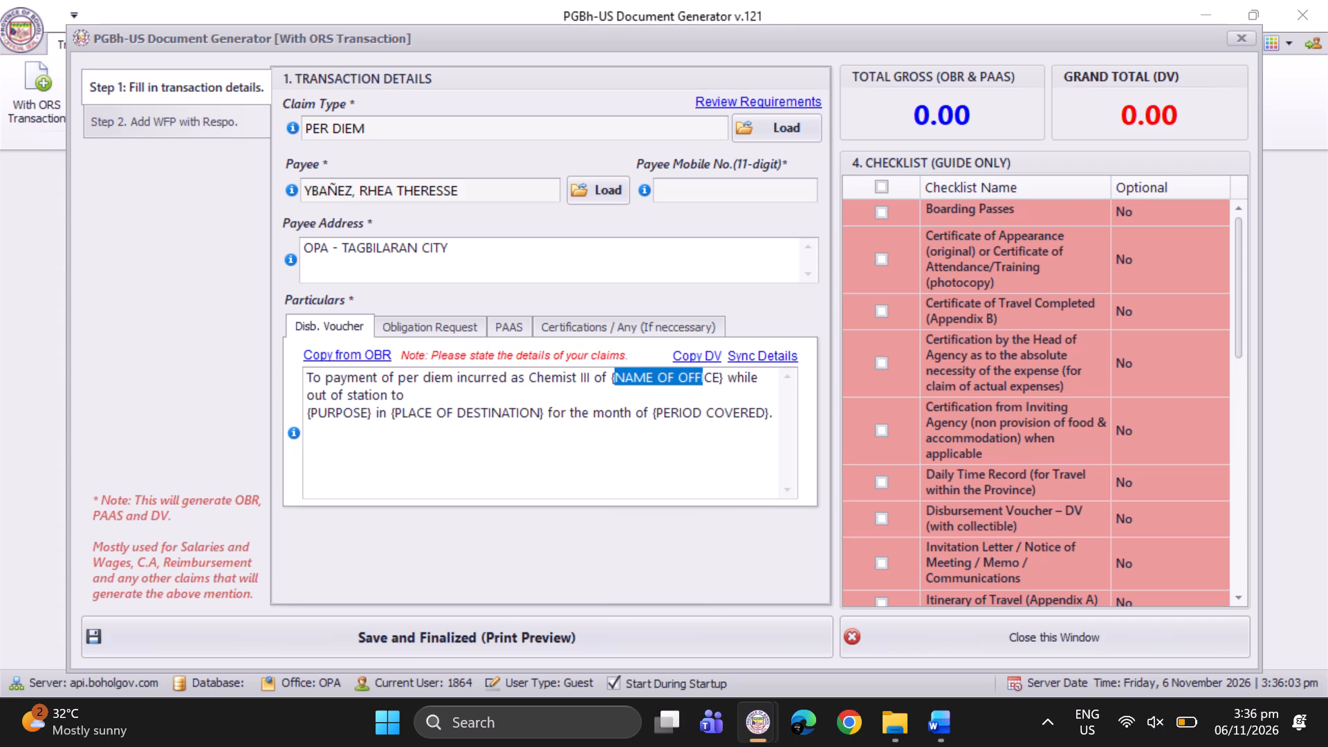
left_click_drag(703, 379, 723, 378)
key("BackSpace")
key("BackSpace")
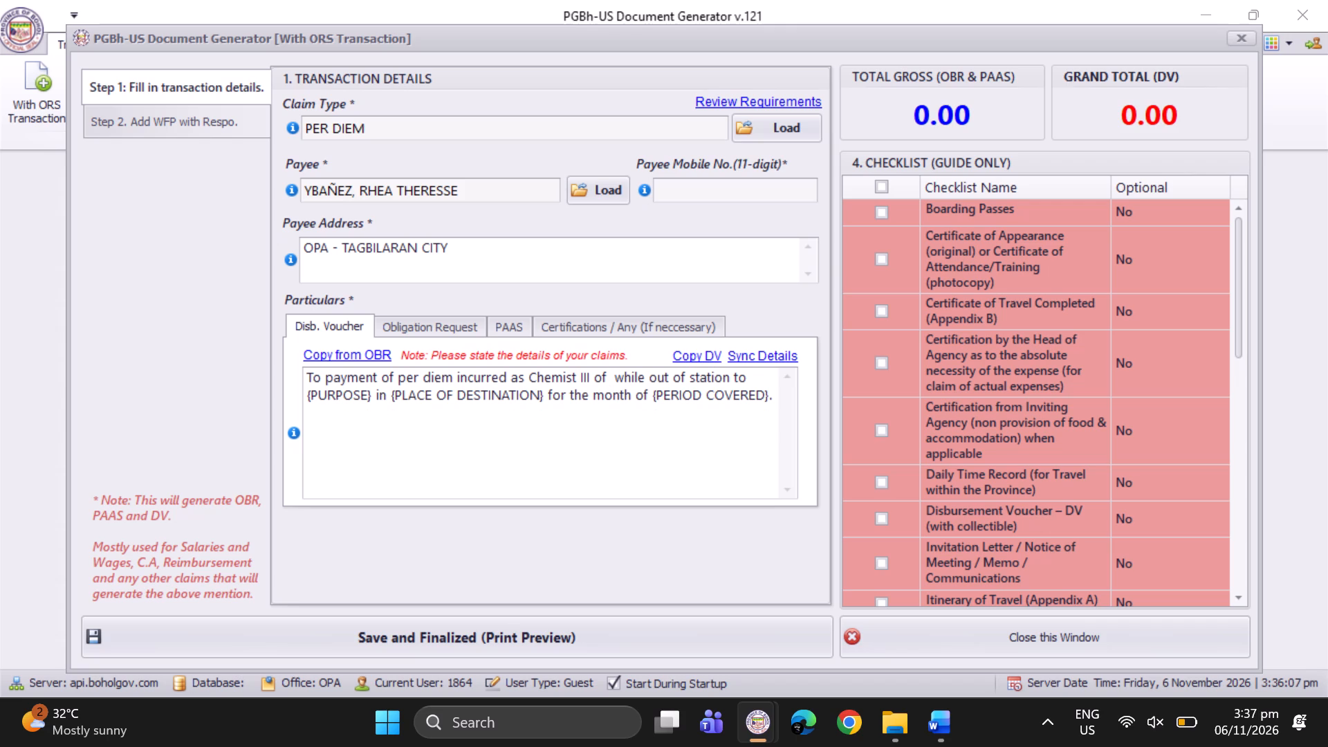
type("OPA")
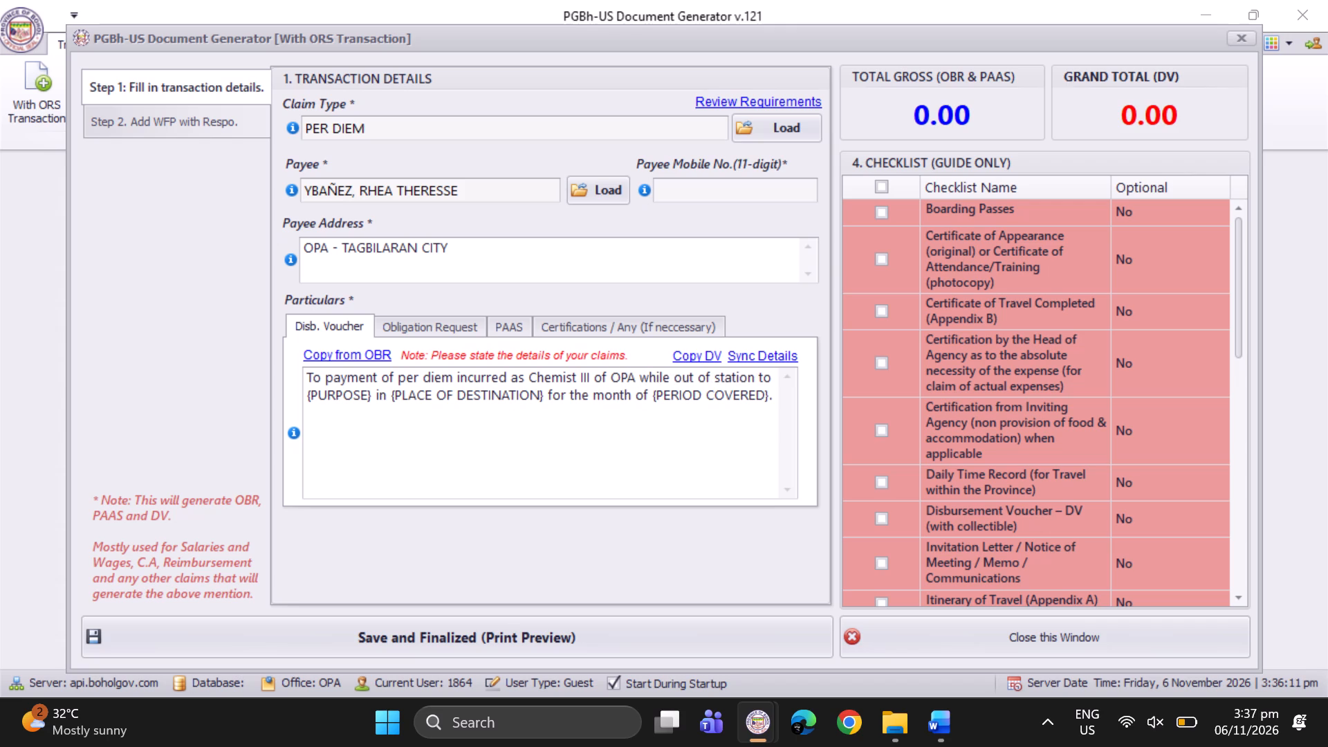
Replace the {PURPOSE} placeholder with "attend the laboratory immersion at the Regional Soils Laboratory (RSL)".
left_click_drag(372, 398, 306, 403)
type("attend")
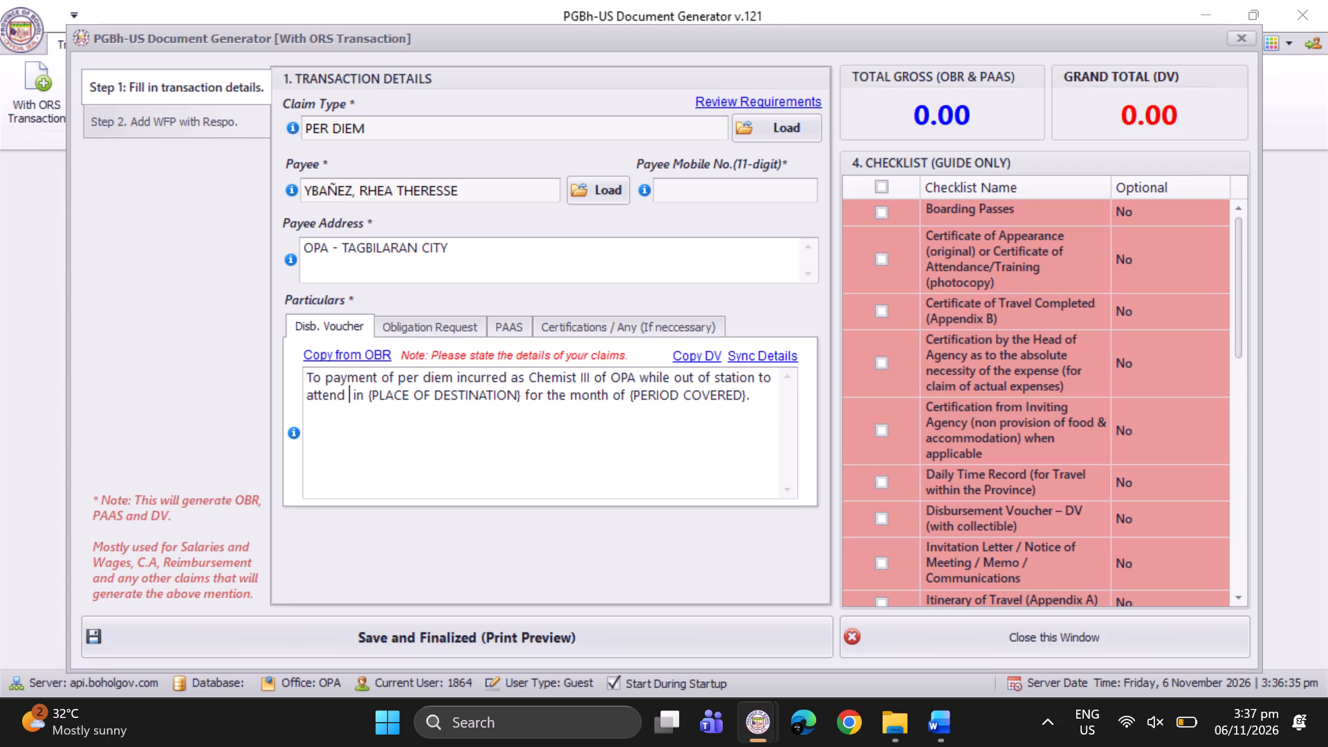
key("space")
type("the laborao")
key("BackSpace")
type("tory")
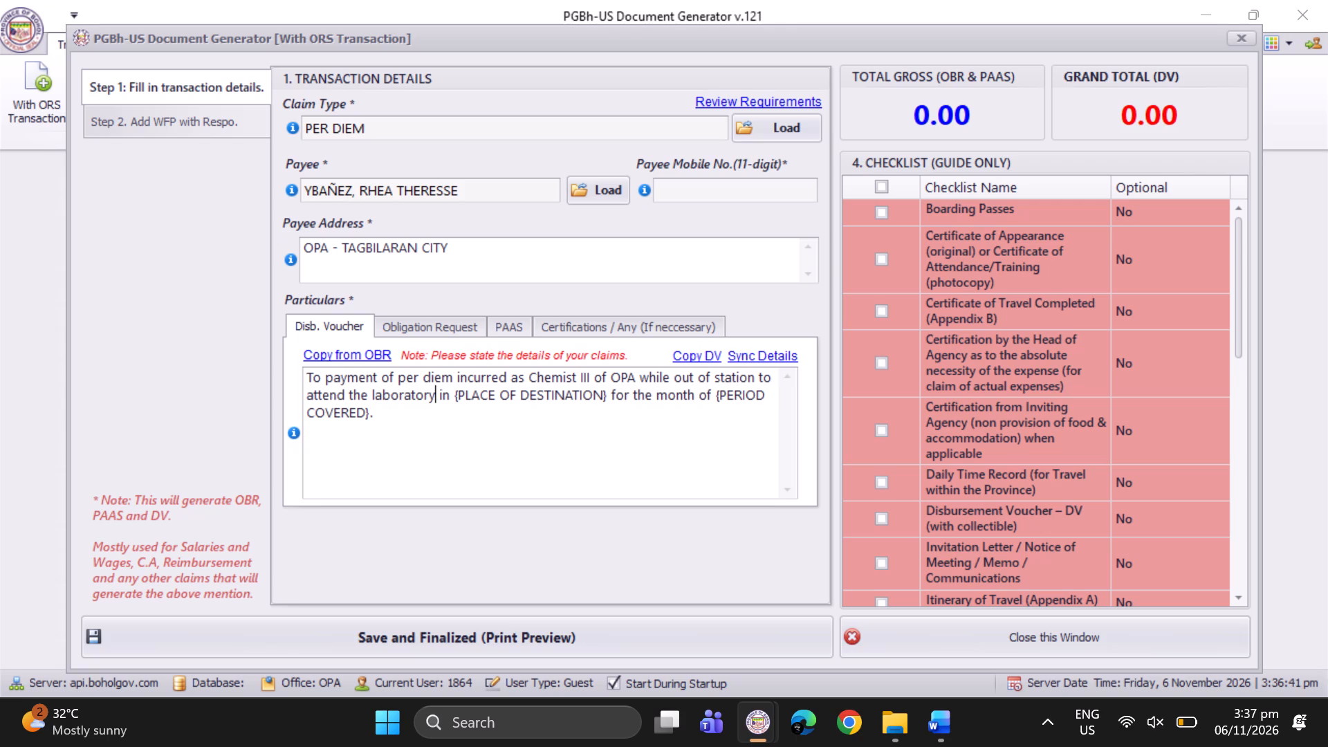
key("space")
type("immersoi")
key("BackSpace")
key("BackSpace")
type("ion")
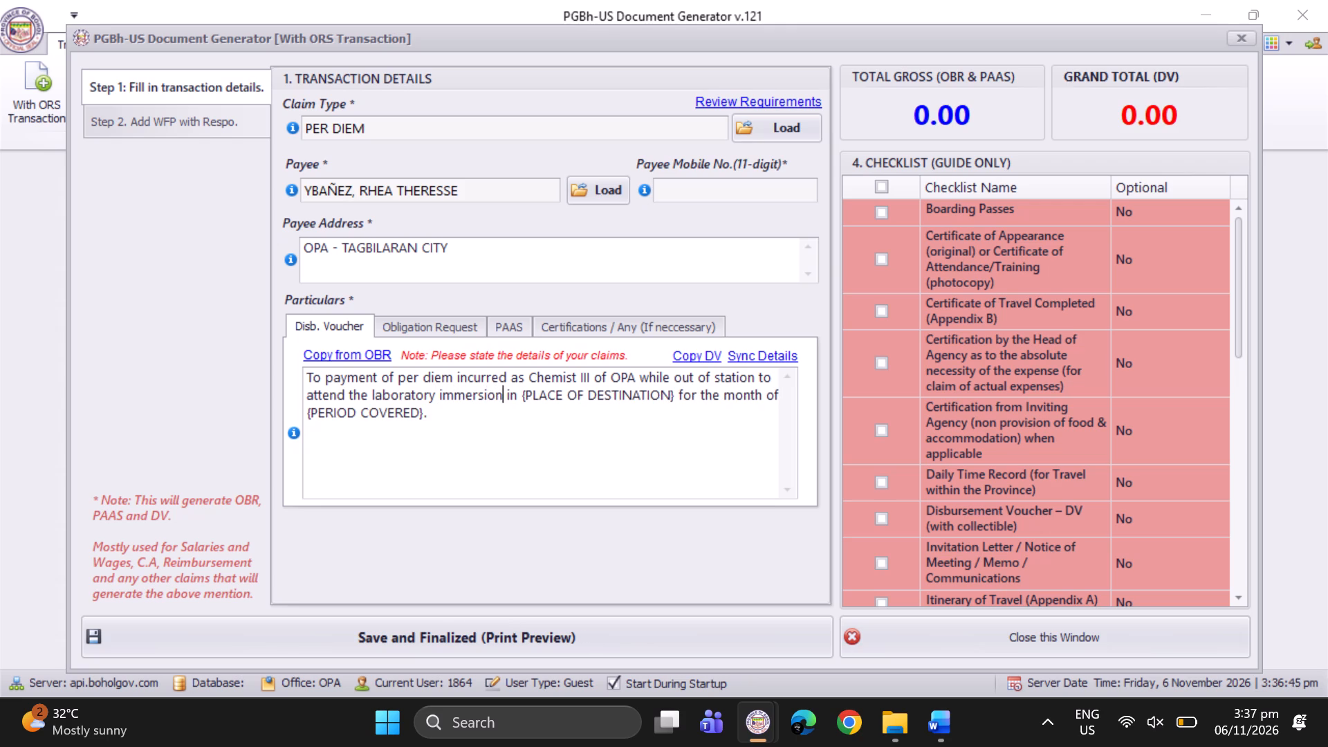
key("space")
type("at the Regional Soils")
key("space")
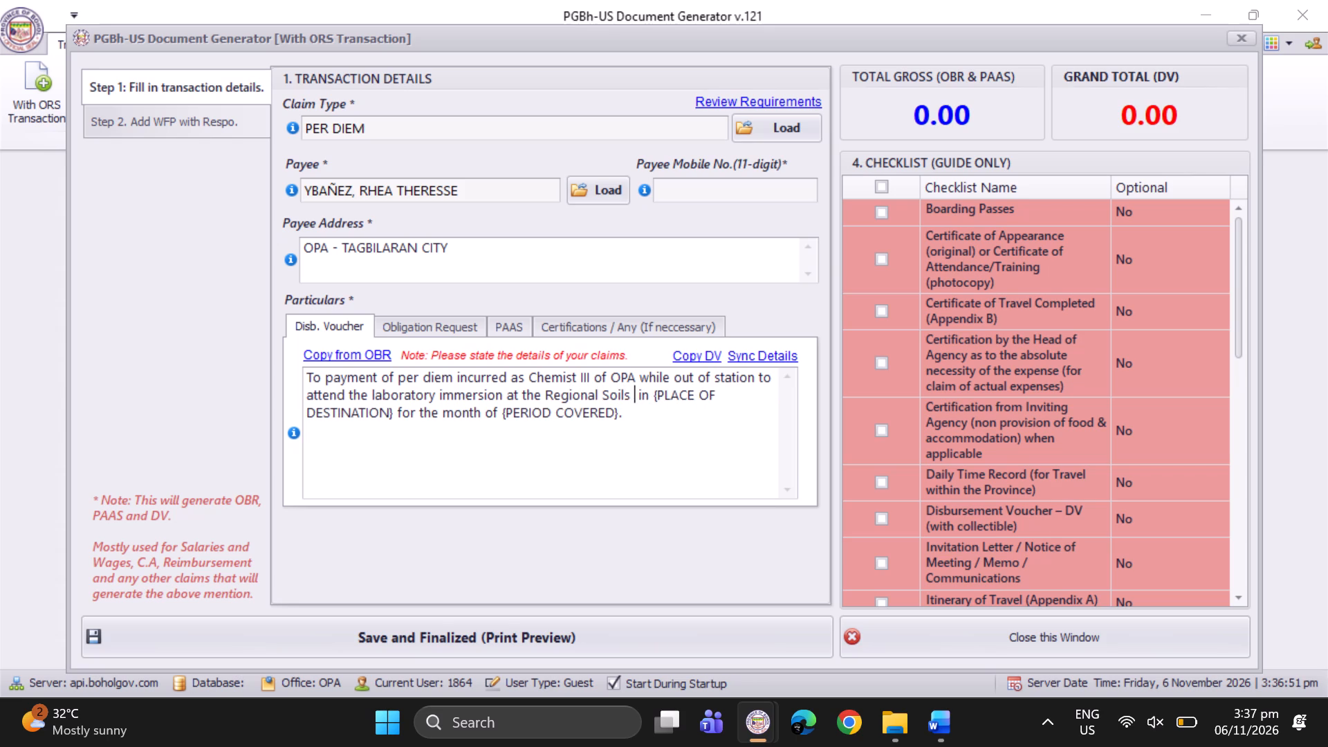
type("Laboratory (RSL)")
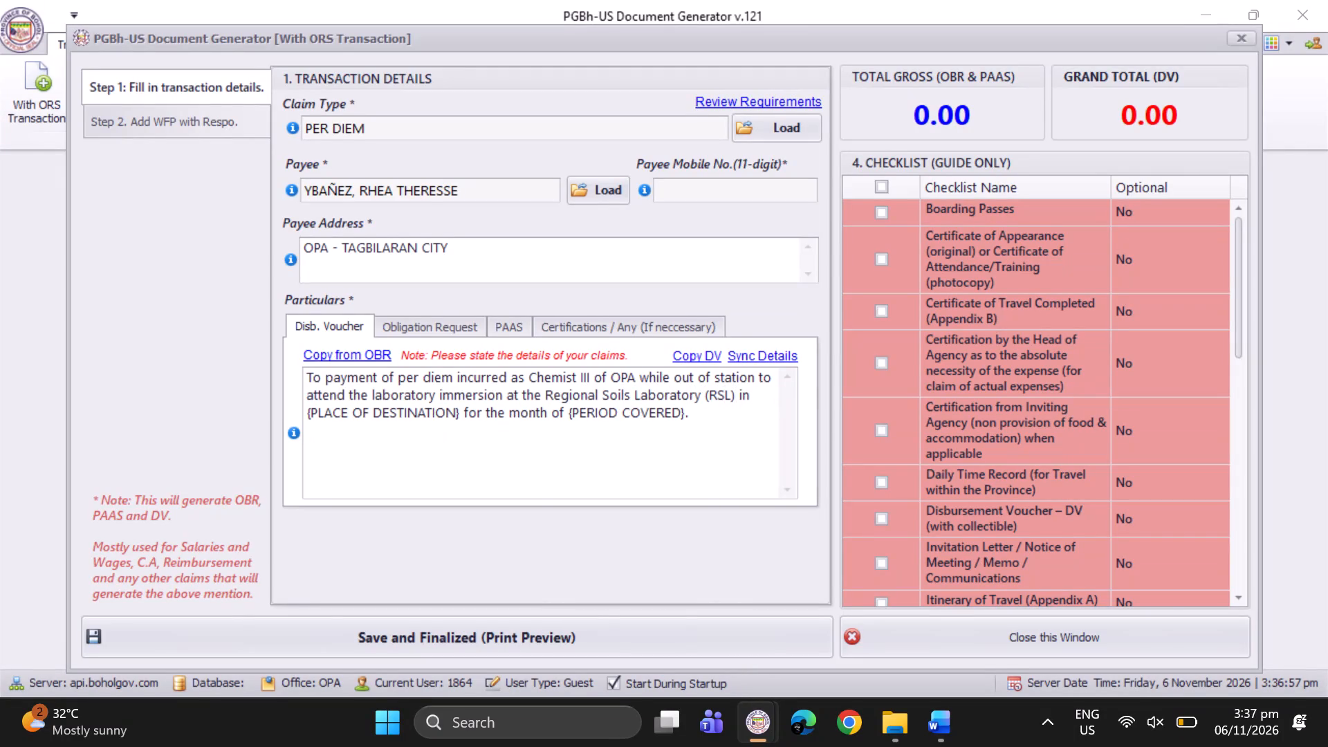
Extend the purpose text after "(RSL)" with ", Department of Agriculture - Regional Field Office VII Session III".
type(", Department of")
key("space")
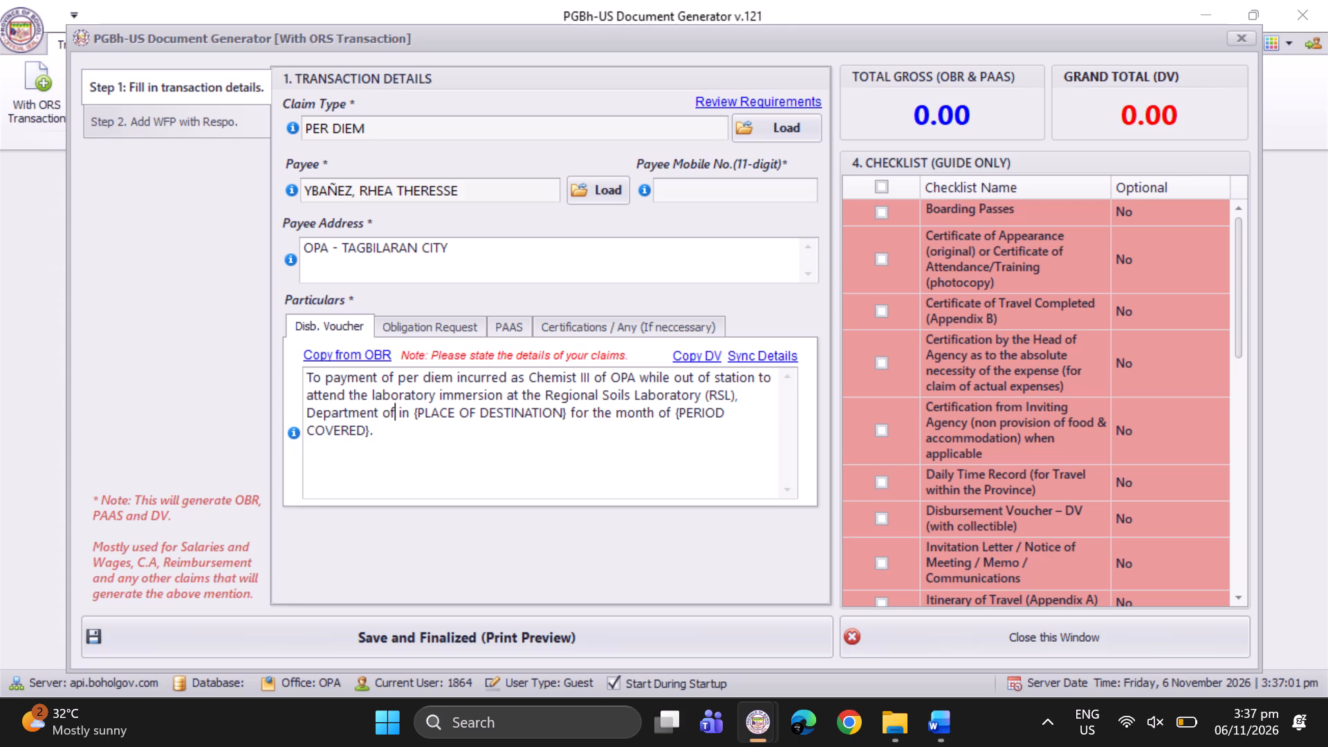
type("Agri")
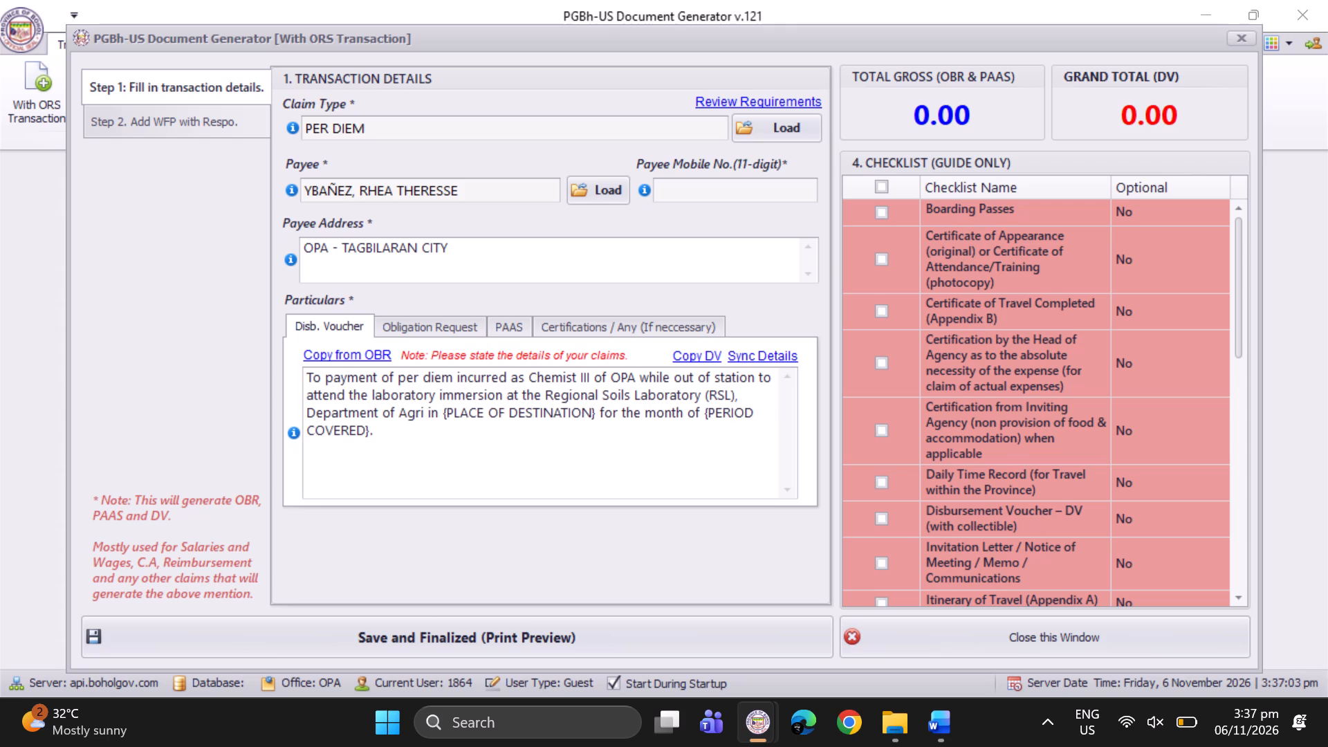
key("BackSpace")
type("cu")
key("BackSpace")
key("BackSpace")
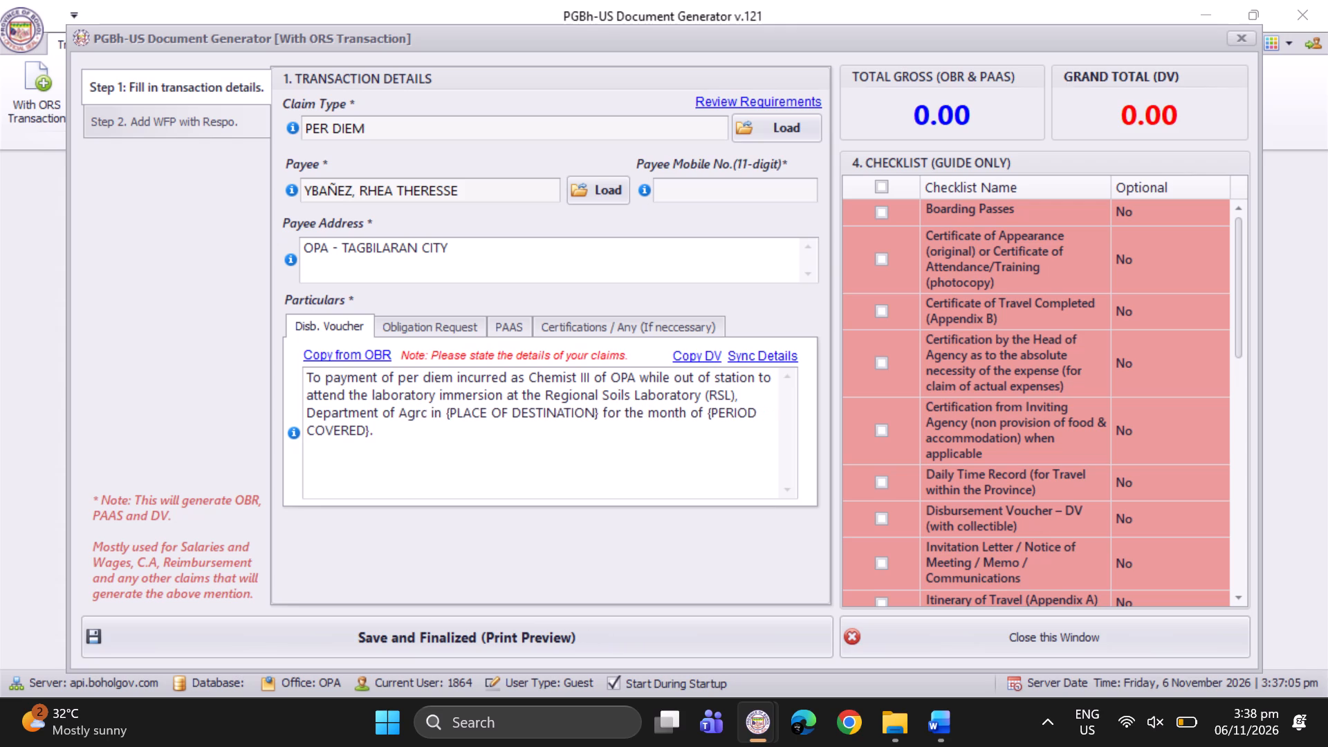
type("iculture")
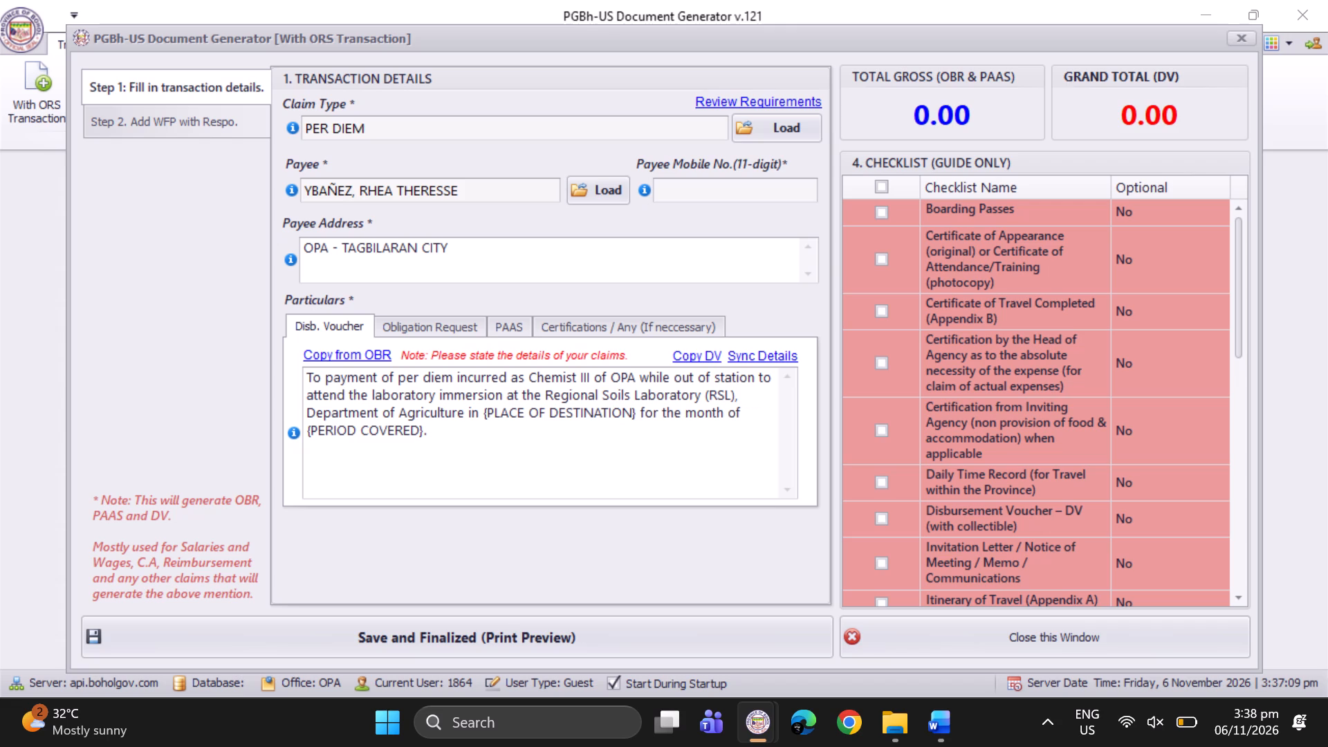
key("space")
type("- Regional Soils")
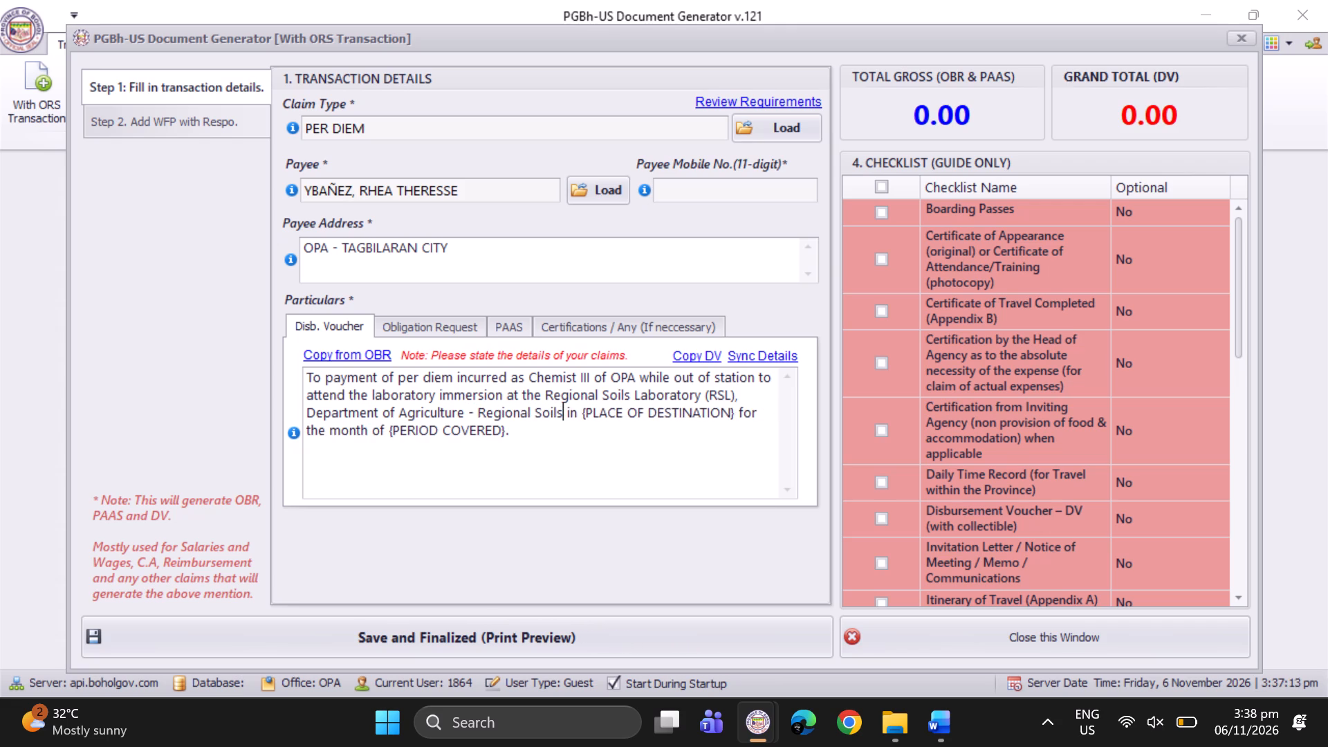
key("BackSpace")
key("BackSpace")
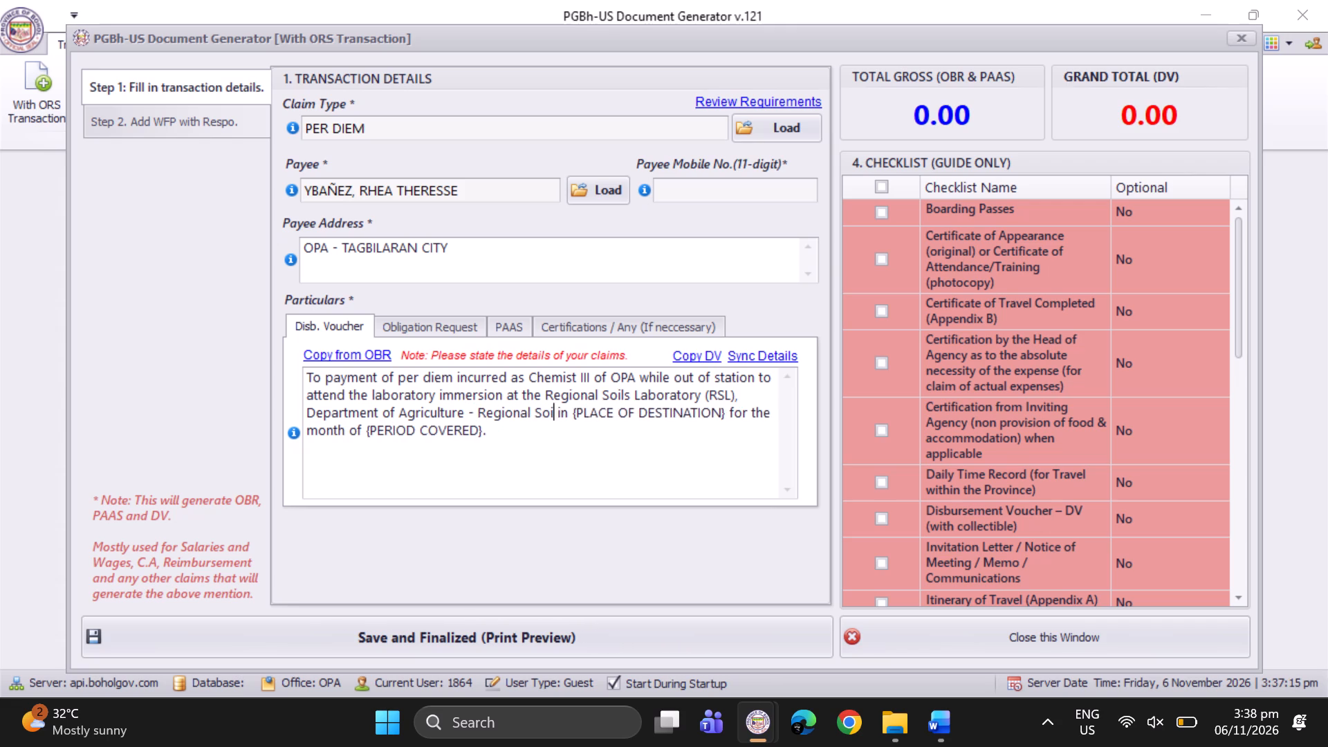
key("BackSpace")
key("BackSpace")
key("BackSpace")
type("Field Office")
key("space")
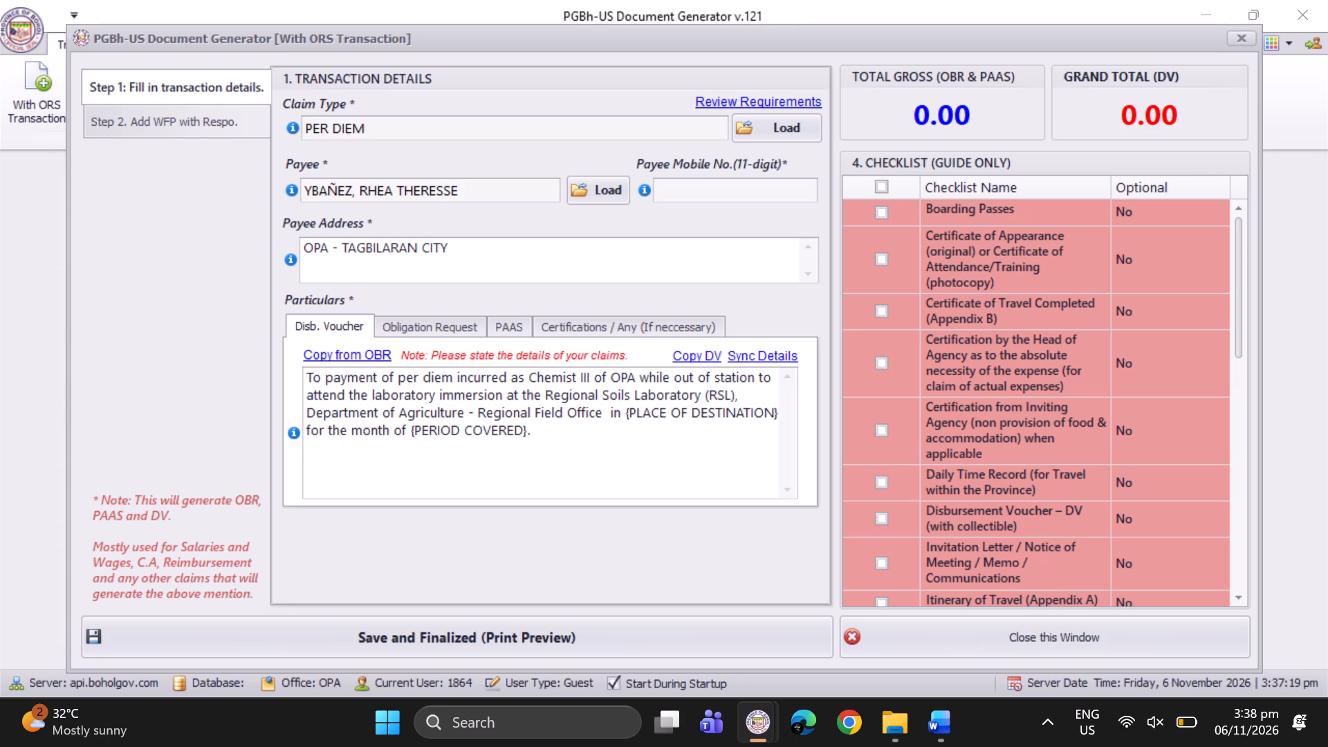
type("VII Session III")
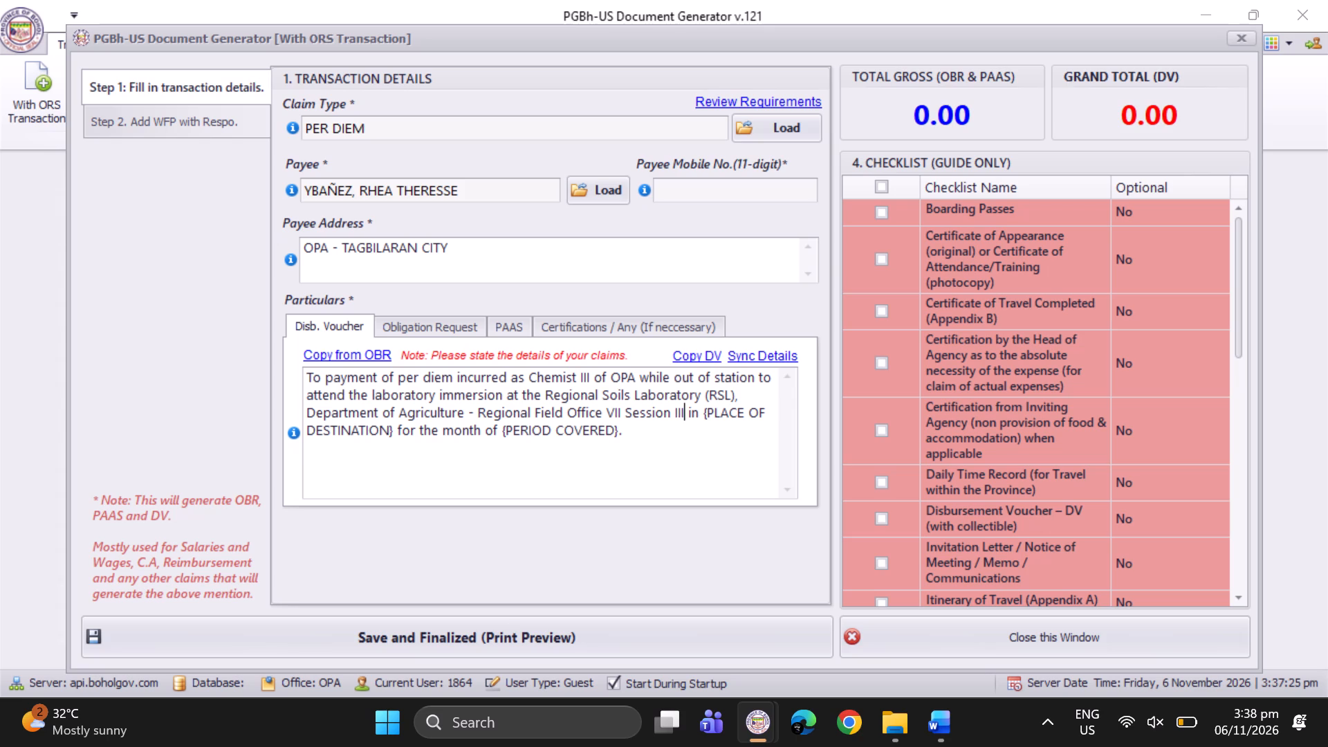
Replace the {PLACE OF DESTINATION} placeholder in the voucher particulars with Mandaue City, Cebu.
left_click_drag(703, 417, 395, 460)
type("Man")
type("daue")
key("space")
key("BackSpace")
key("space")
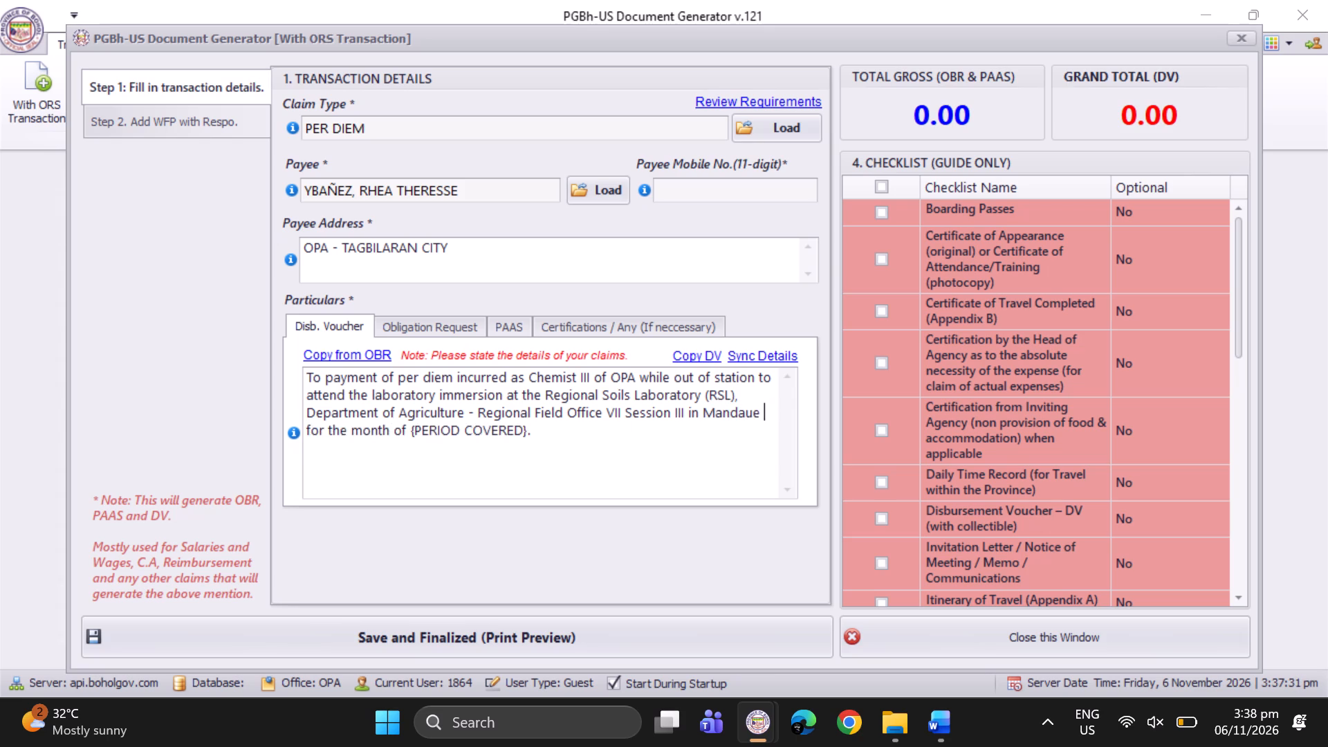
type("City, Bohol")
key("BackSpace")
key("BackSpace")
key("BackSpace")
key("BackSpace")
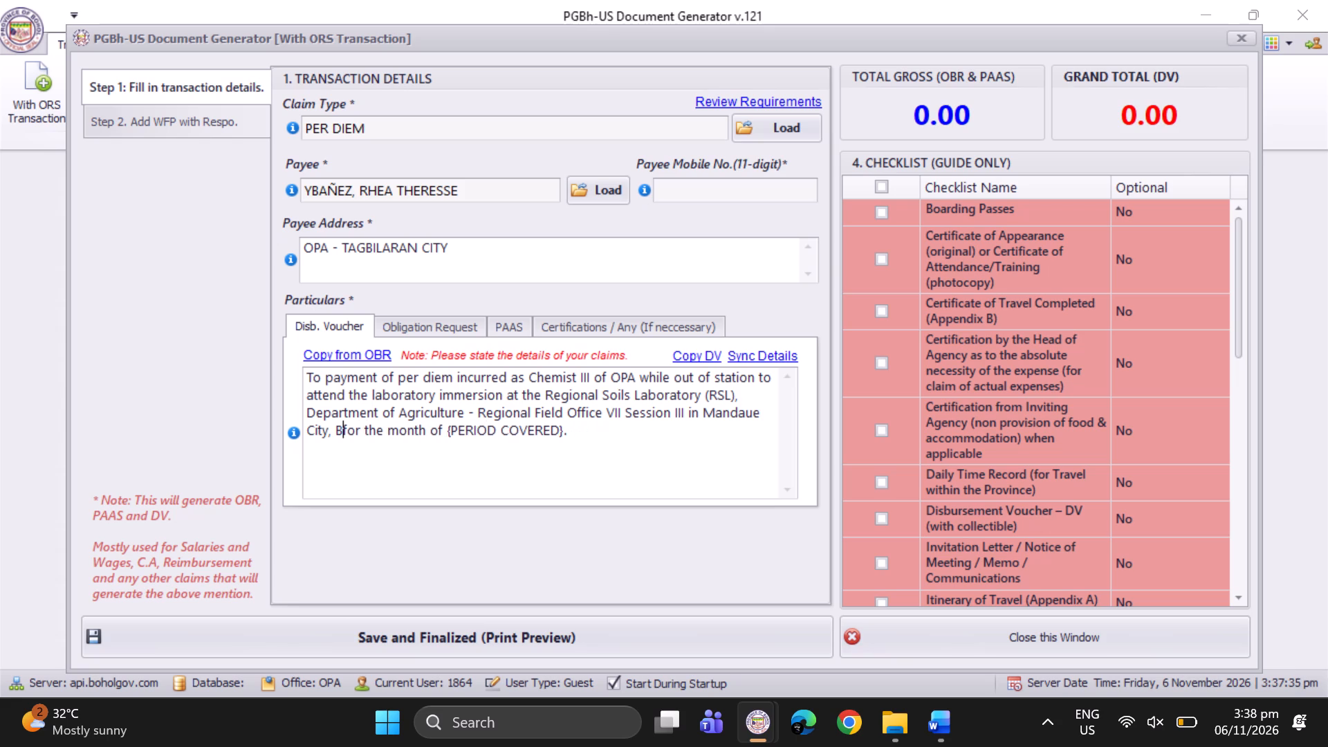
key("BackSpace")
type("Cebu")
key("space")
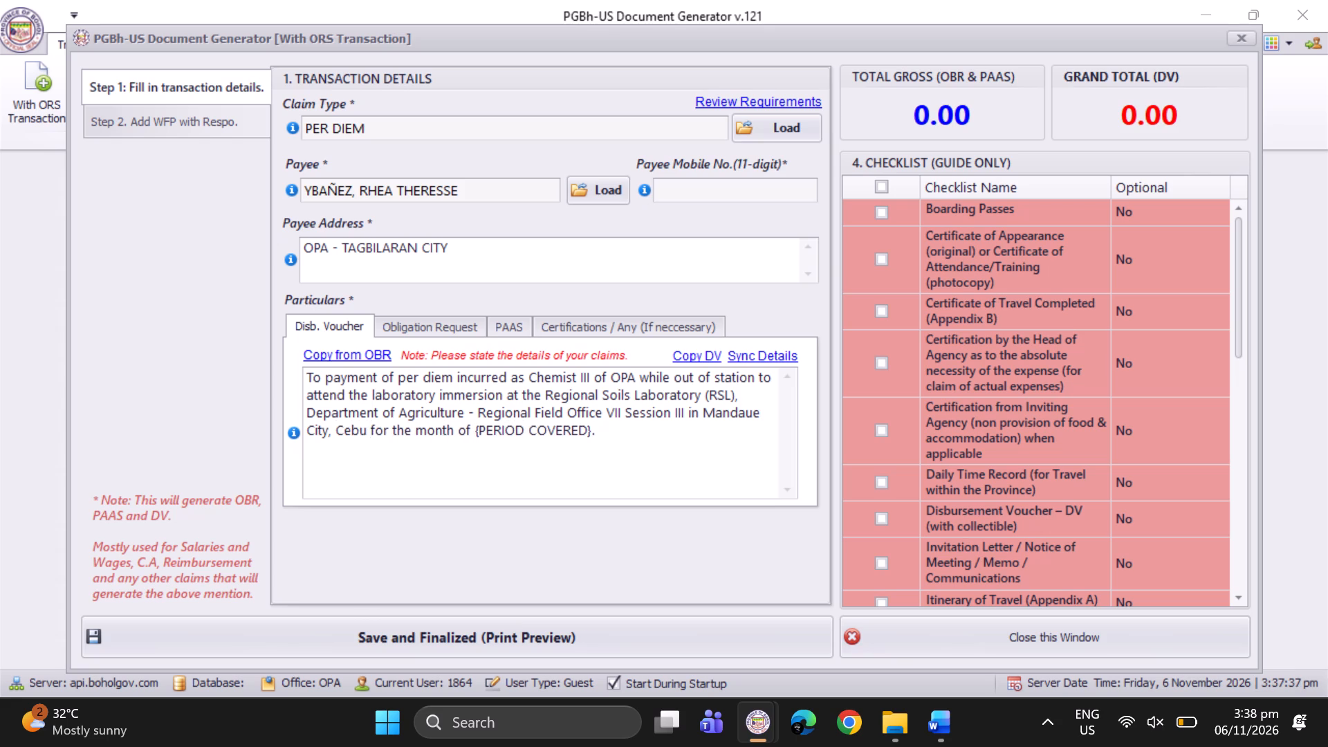
Replace the {PERIOD COVERED} placeholder in the voucher particulars with November 3-6, 2026.
left_click_drag(589, 431, 495, 436)
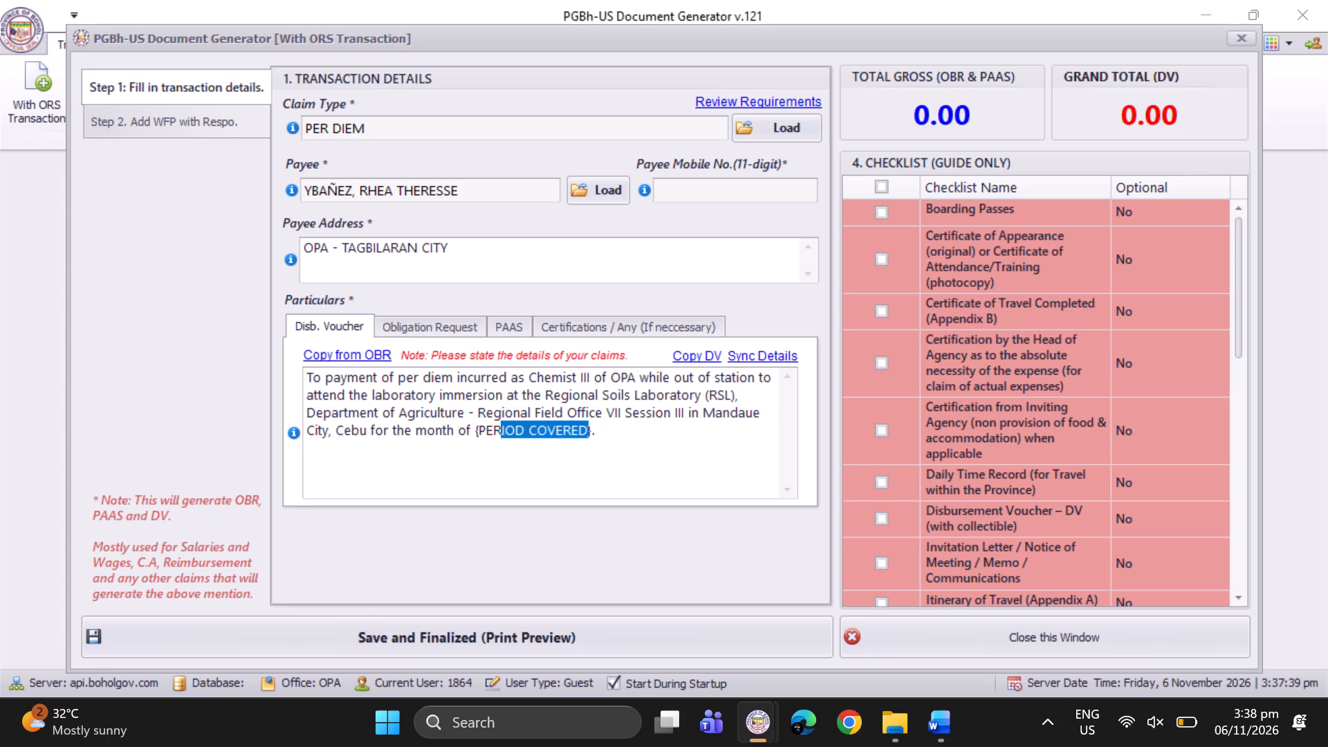
left_click_drag(495, 436, 480, 435)
key("BackSpace")
key("BackSpace")
key("Right")
key("BackSpace")
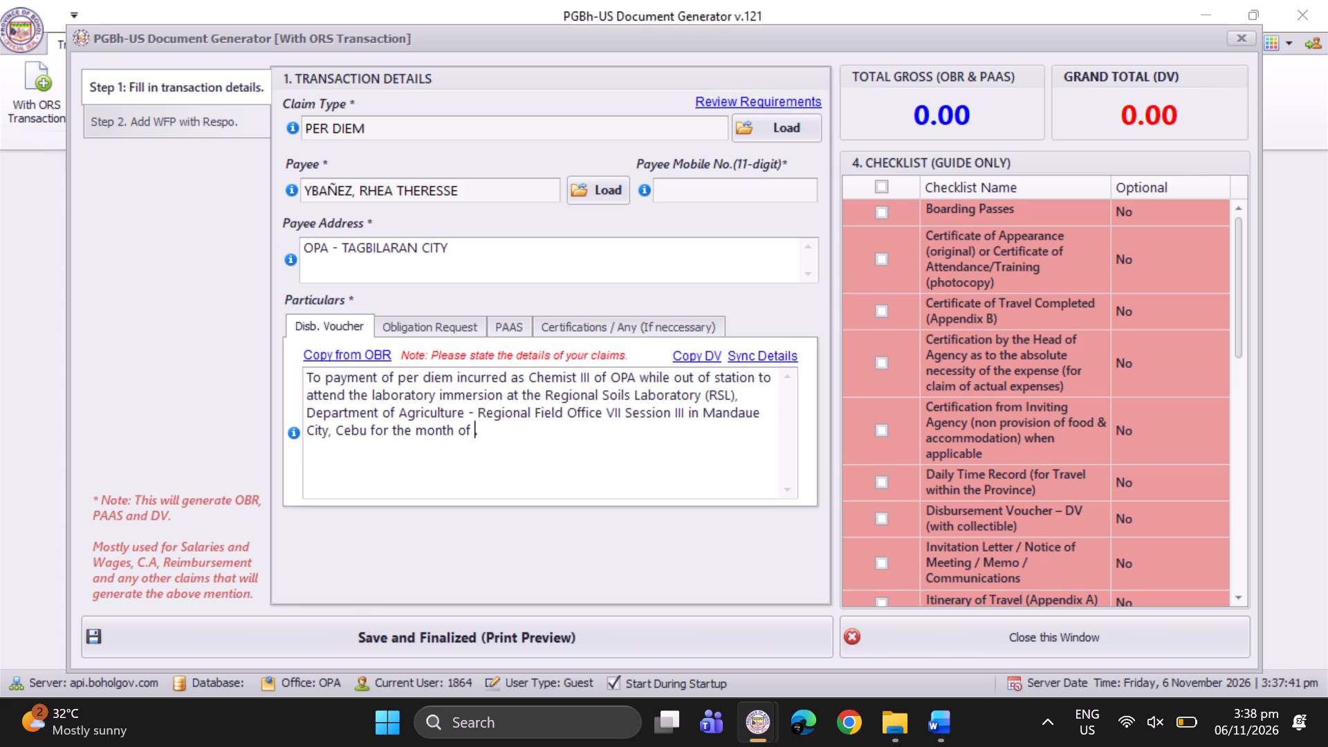
type("November 3-6, 2026")
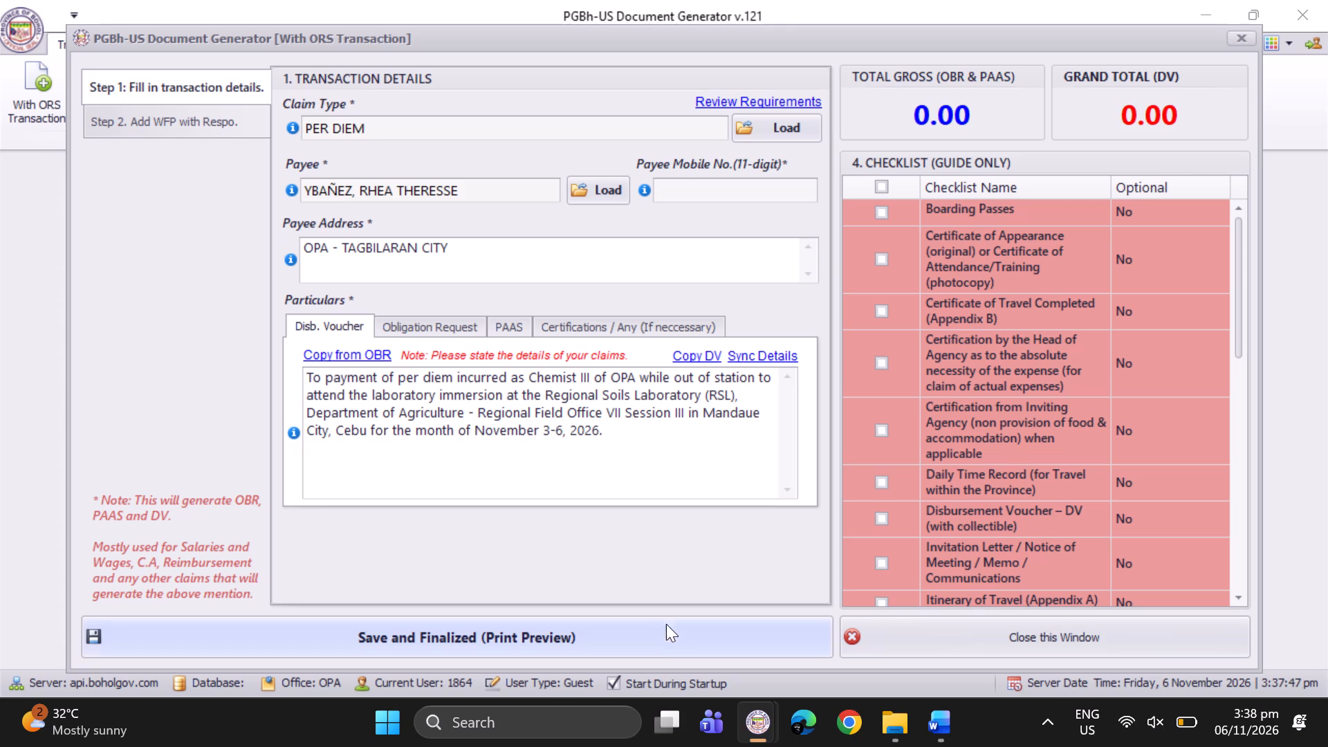
Copy the disbursement voucher particulars into the obligation request, overwriting its template text.
left_click(409, 331)
left_click(338, 358)
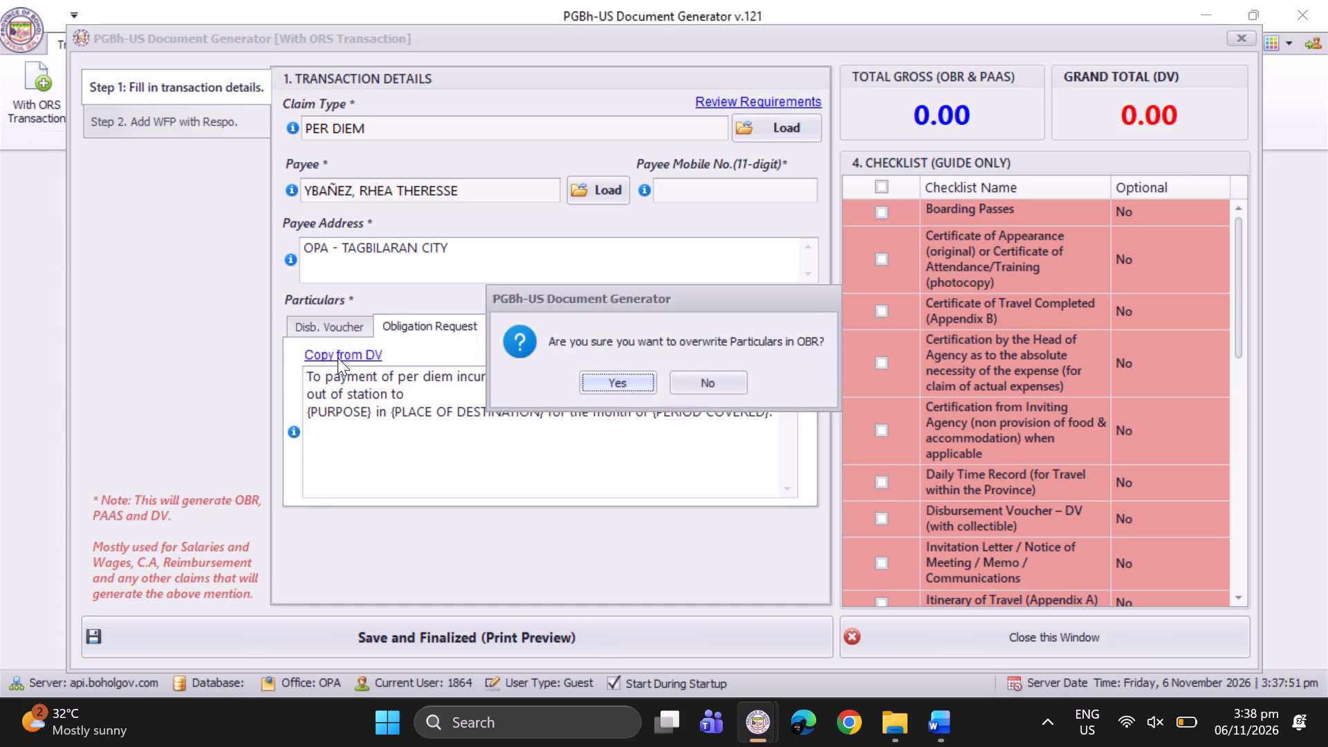
key("Return")
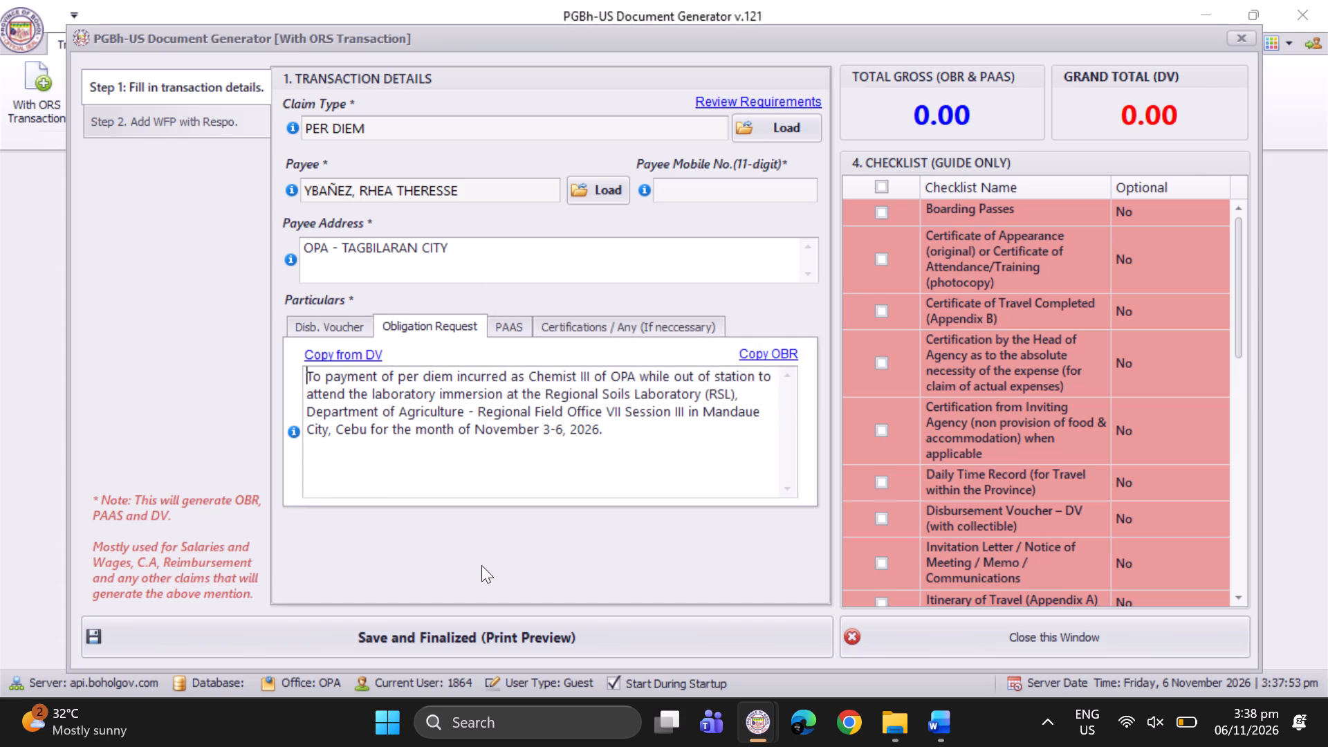
Start adding a WFP entry and select account code 50201010, Traveling Expenses - Local.
left_click(135, 122)
left_click(329, 185)
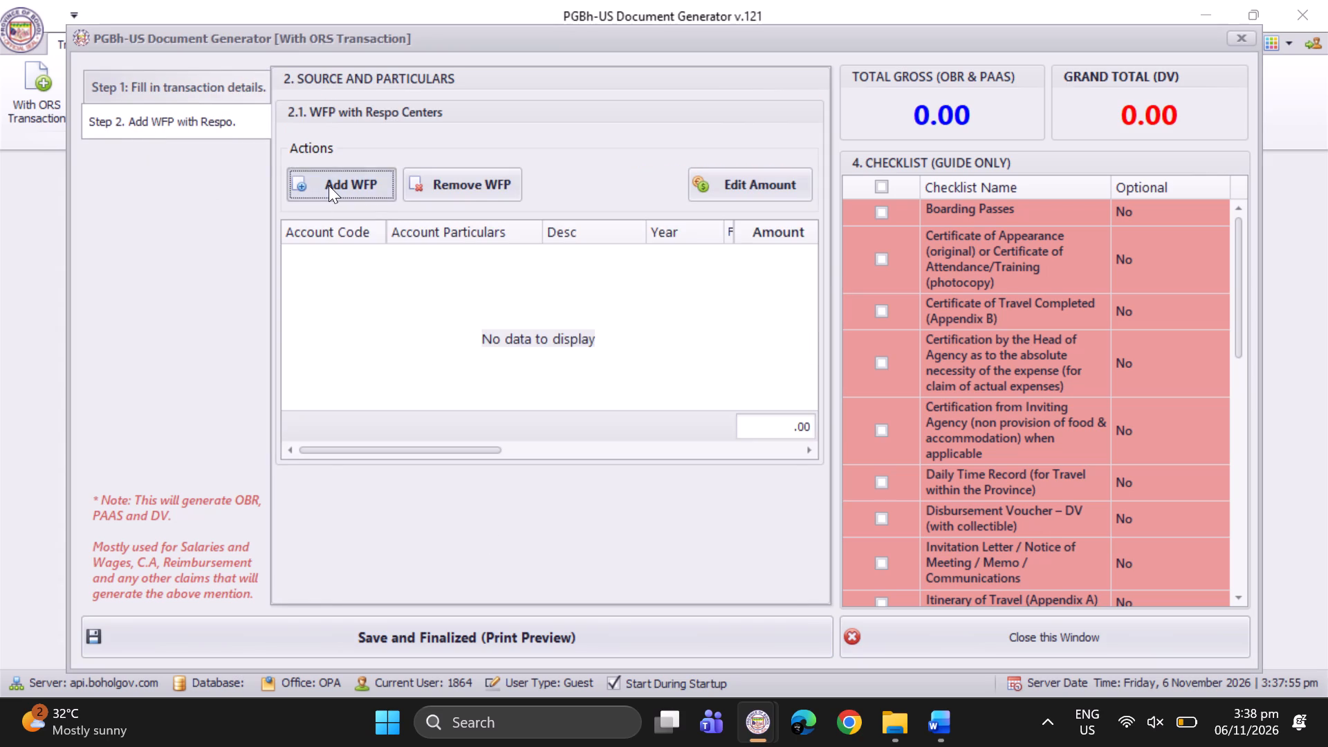
left_click(405, 341)
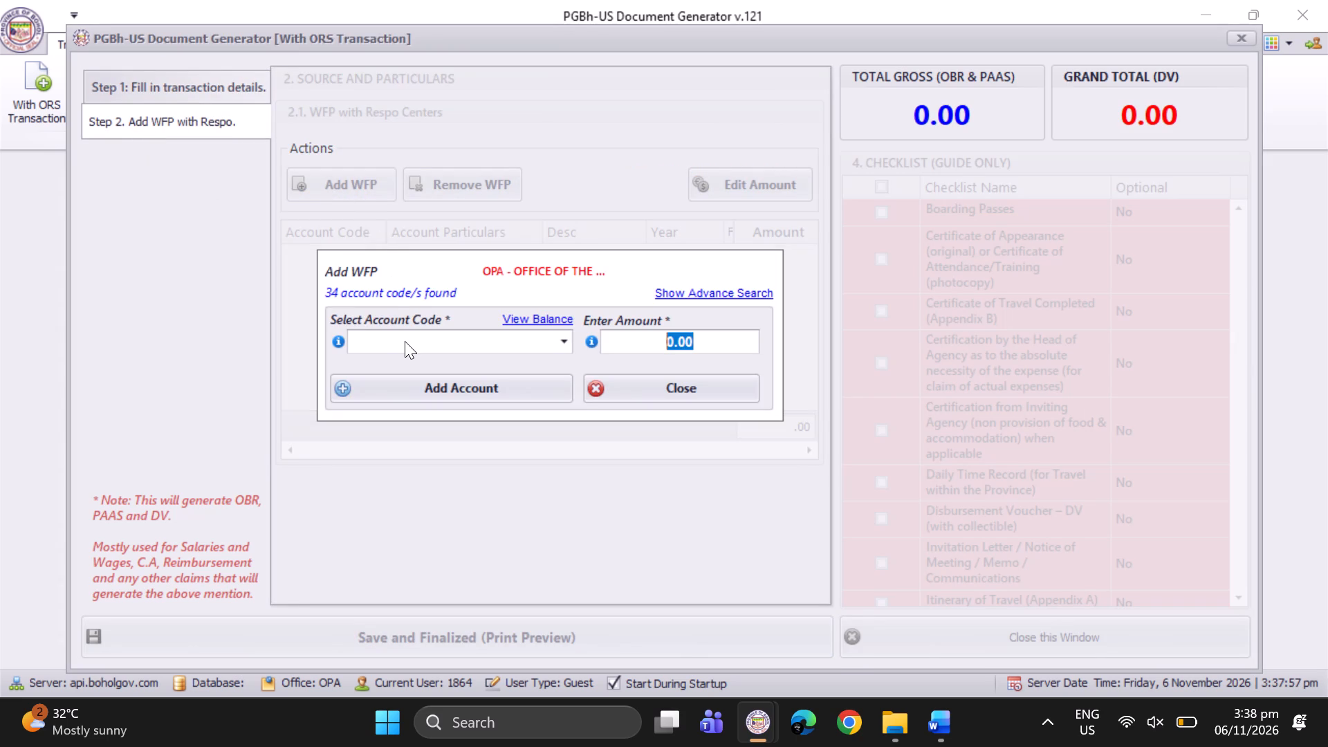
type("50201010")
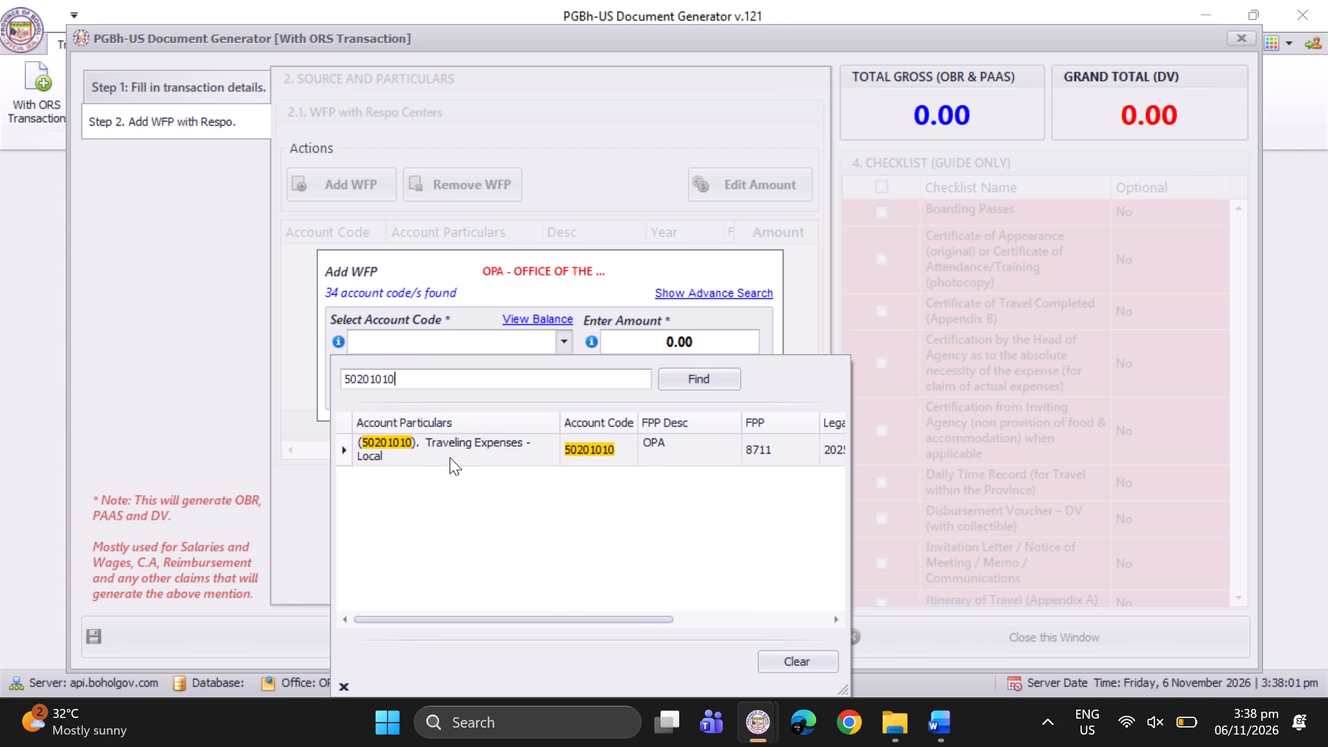
left_click(470, 452)
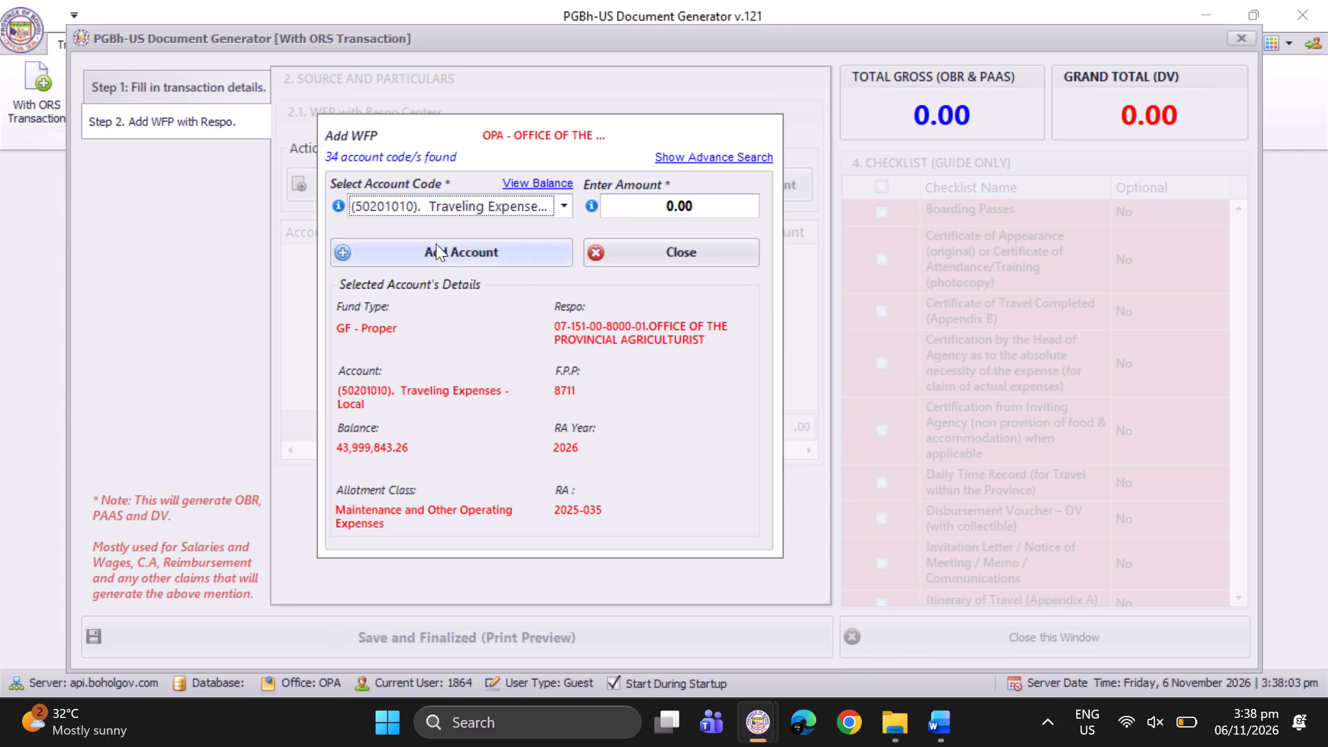
Switch to Word and close the 10.26-30.2026 travel itinerary.
left_click(947, 739)
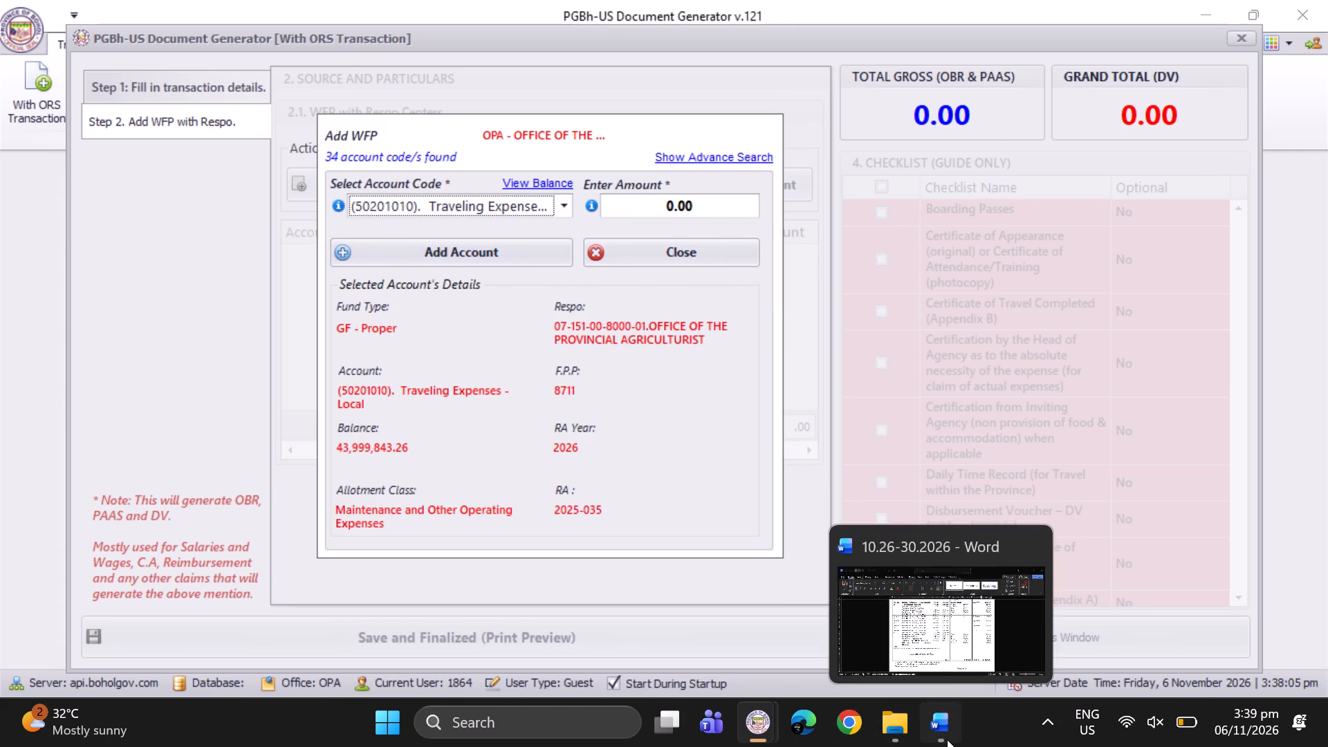
scroll(905, 653, "up", 4)
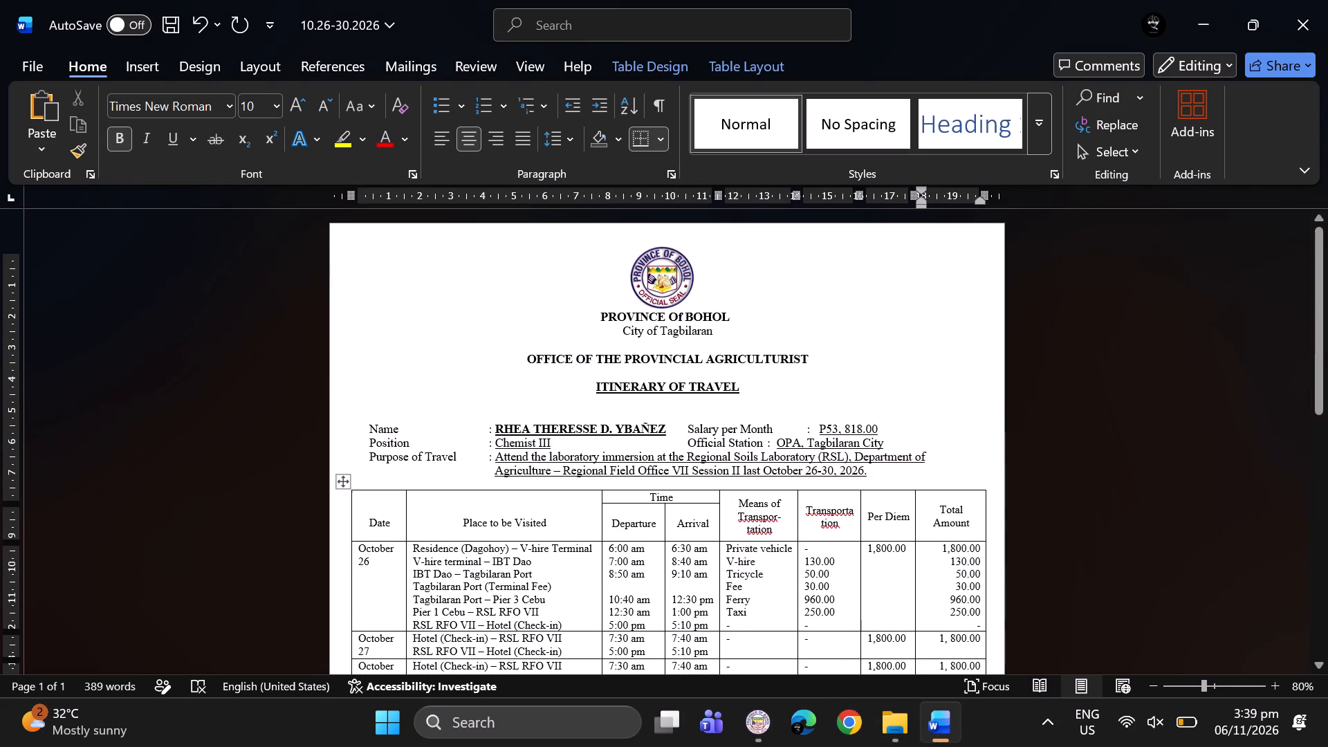
left_click(1327, 15)
key("Return")
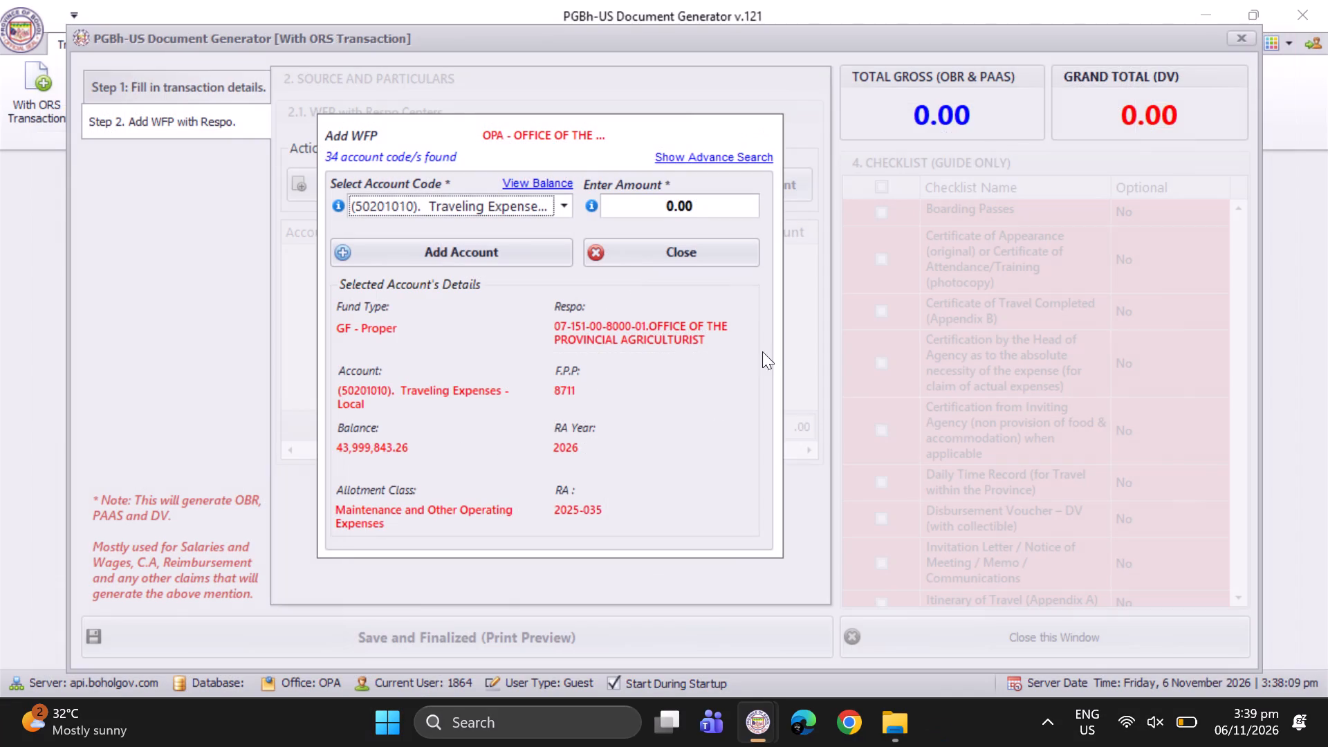
Open the 11.3-6.2026 itinerary from the Travel Itinerary folder and set the November 6 per diem to 1,800.00.
left_click(925, 721)
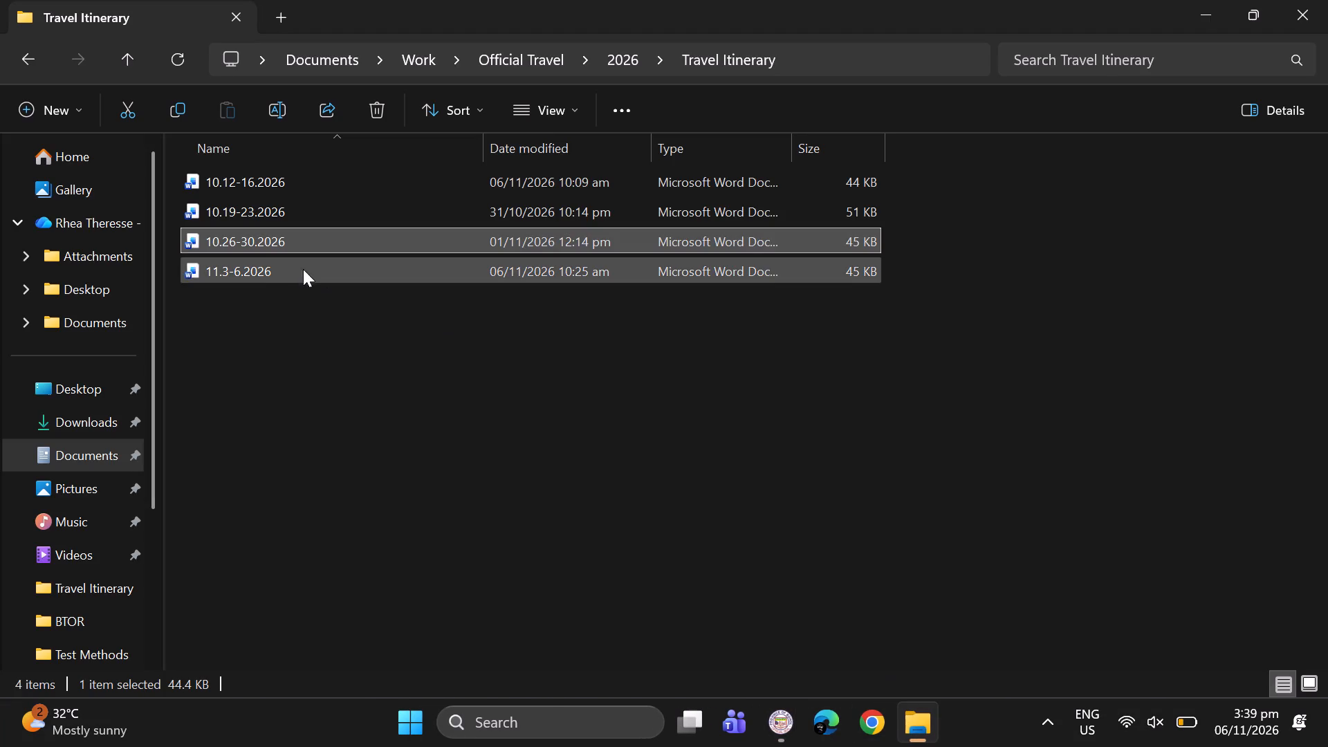
double_click(286, 269)
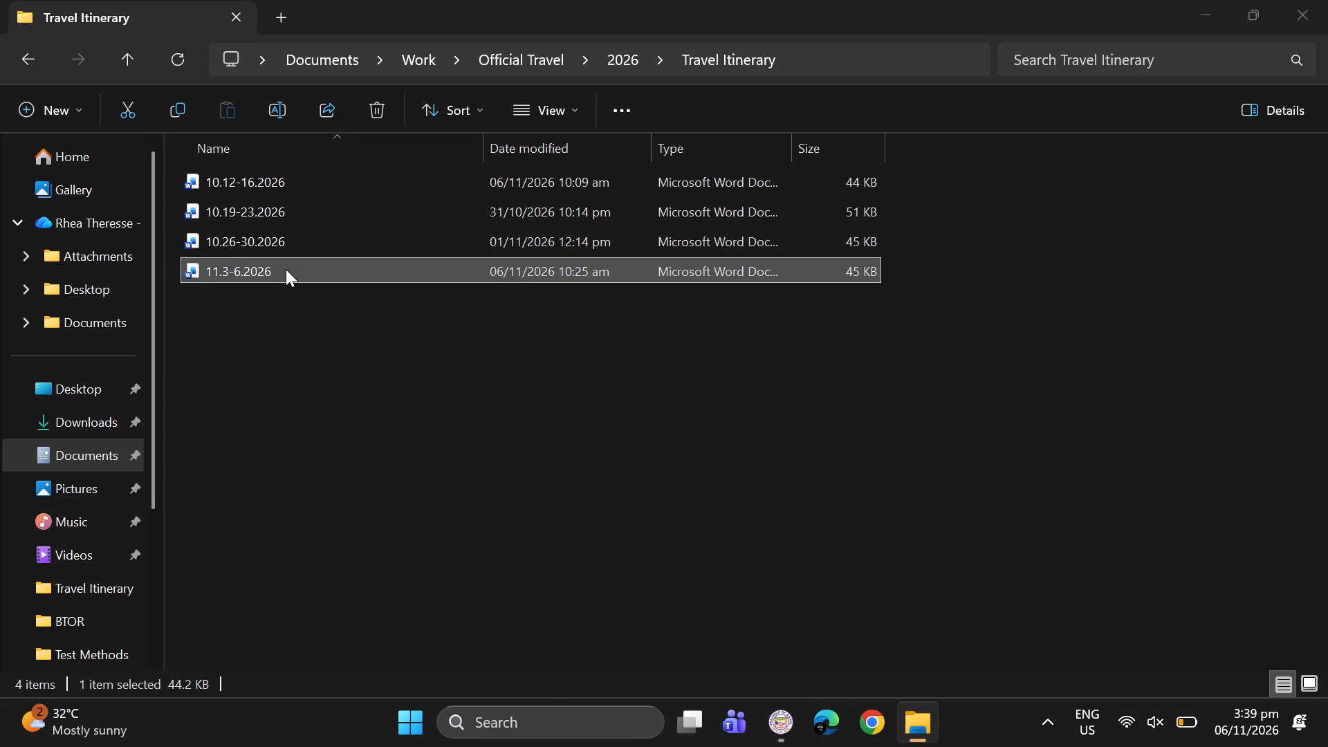
scroll(398, 385, "down", 1)
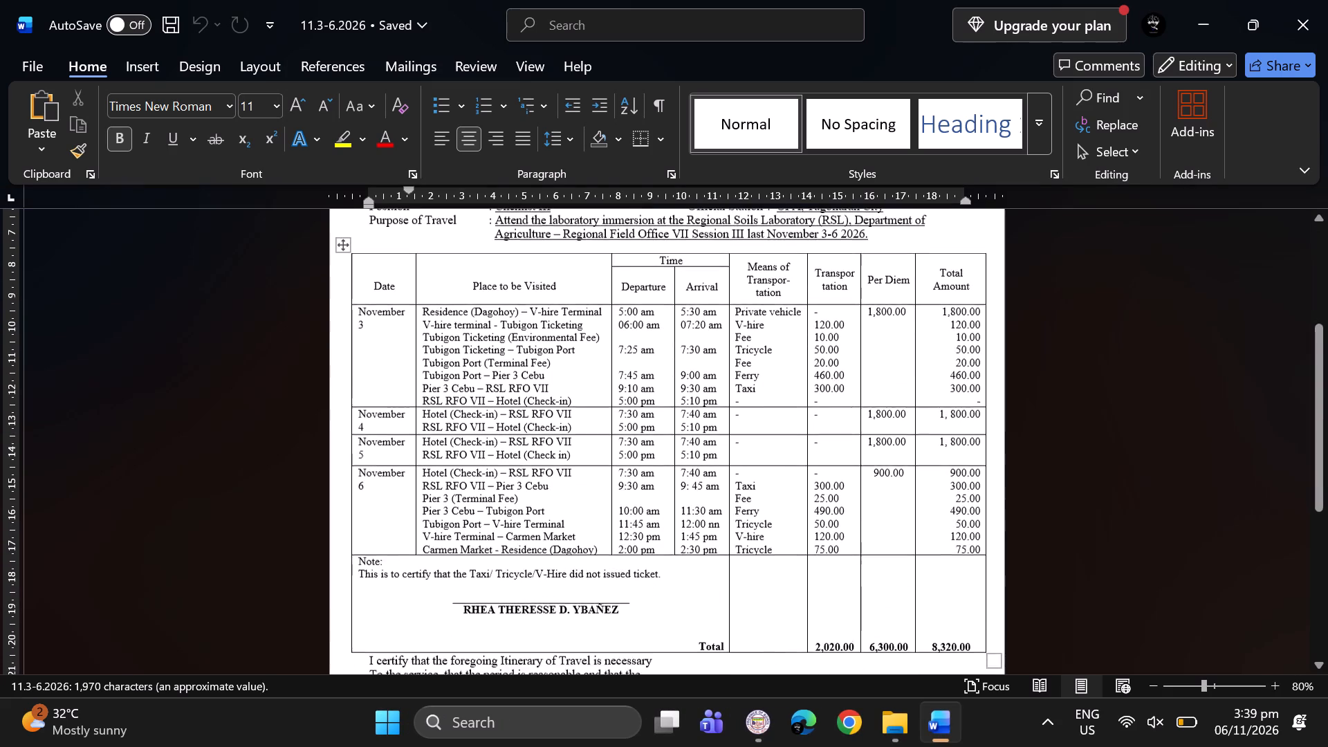
scroll(398, 385, "down", 1)
left_click(878, 413)
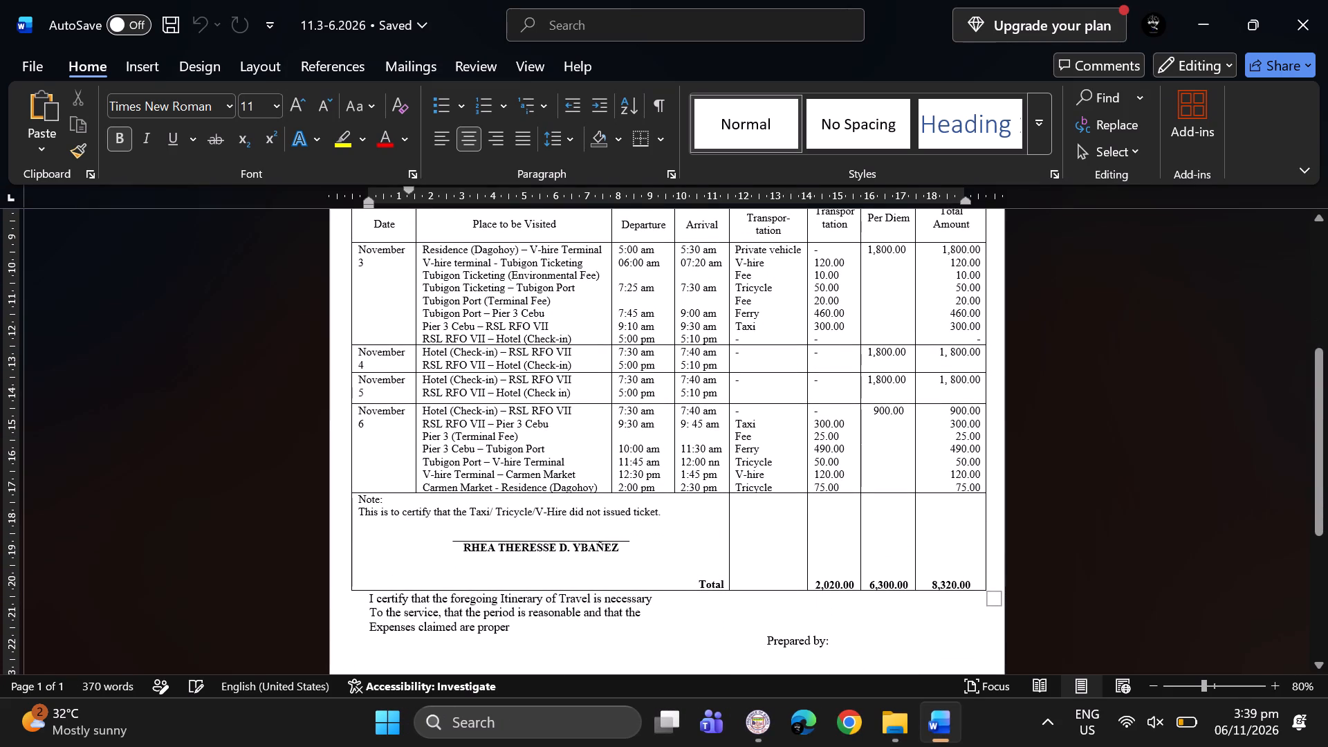
key("BackSpace")
type("1,8")
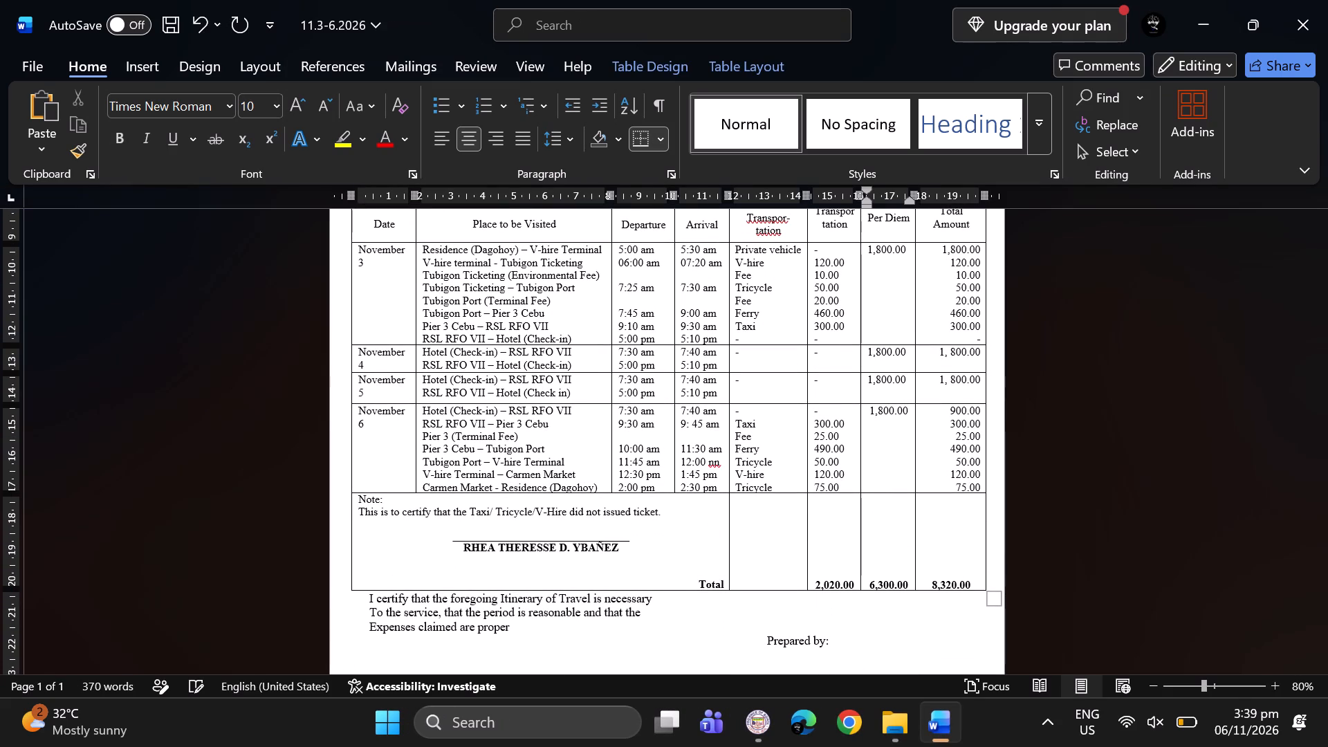
Set the per diem total in the itinerary's Total row to 7,200.00.
scroll(891, 479, "down", 1)
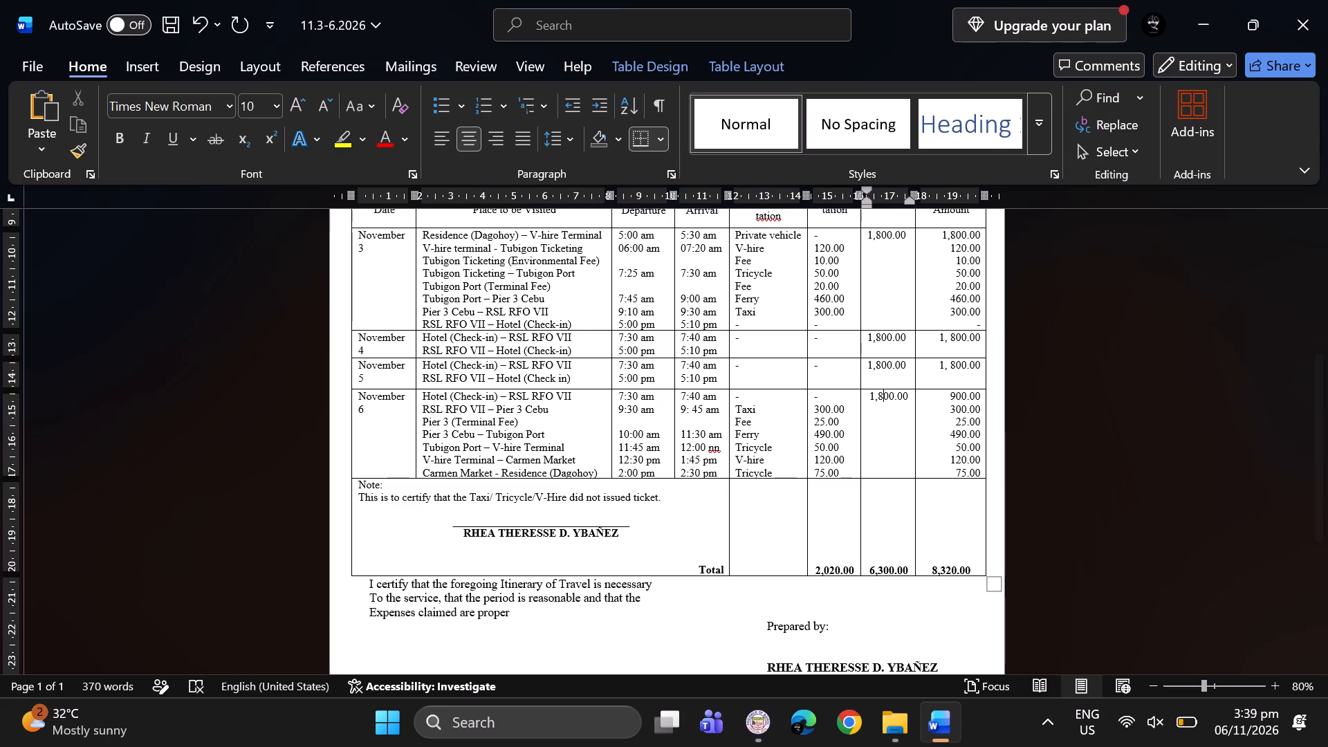
left_click(883, 569)
key("BackSpace")
key("BackSpace")
key("BackSpace")
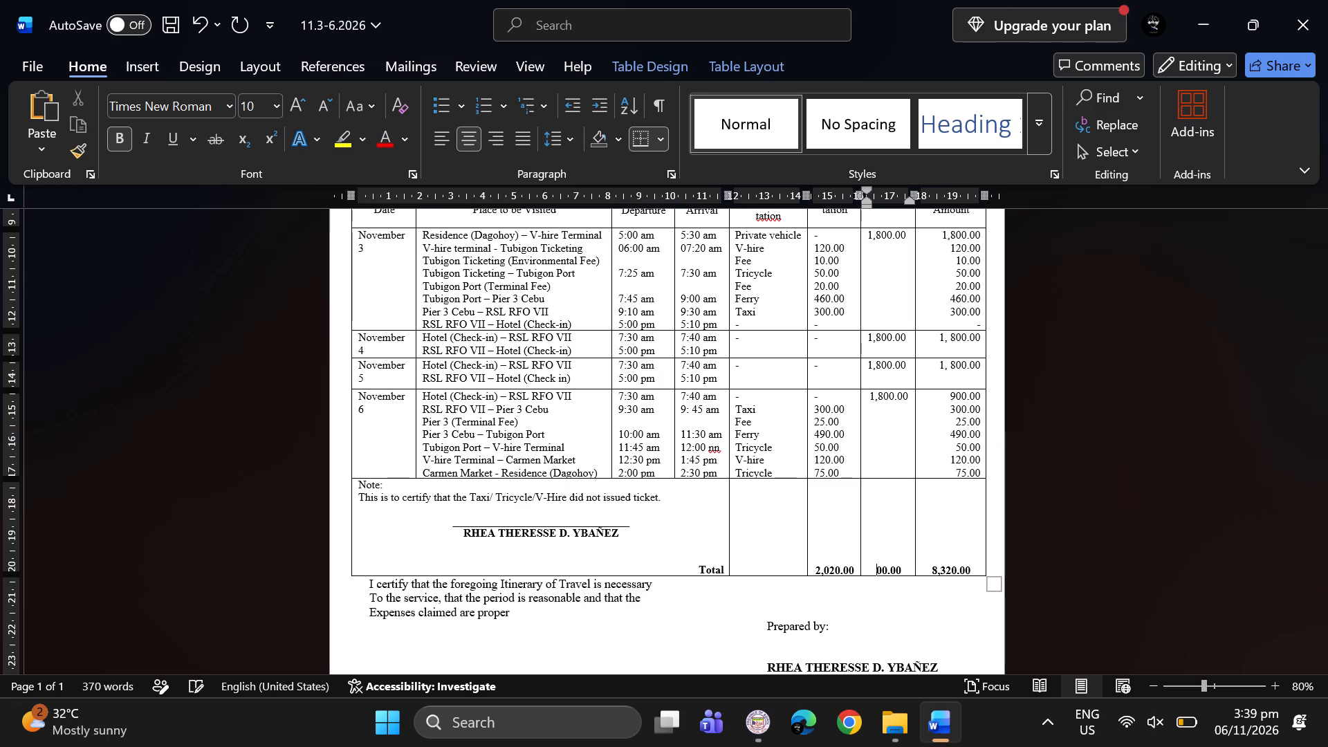
type("7,2")
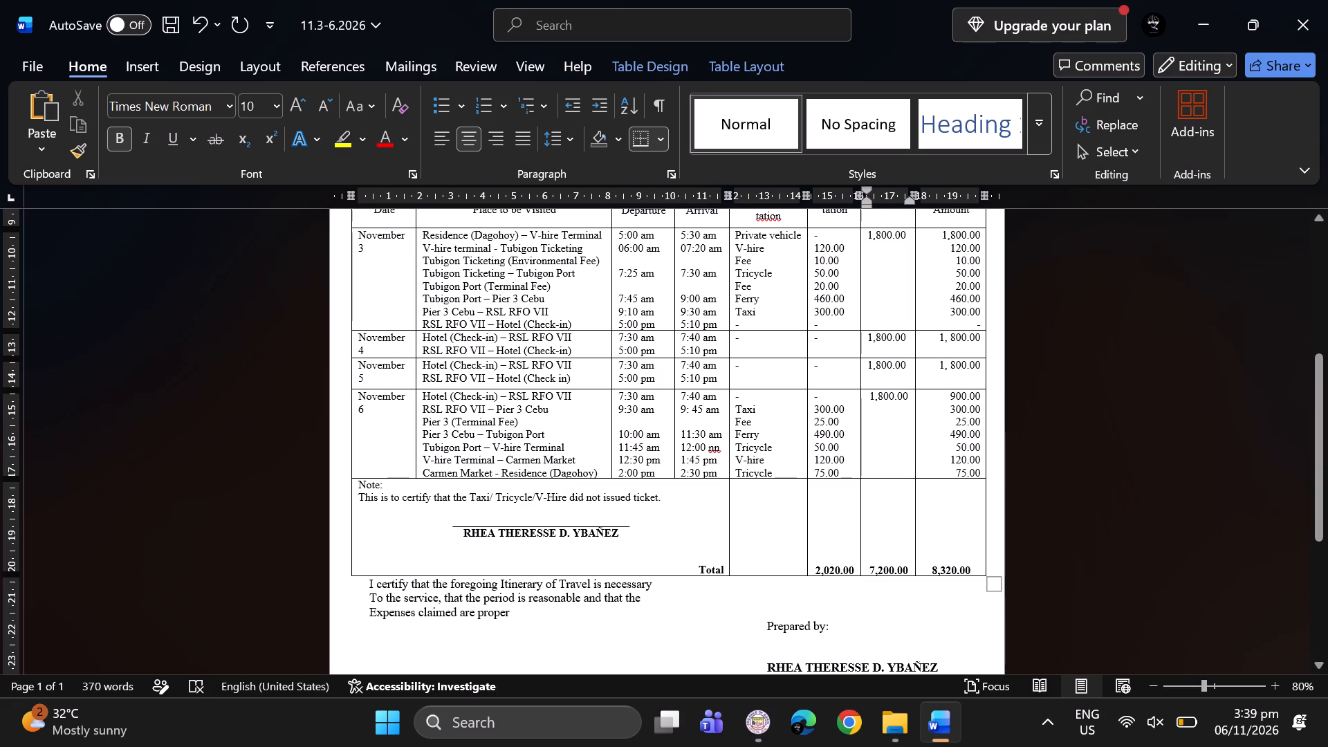
Set the overall total amount in the itinerary's Total row to 9,220.00.
left_click(937, 567)
key("BackSpace")
key("9")
key("Right")
key("Right")
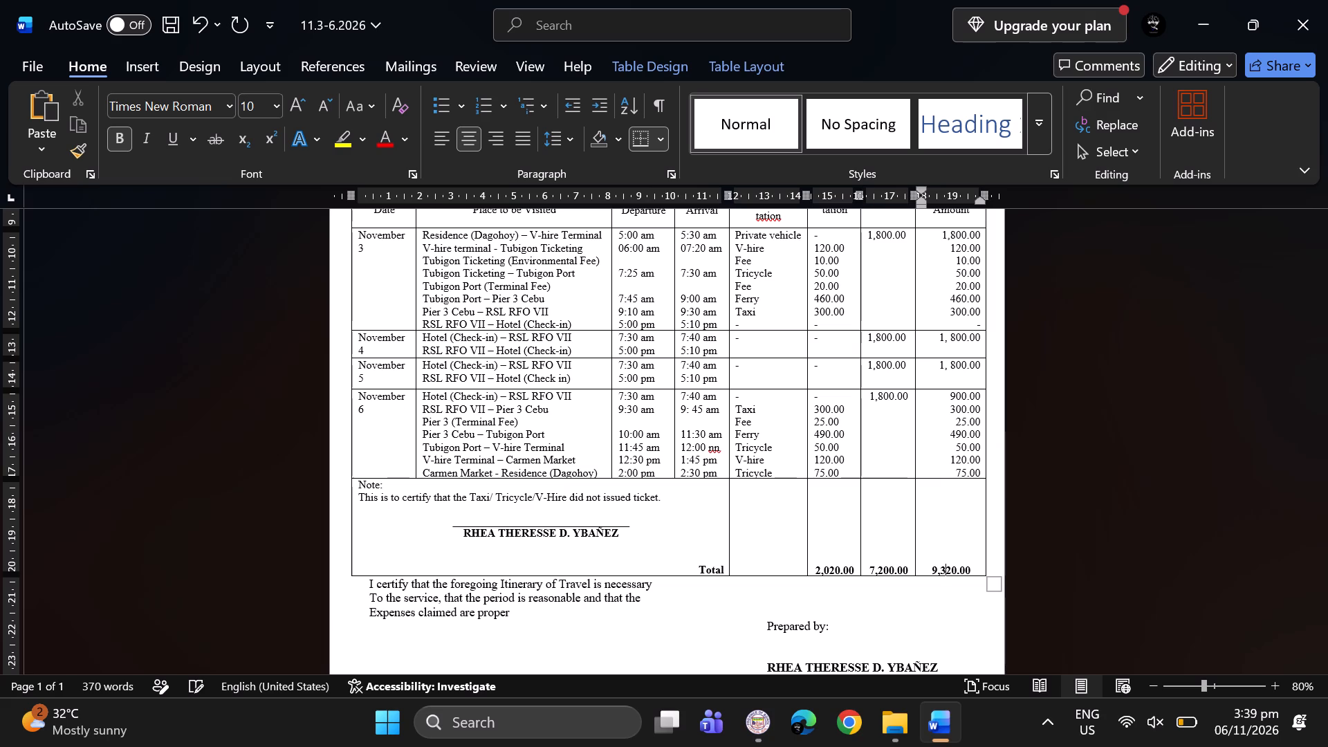
key("BackSpace")
key("2")
Return to the PGBh-US transaction and add the Traveling Expenses - Local account with an amount of 9,220.00.
left_click(893, 724)
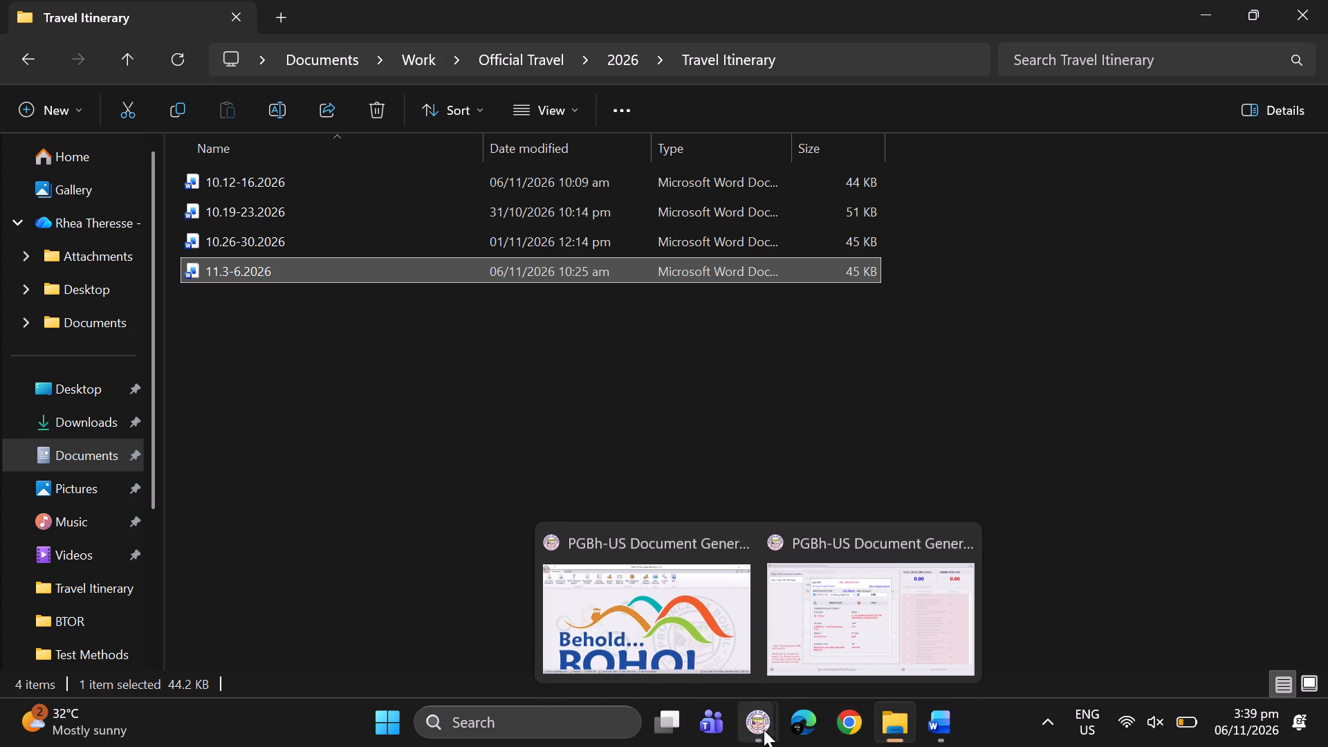
left_click(812, 600)
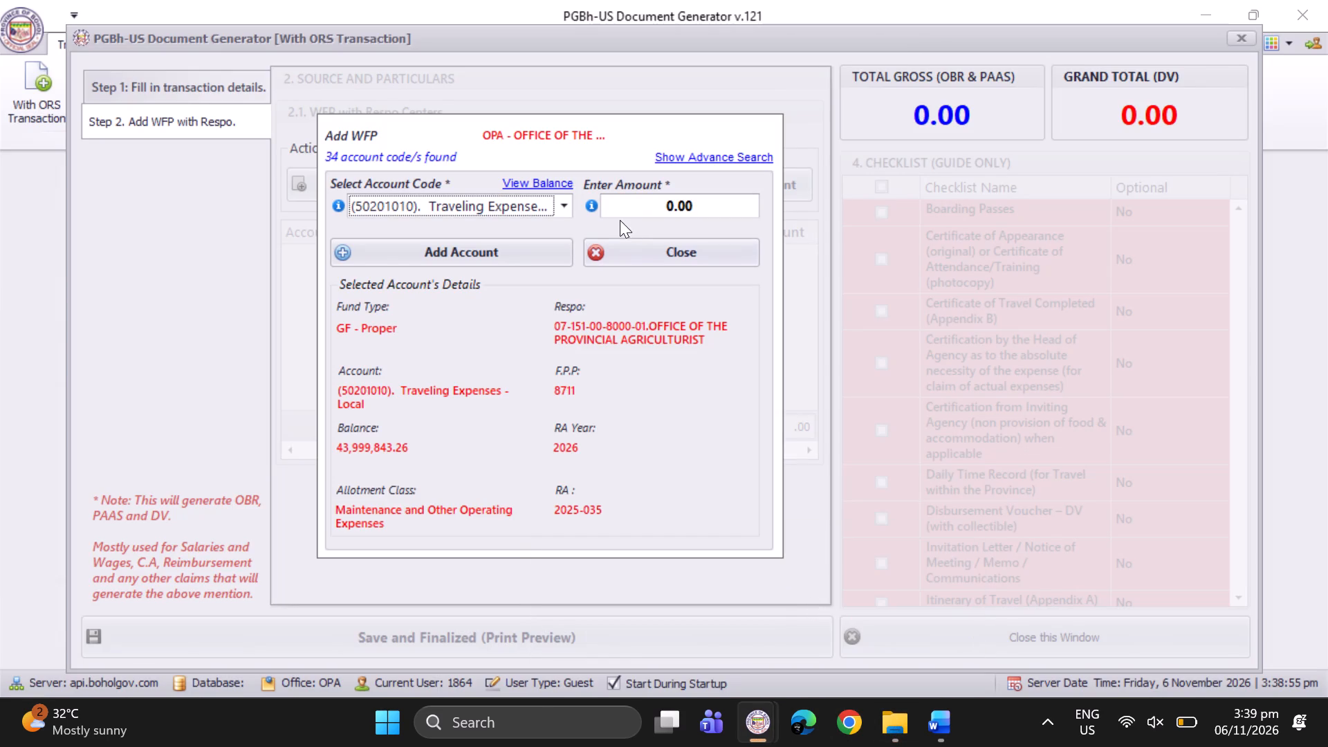
left_click(671, 203)
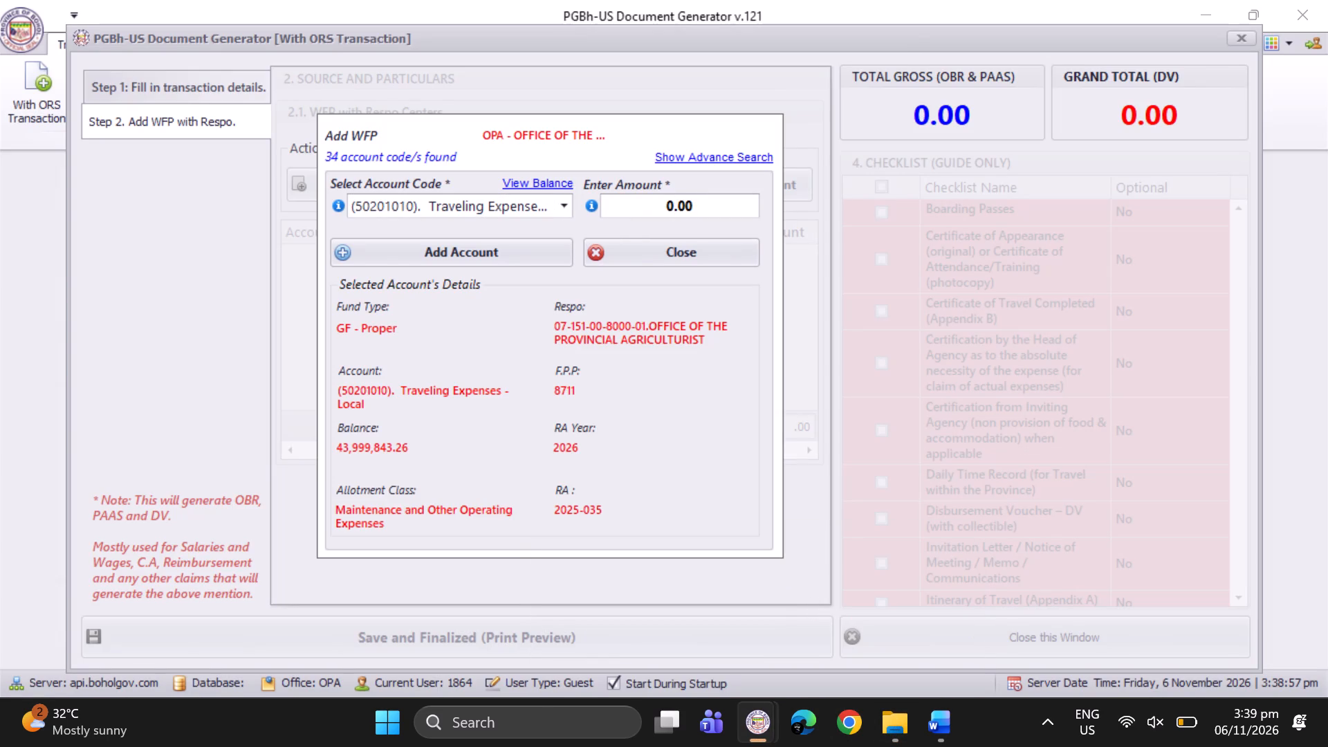
type("9220")
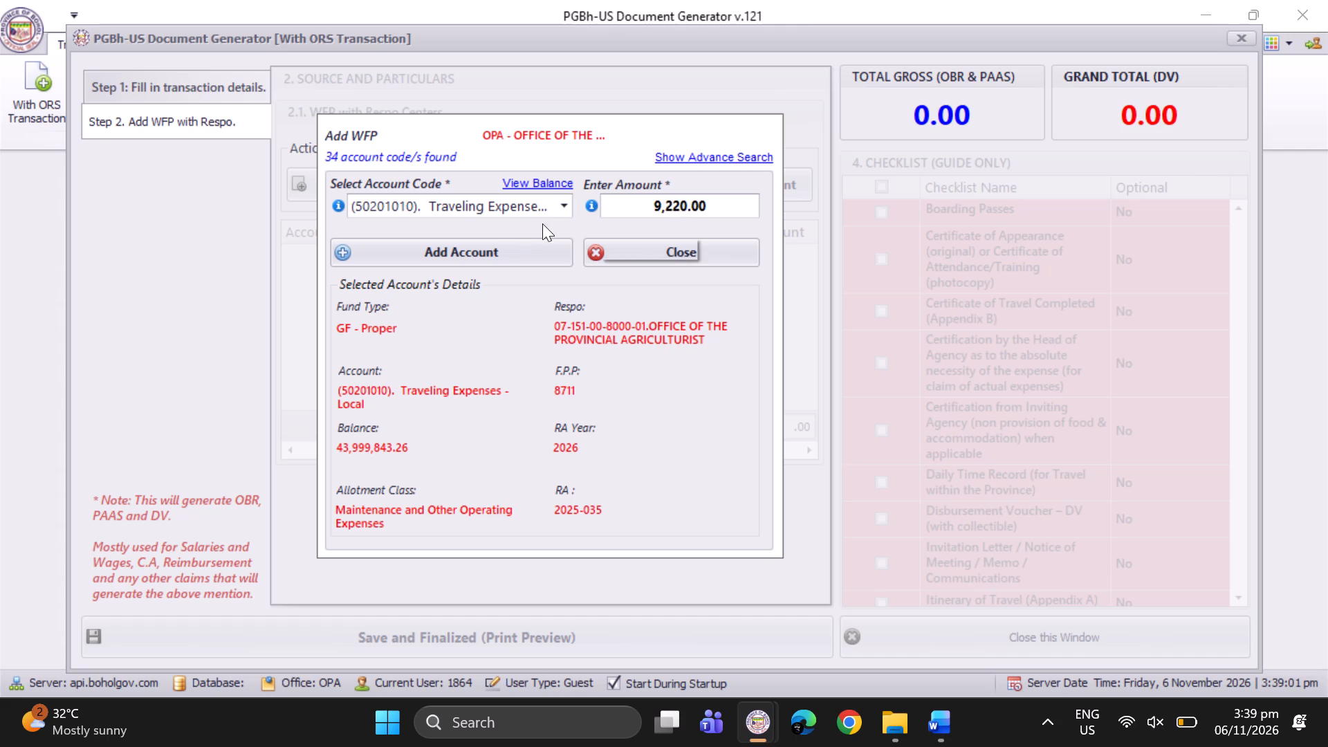
left_click(487, 253)
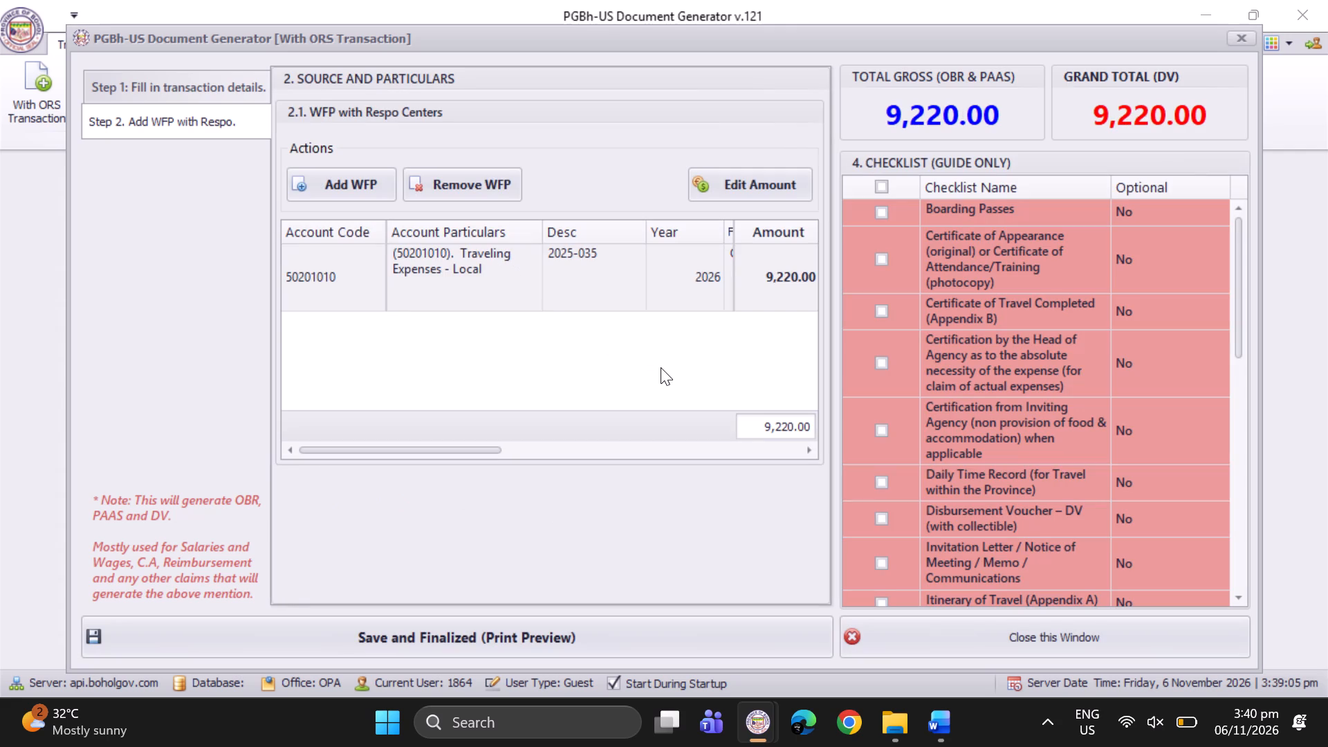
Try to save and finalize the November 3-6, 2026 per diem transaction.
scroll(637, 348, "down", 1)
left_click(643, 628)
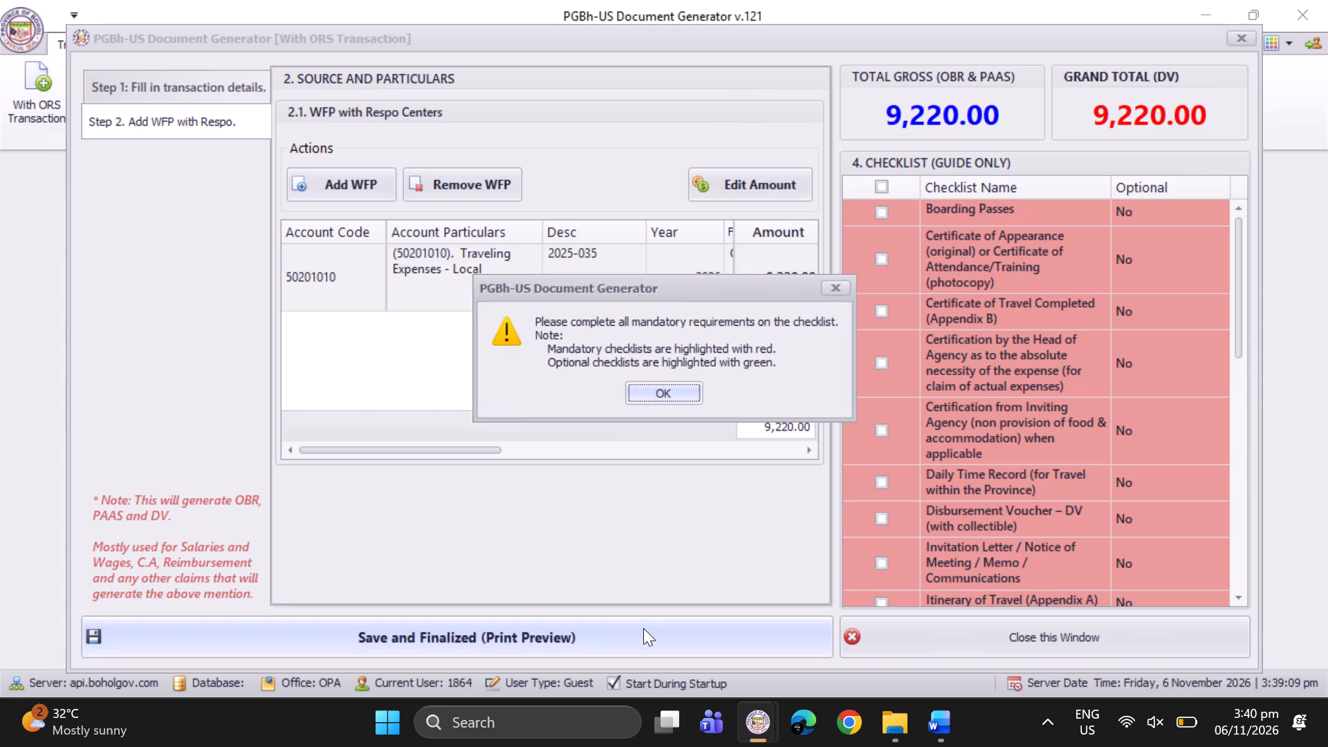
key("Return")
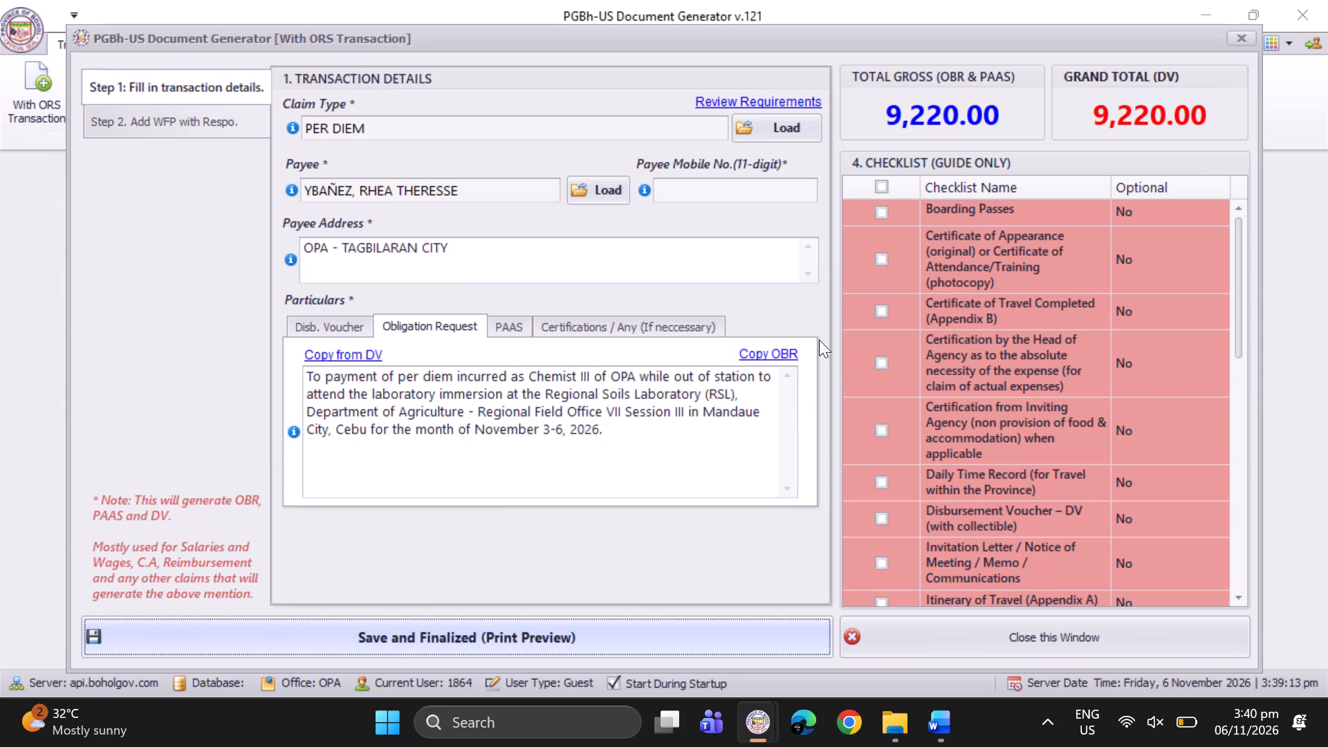
Mark every item in the requirements checklist as complete.
left_click(892, 181)
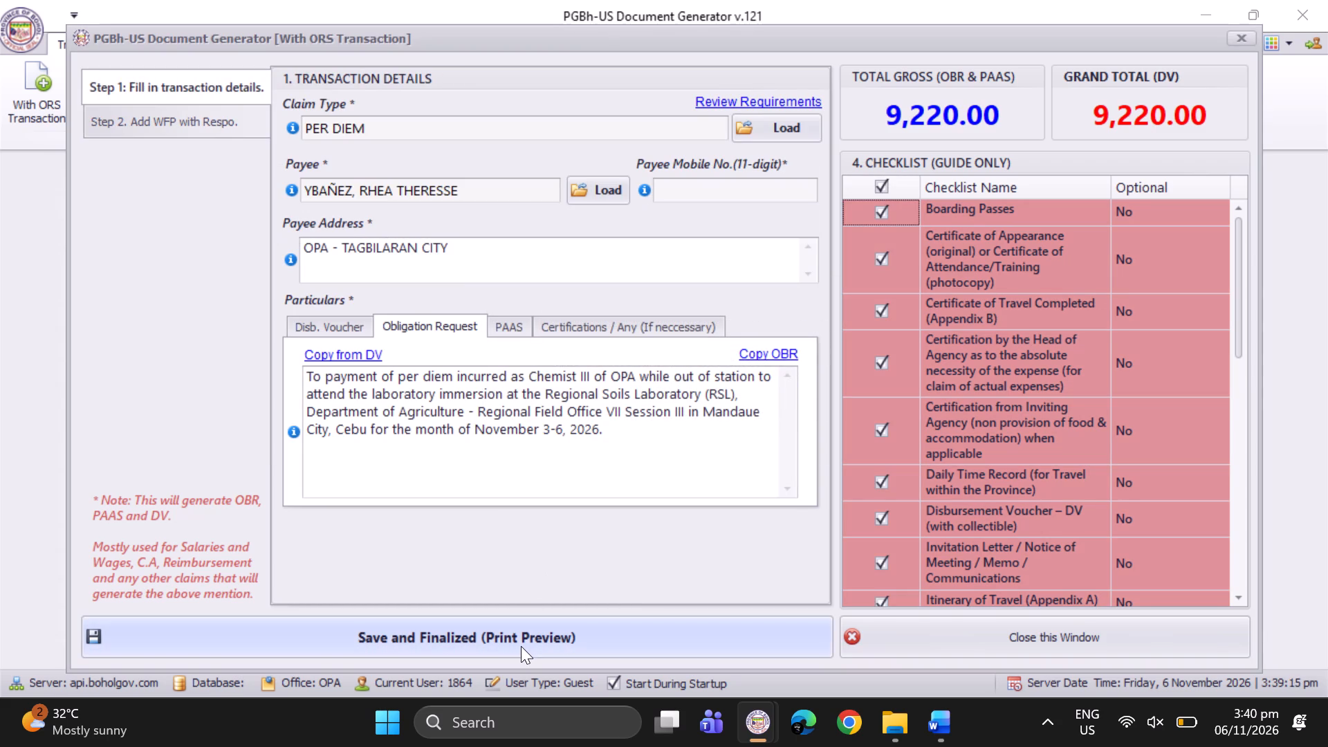
Save and finalize the November 3-6, 2026 per diem claim with the preset signatories, generate its print preview, and close the preview.
left_click(521, 646)
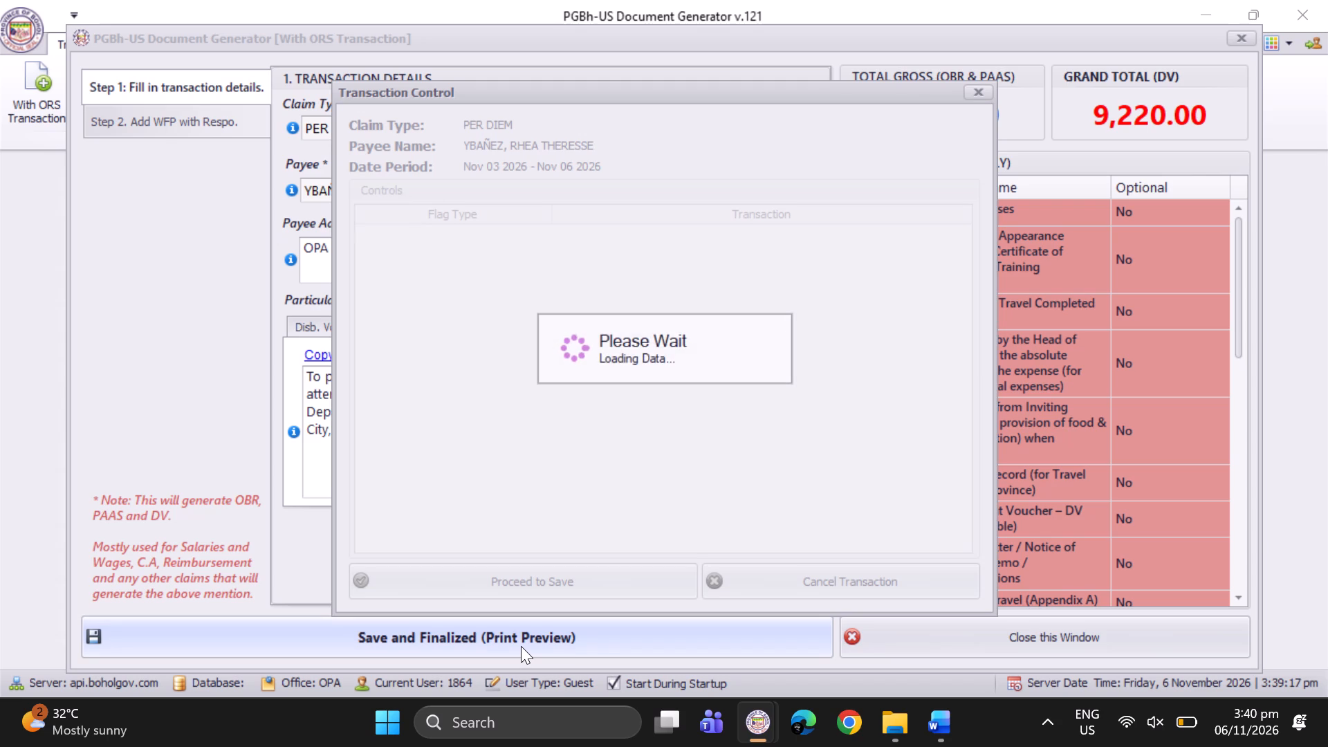
left_click(575, 584)
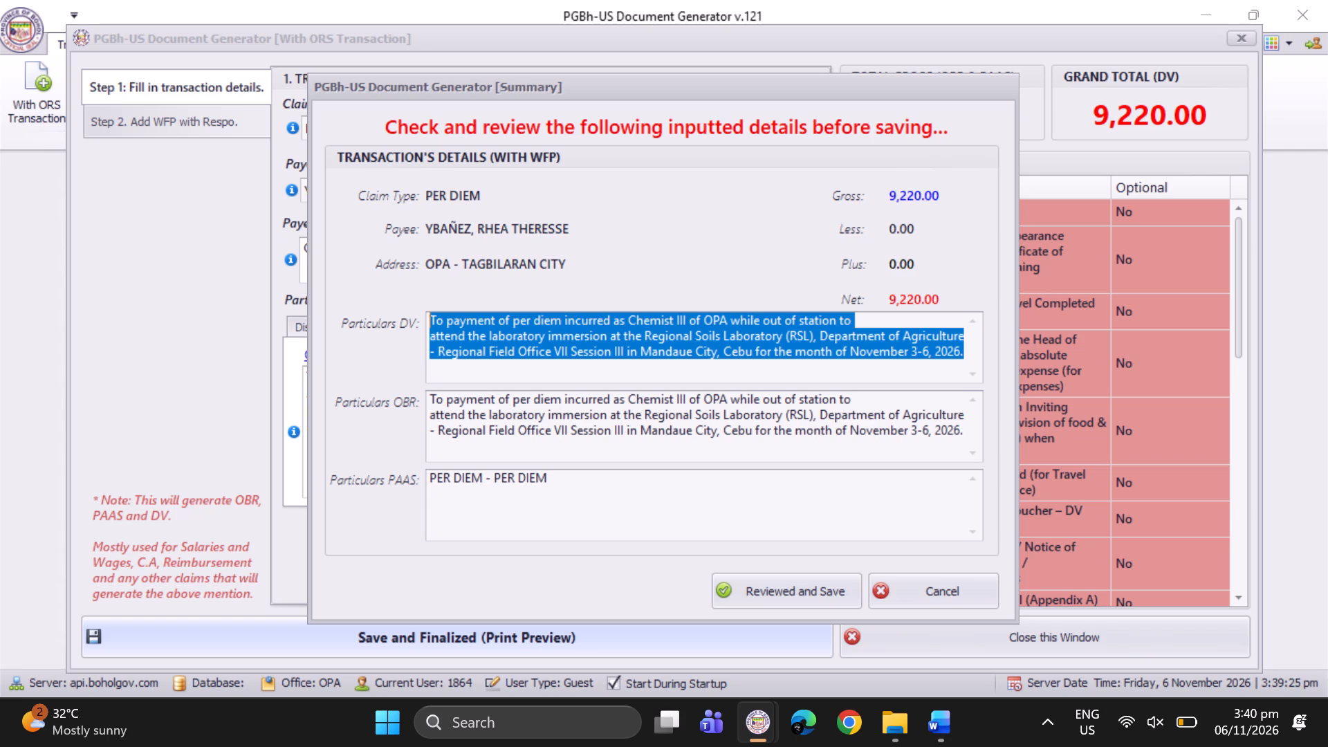
left_click(773, 596)
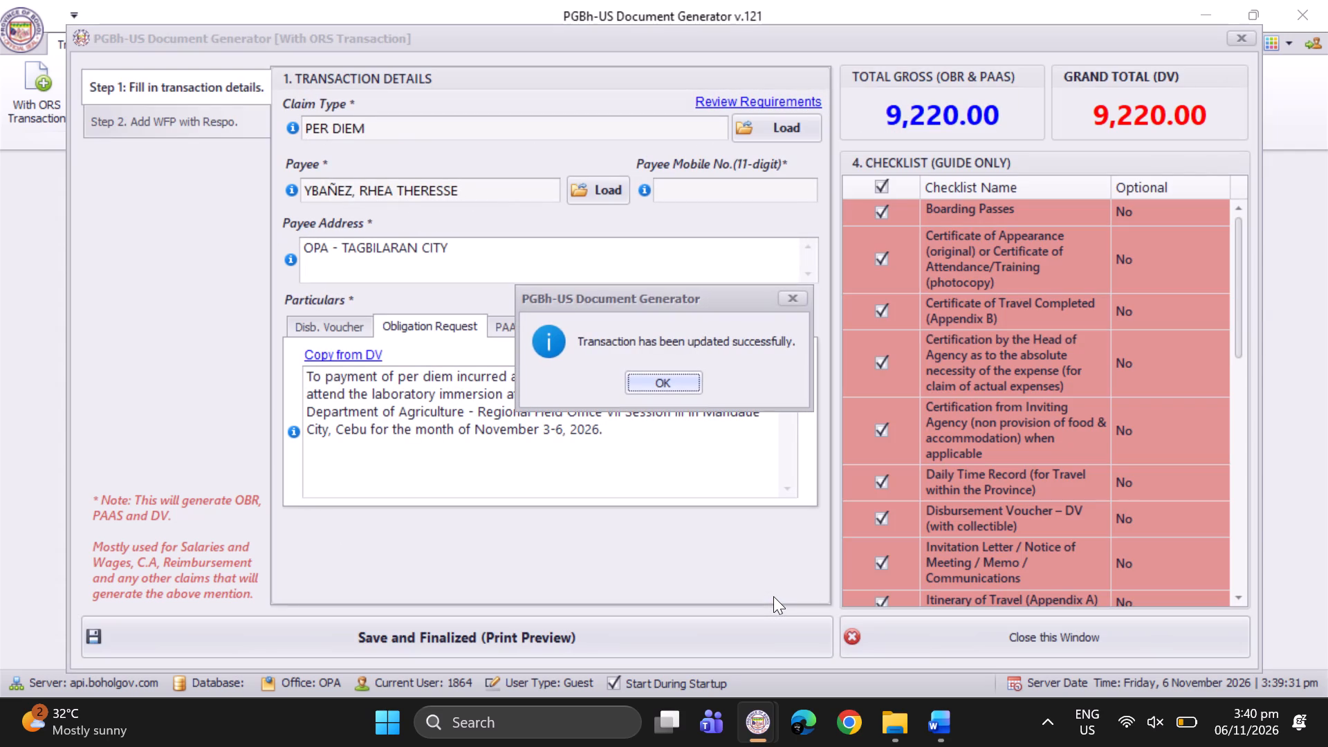
left_click(667, 381)
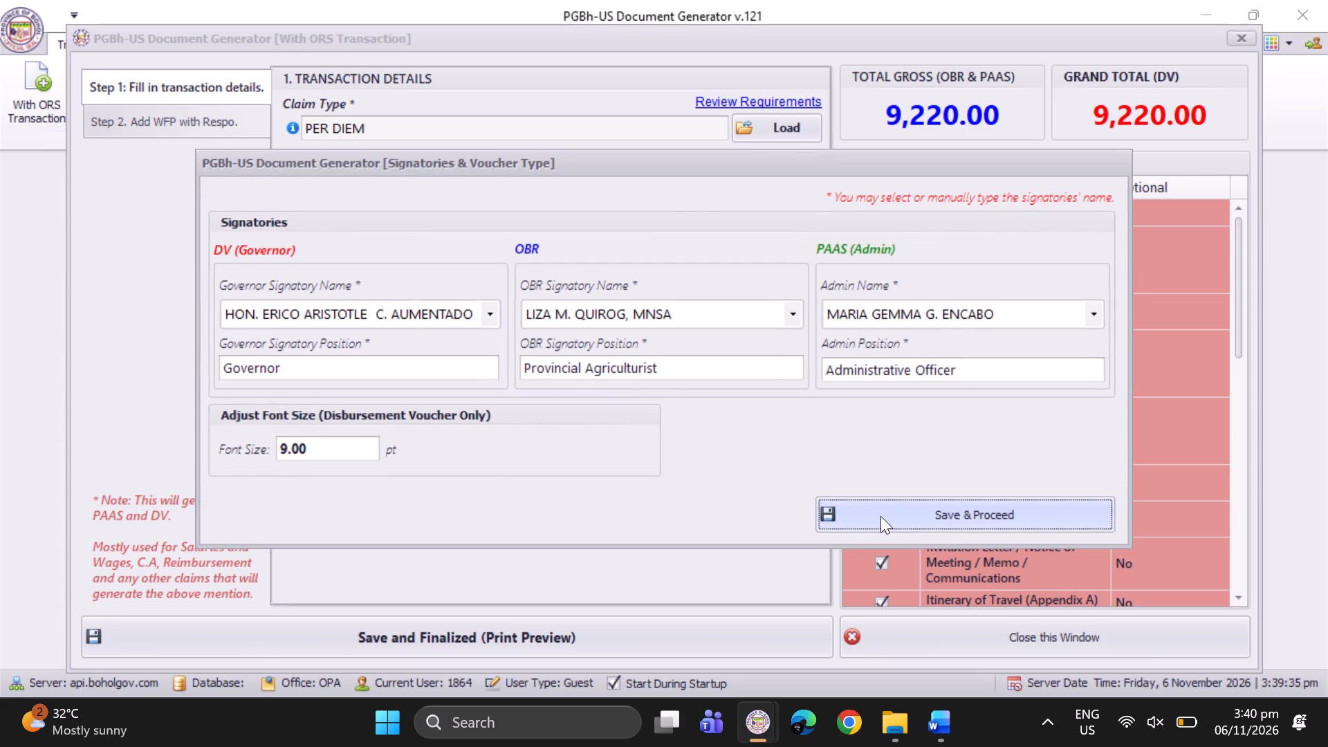
left_click(880, 516)
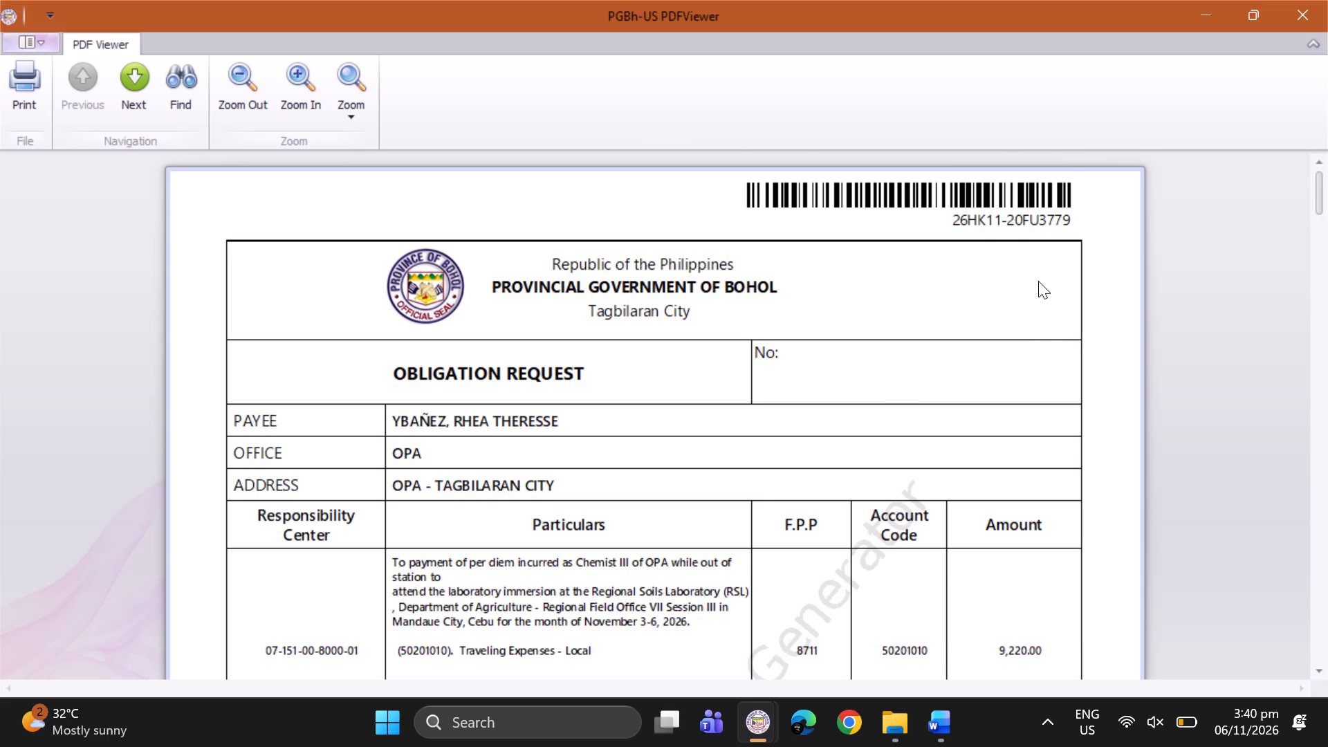
scroll(1038, 281, "down", 20)
scroll(1038, 281, "down", 2)
left_click(1321, 0)
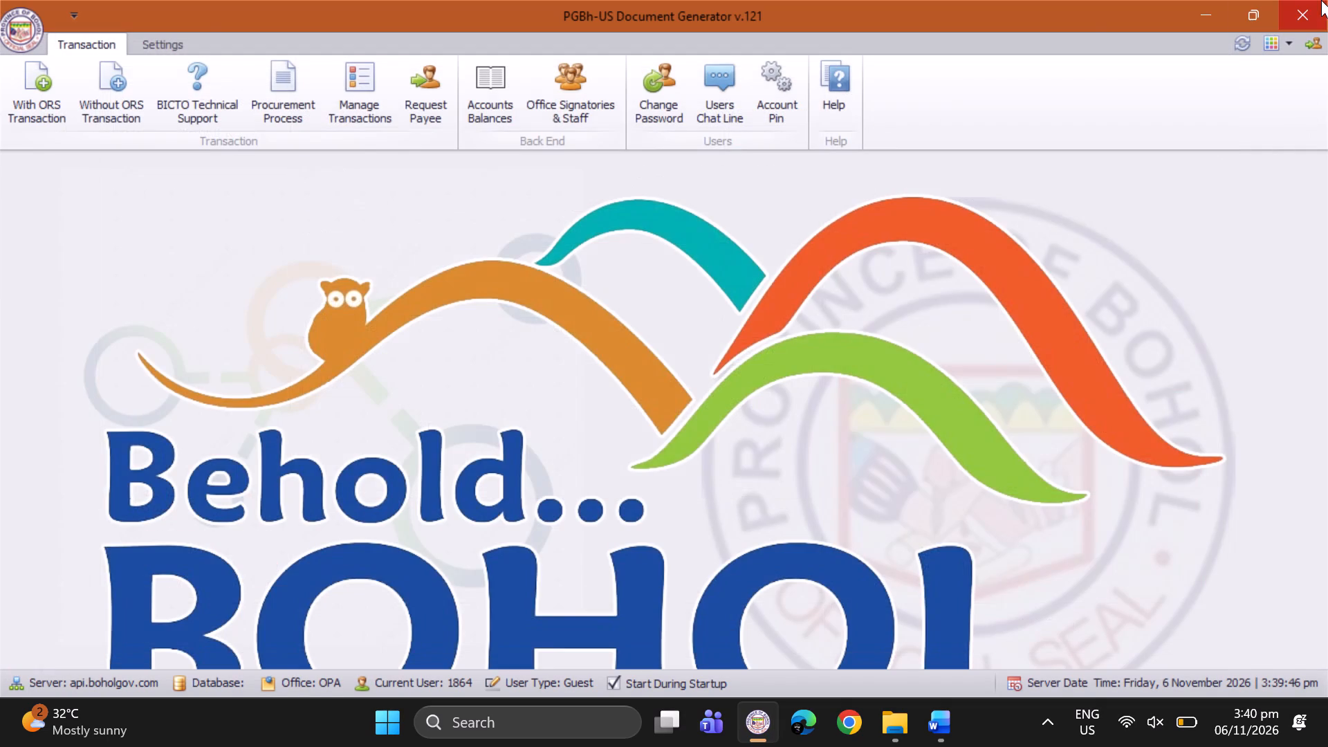
Start a new With ORS transaction and select PER DIEM as its claim type.
left_click(37, 101)
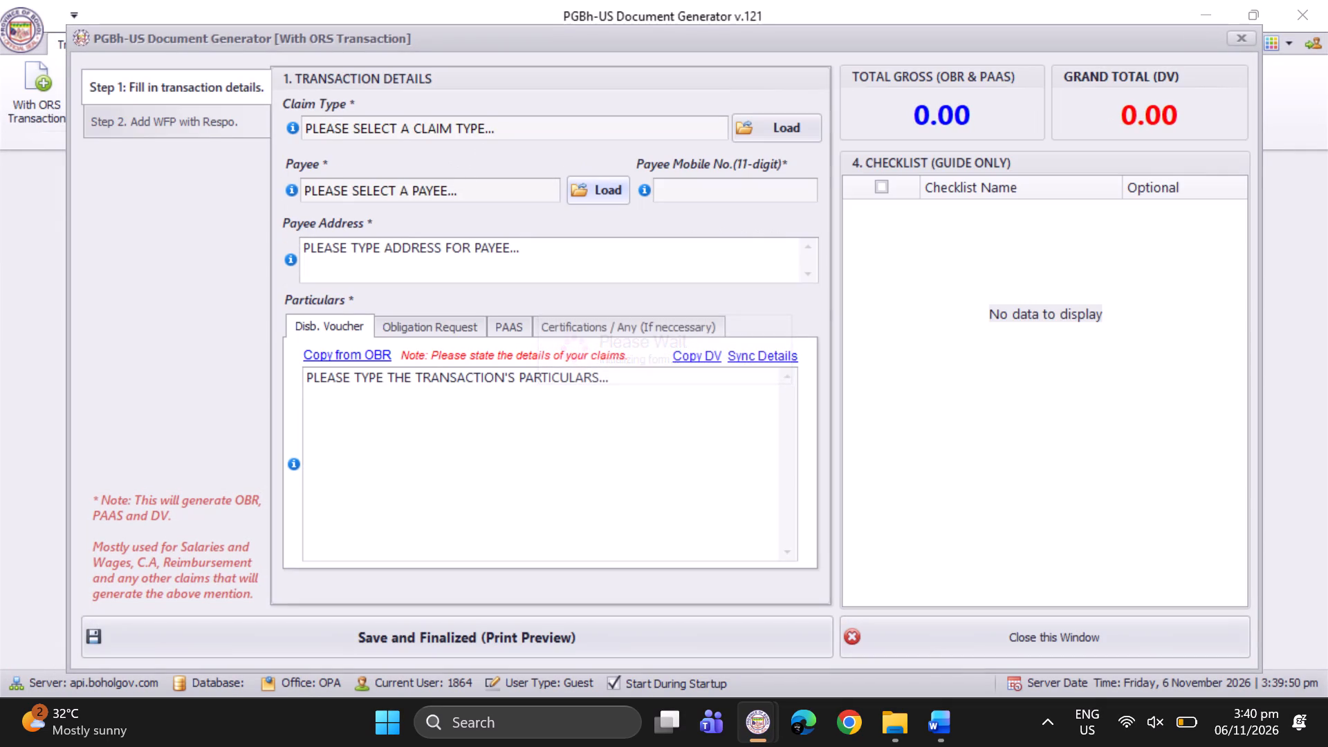
left_click(498, 128)
key("p")
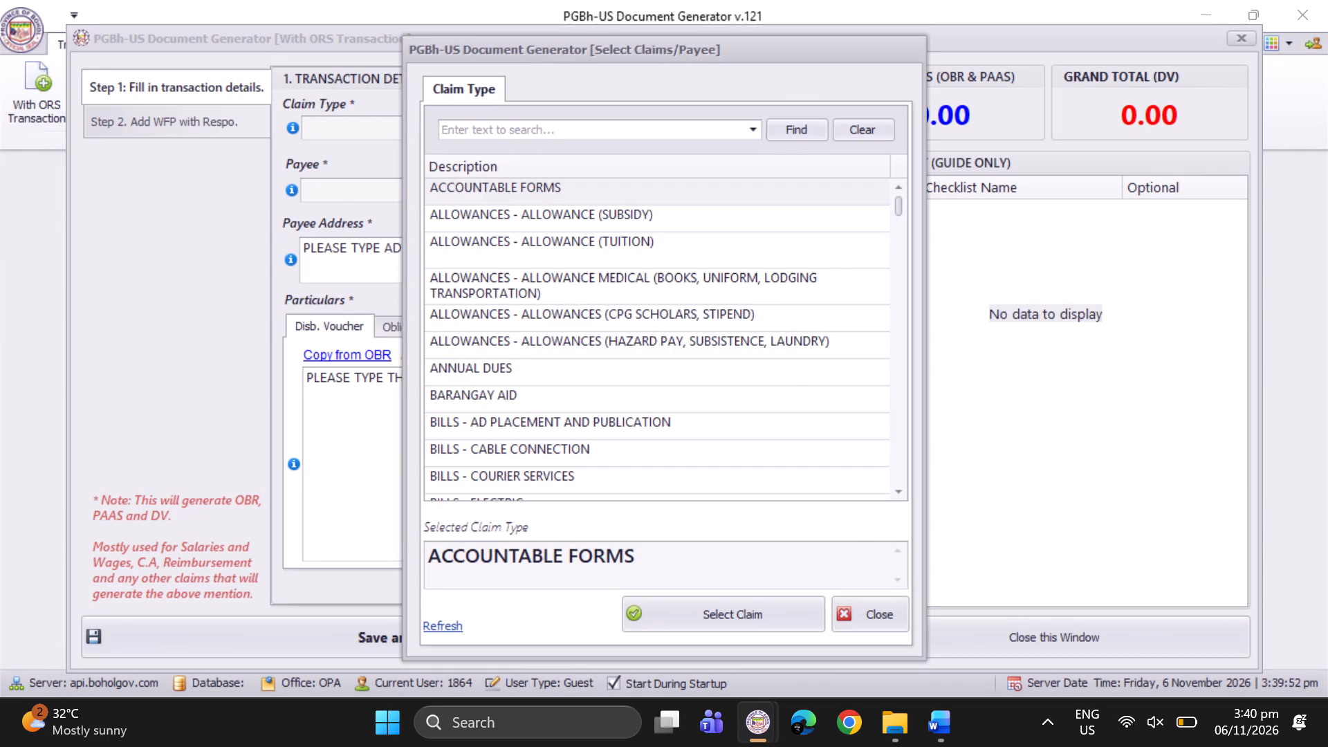
left_click(498, 128)
type("per")
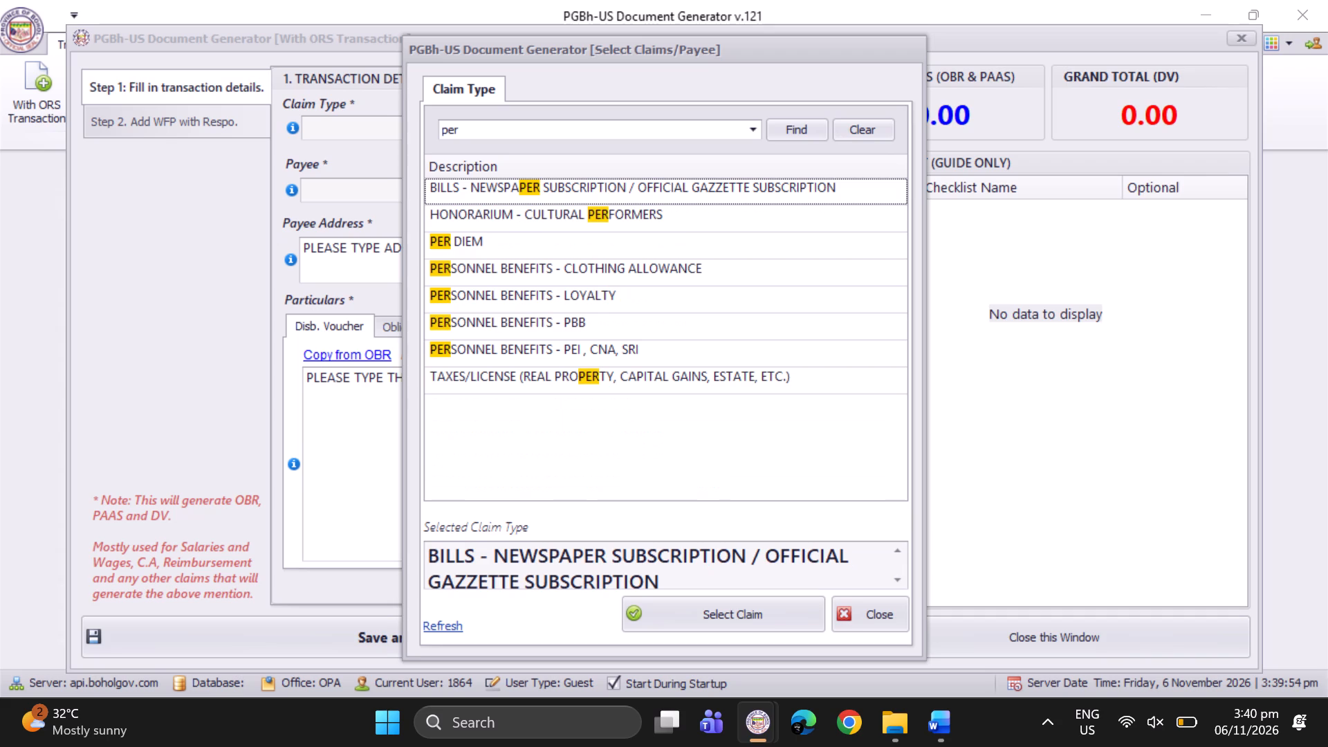
left_click(502, 243)
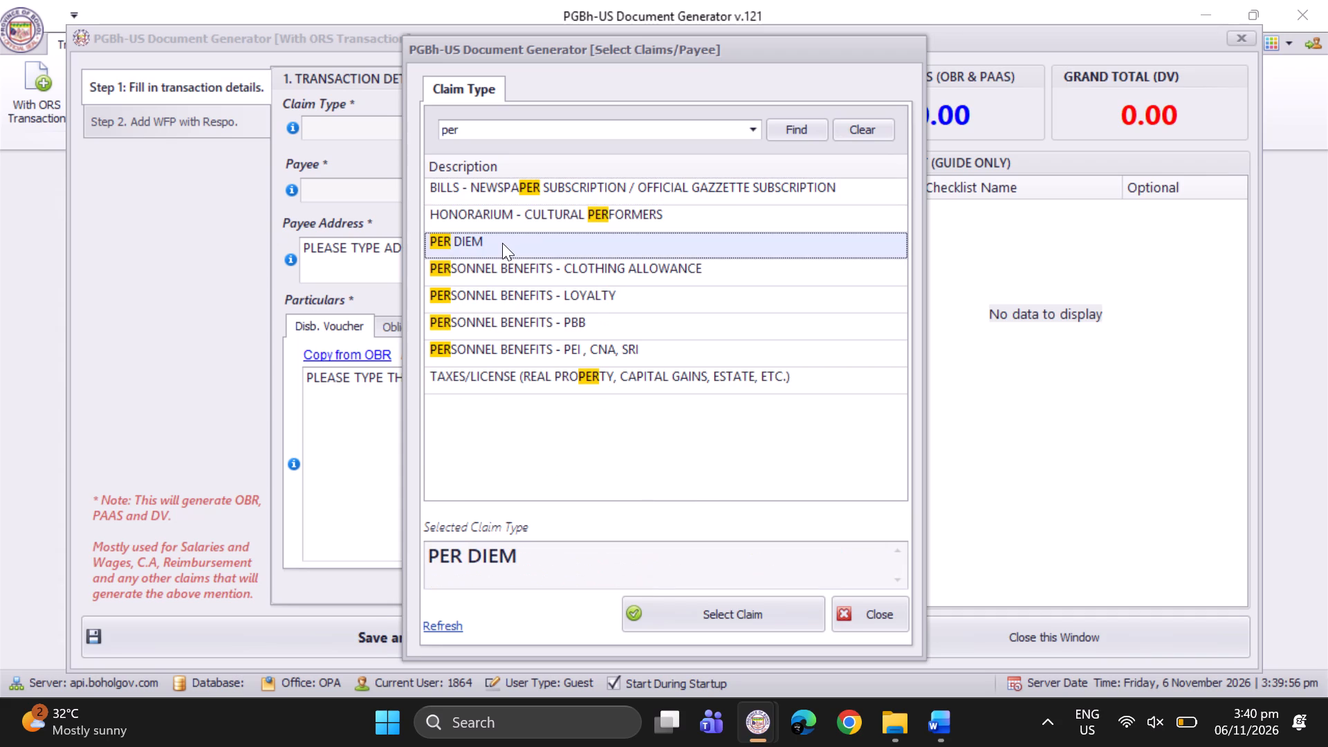
left_click(710, 621)
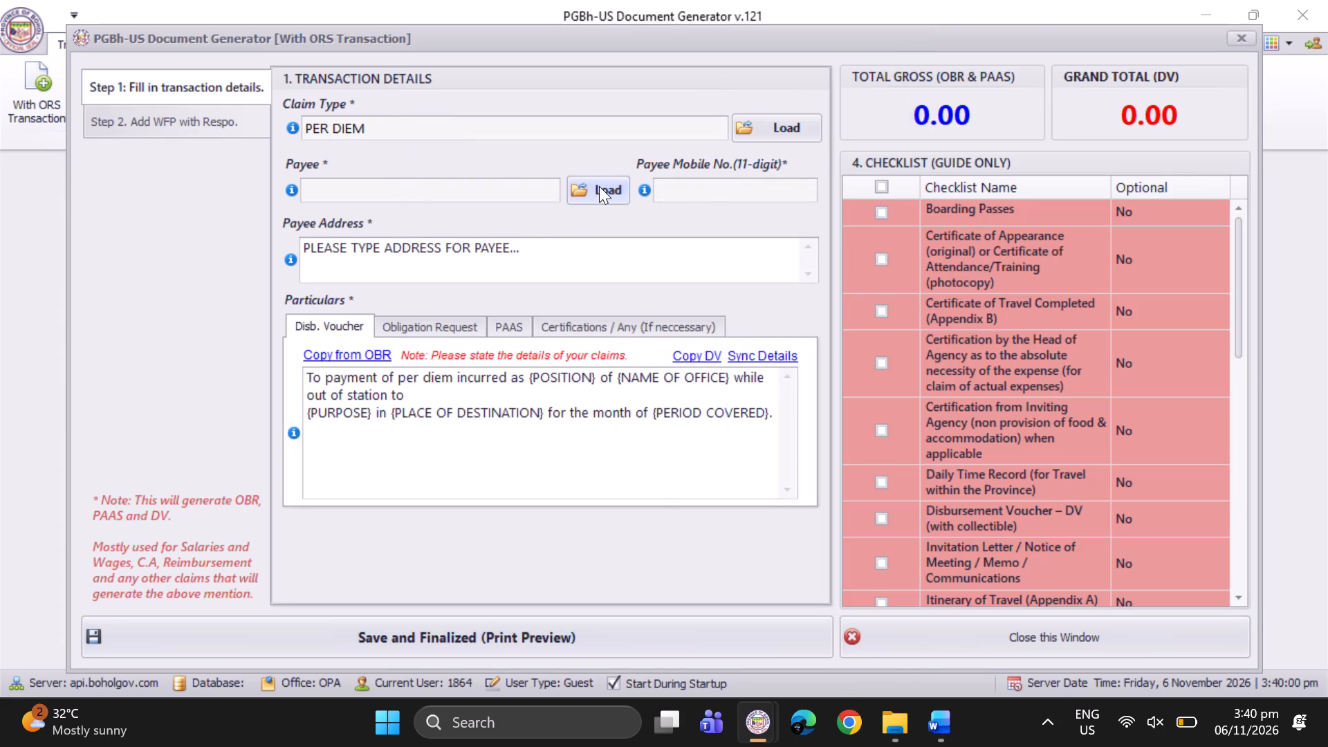
Look up the payee by employee ID and select the claimant's employee record for the per diem claim.
left_click(599, 186)
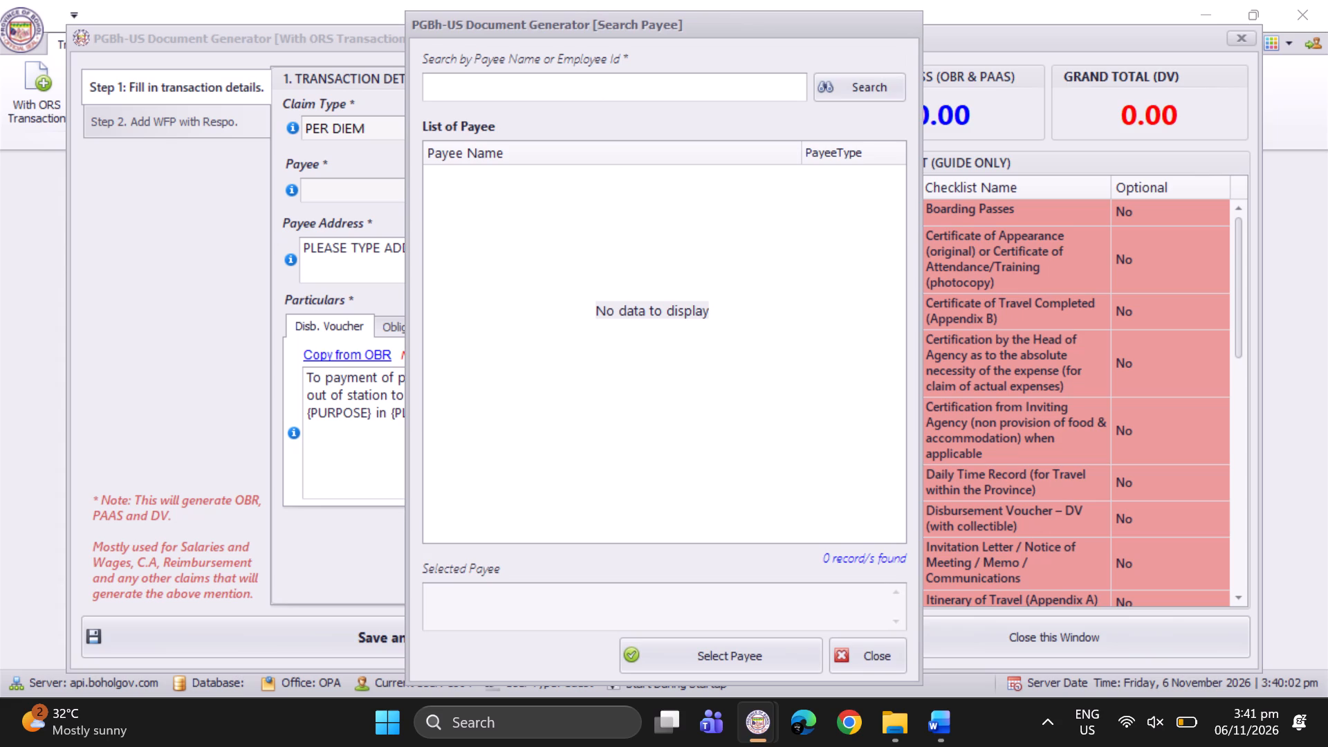
left_click(597, 80)
key("2")
key("6")
type("06")
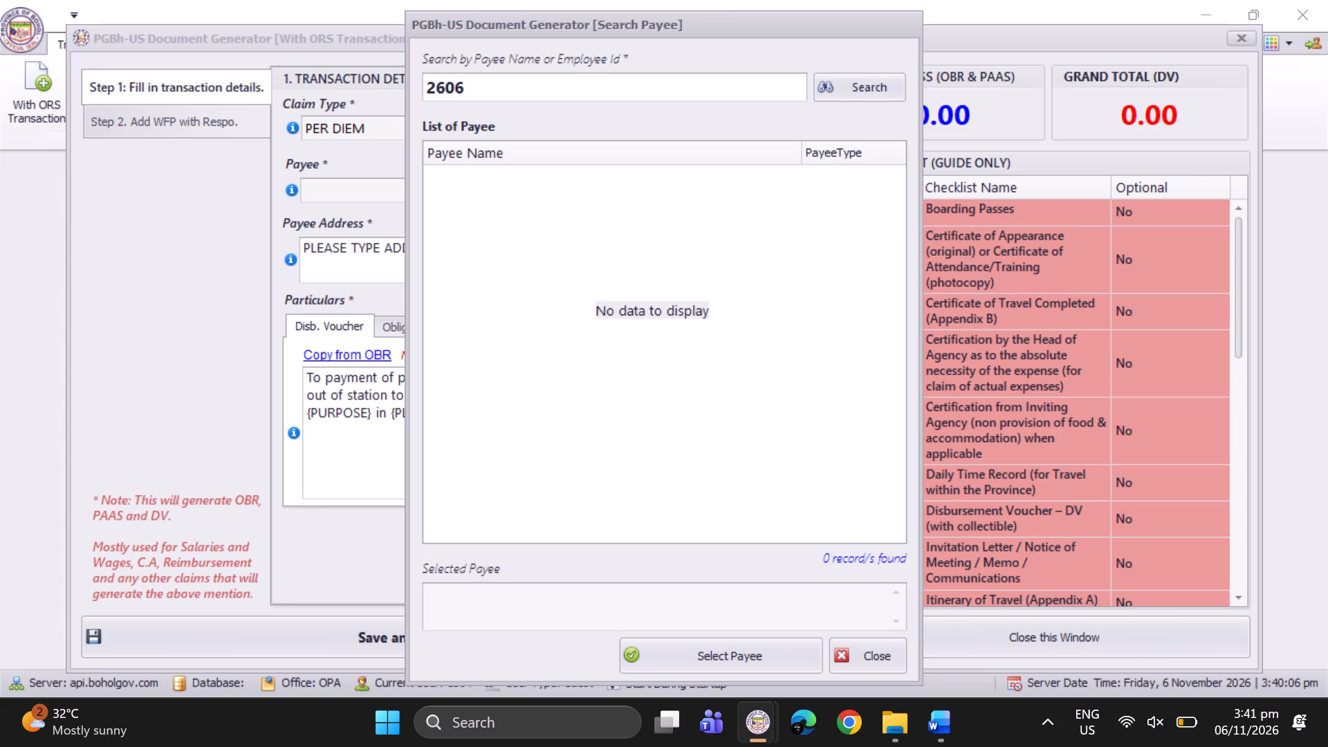
key("BackSpace")
key("BackSpace")
type("86")
left_click(844, 88)
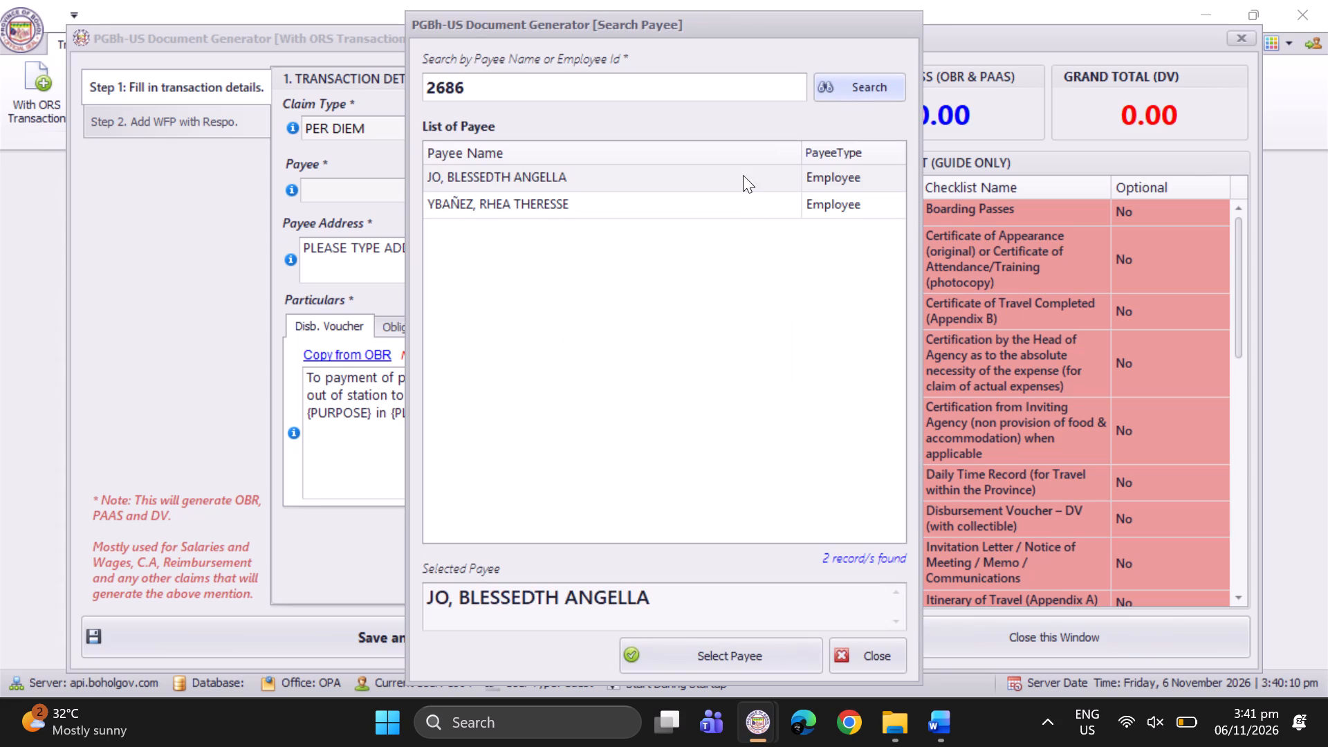
left_click(731, 204)
left_click(737, 663)
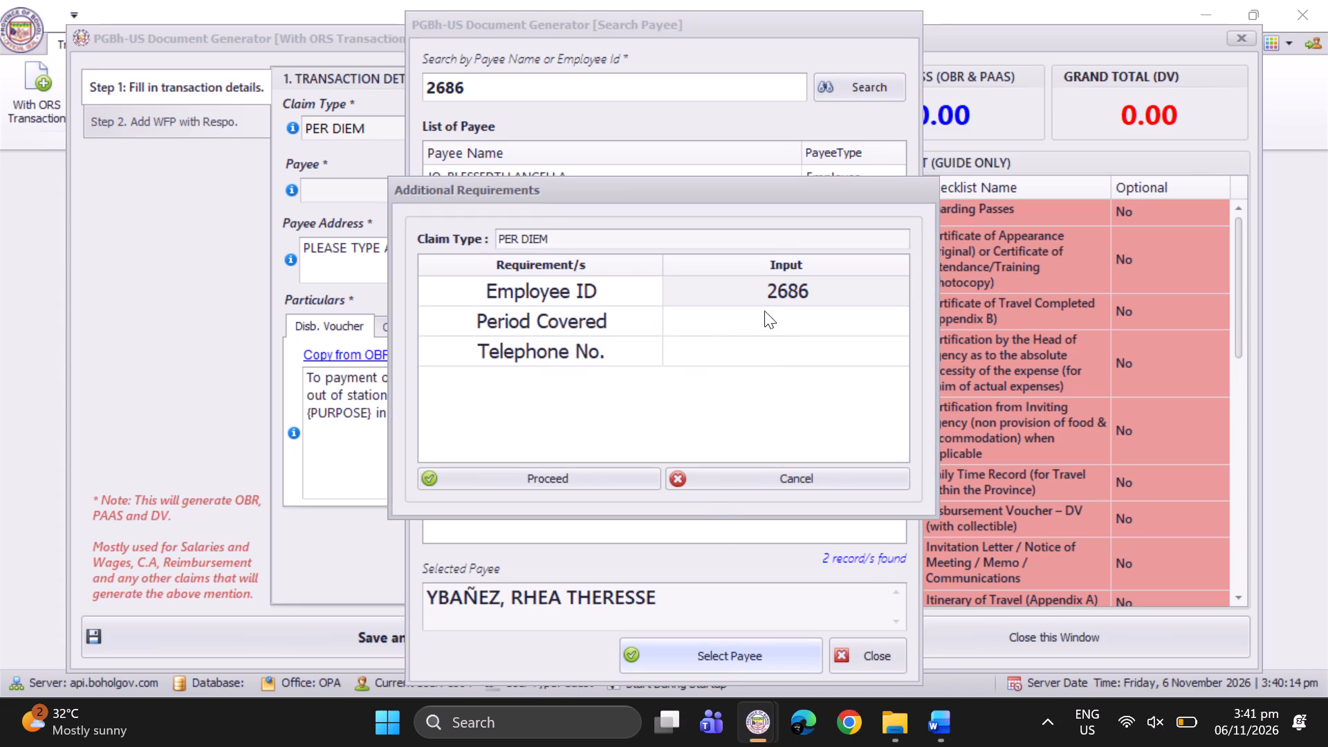
Set the claim's period covered from September 22, 2026 to October 9, 2026 and save the range.
left_click(770, 324)
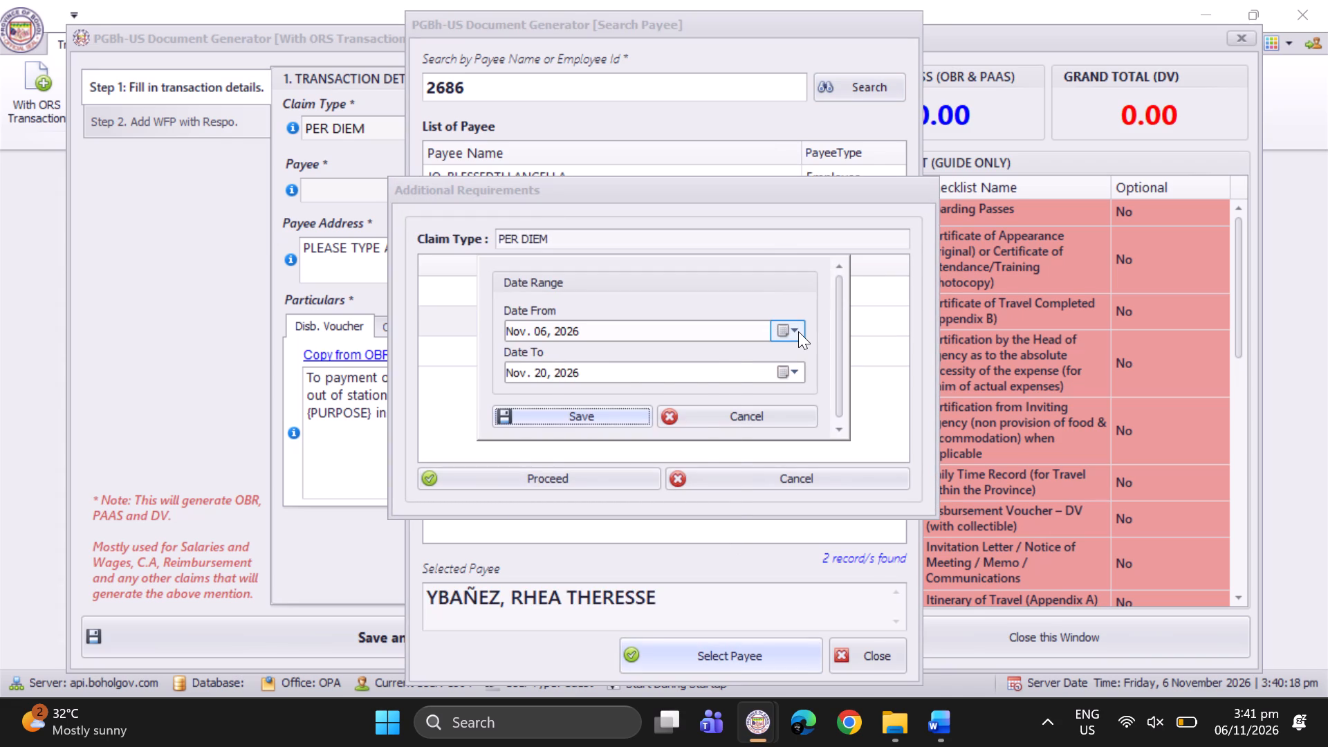
left_click(798, 331)
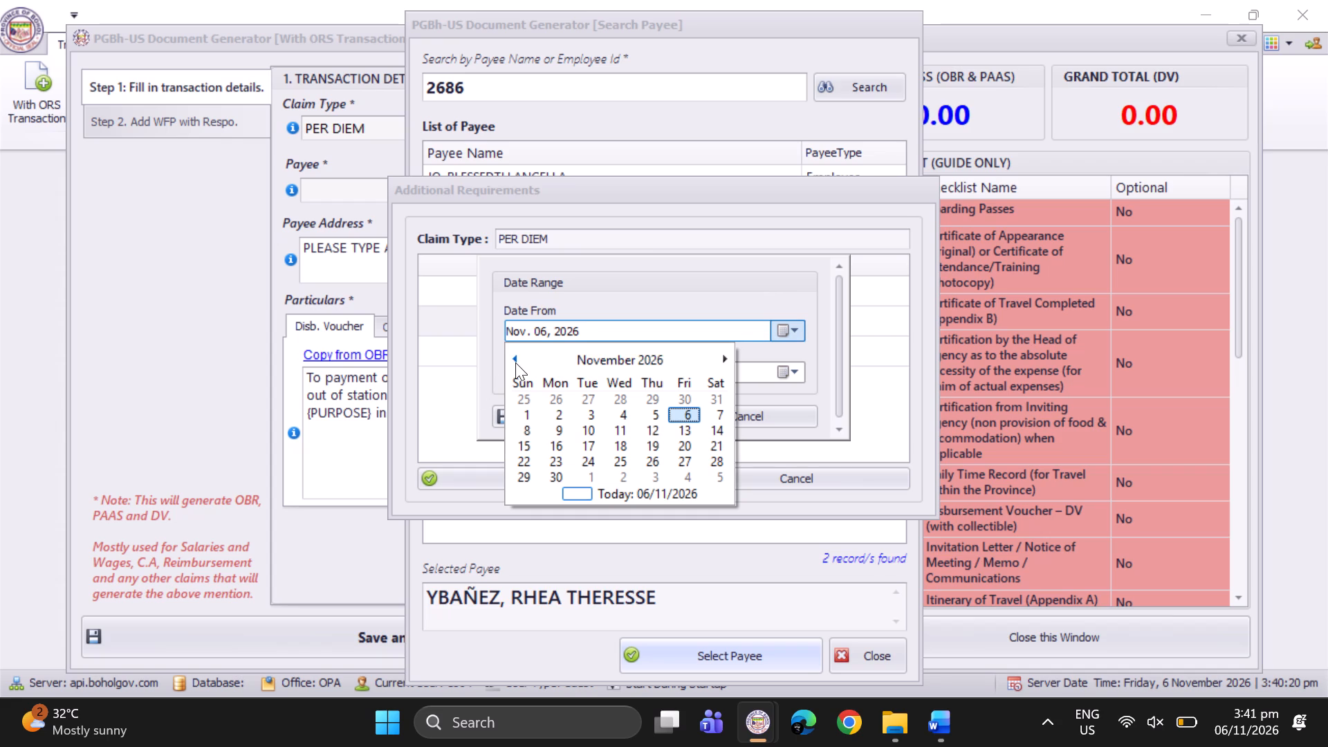
left_click(515, 362)
left_click(515, 362)
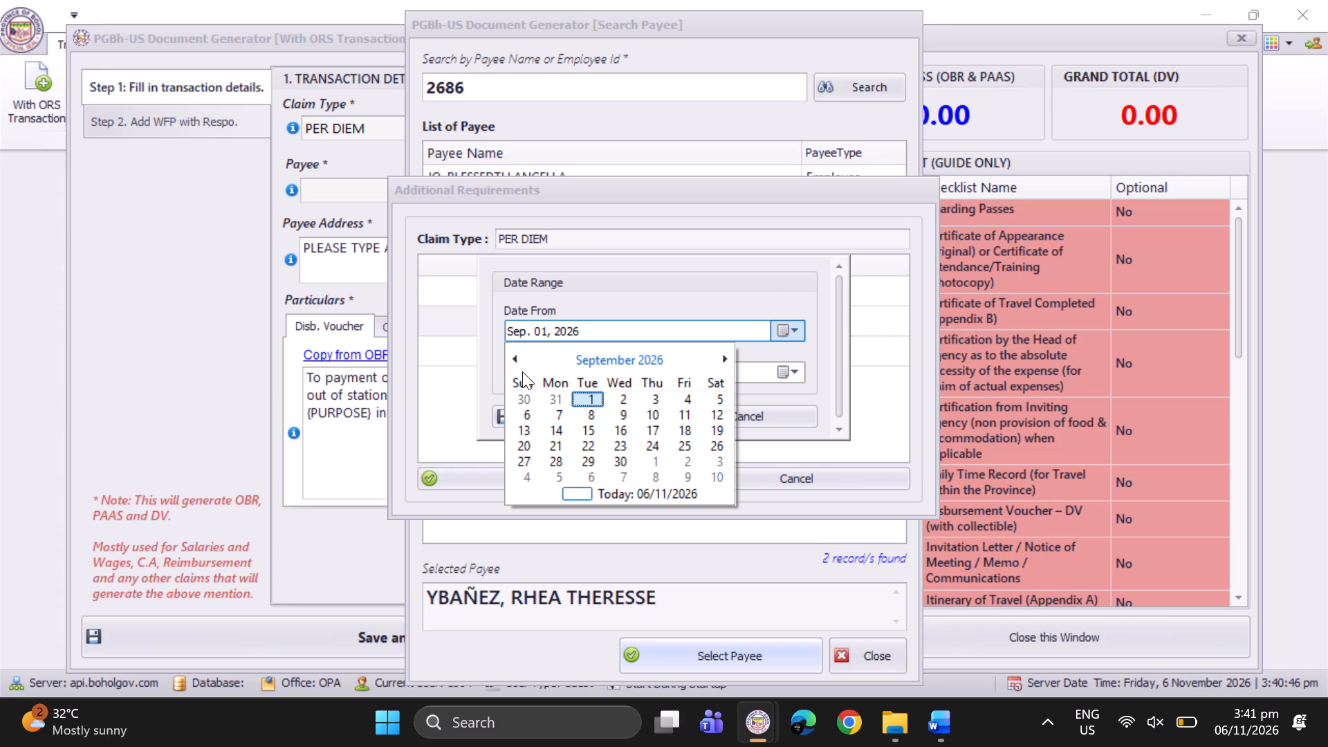
left_click(519, 368)
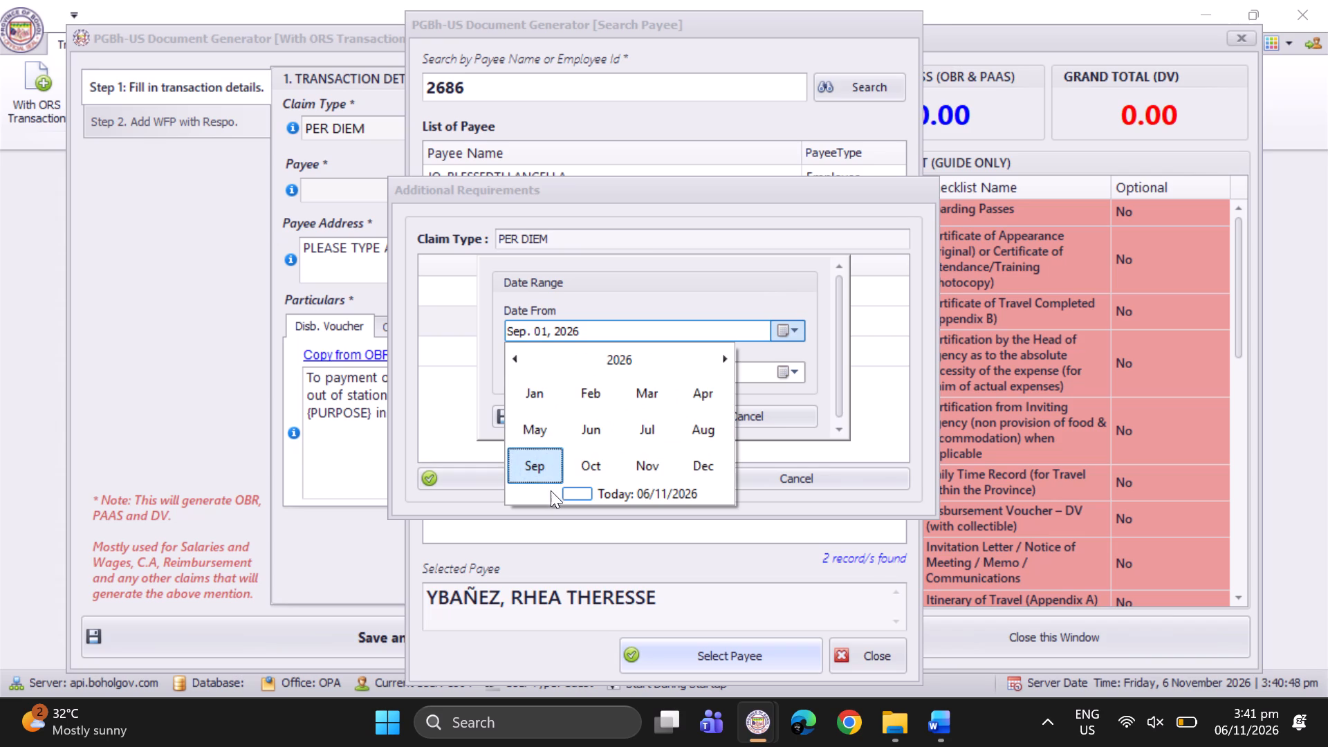
left_click(545, 473)
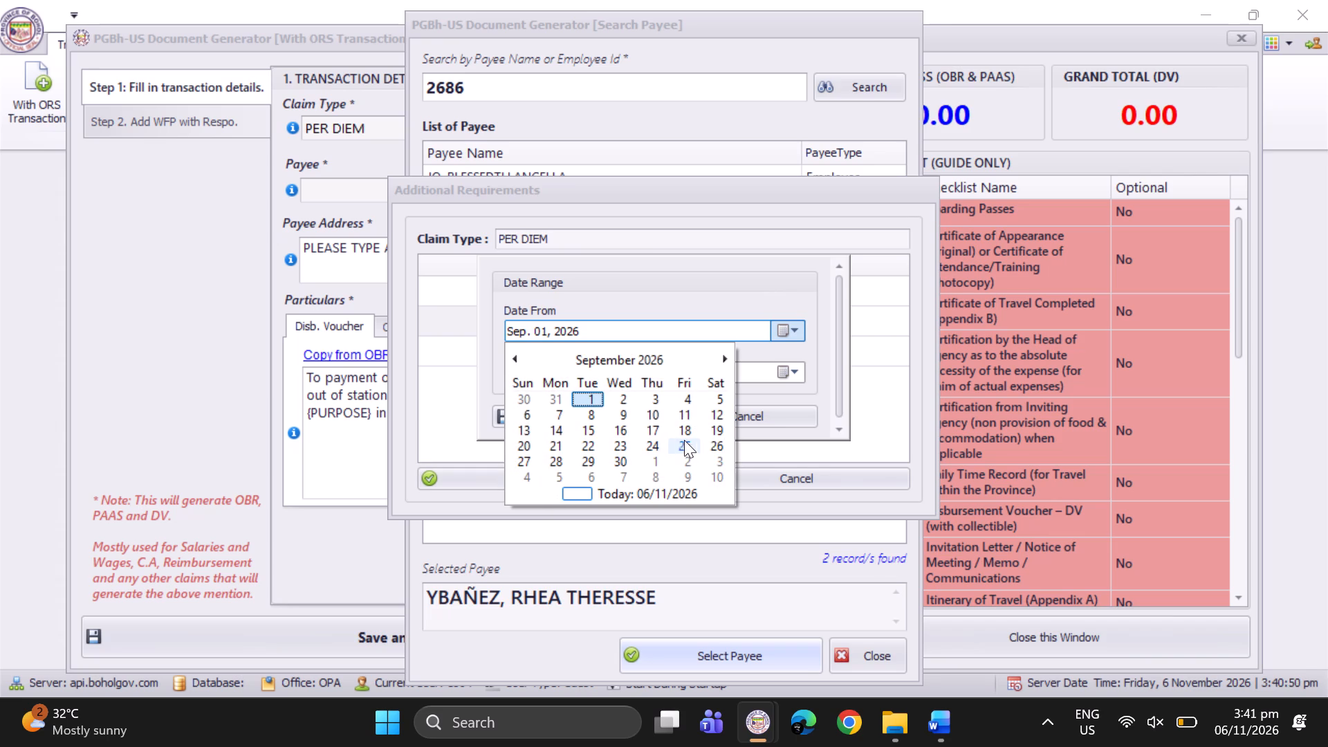
left_click(590, 448)
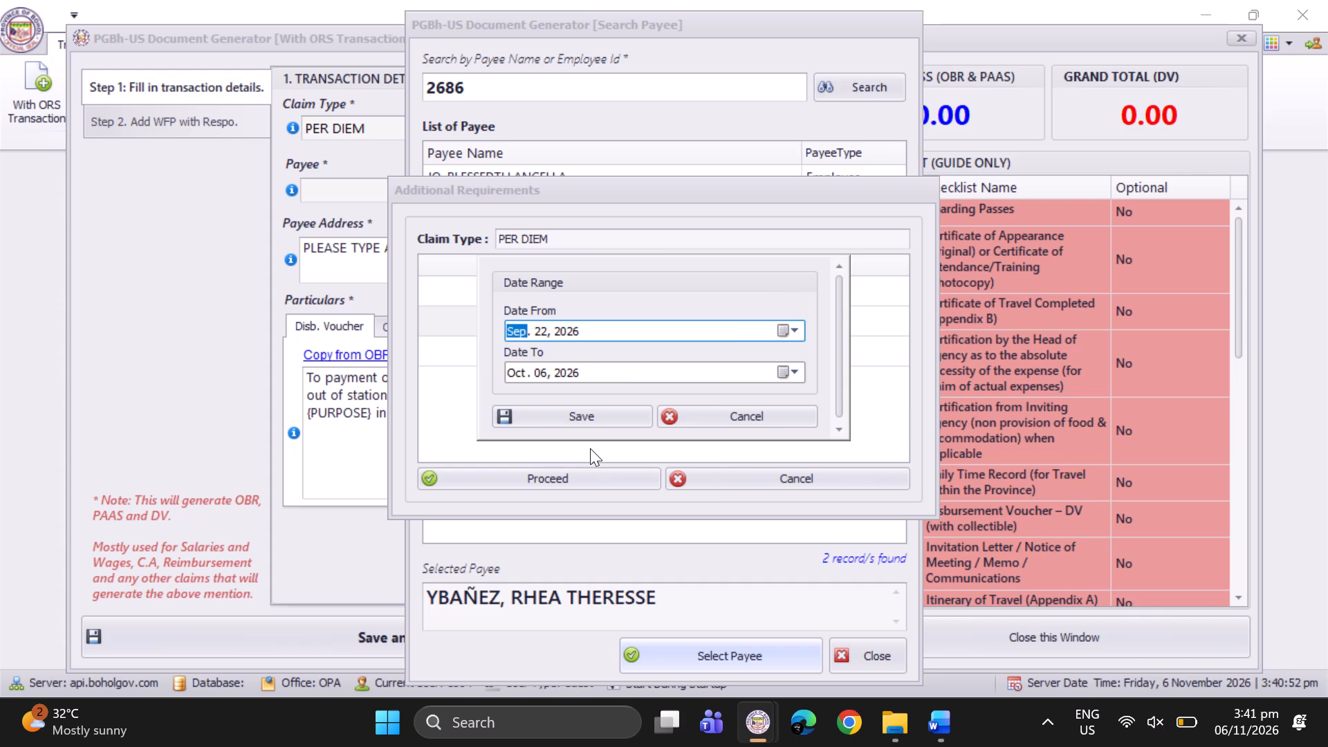
left_click(784, 371)
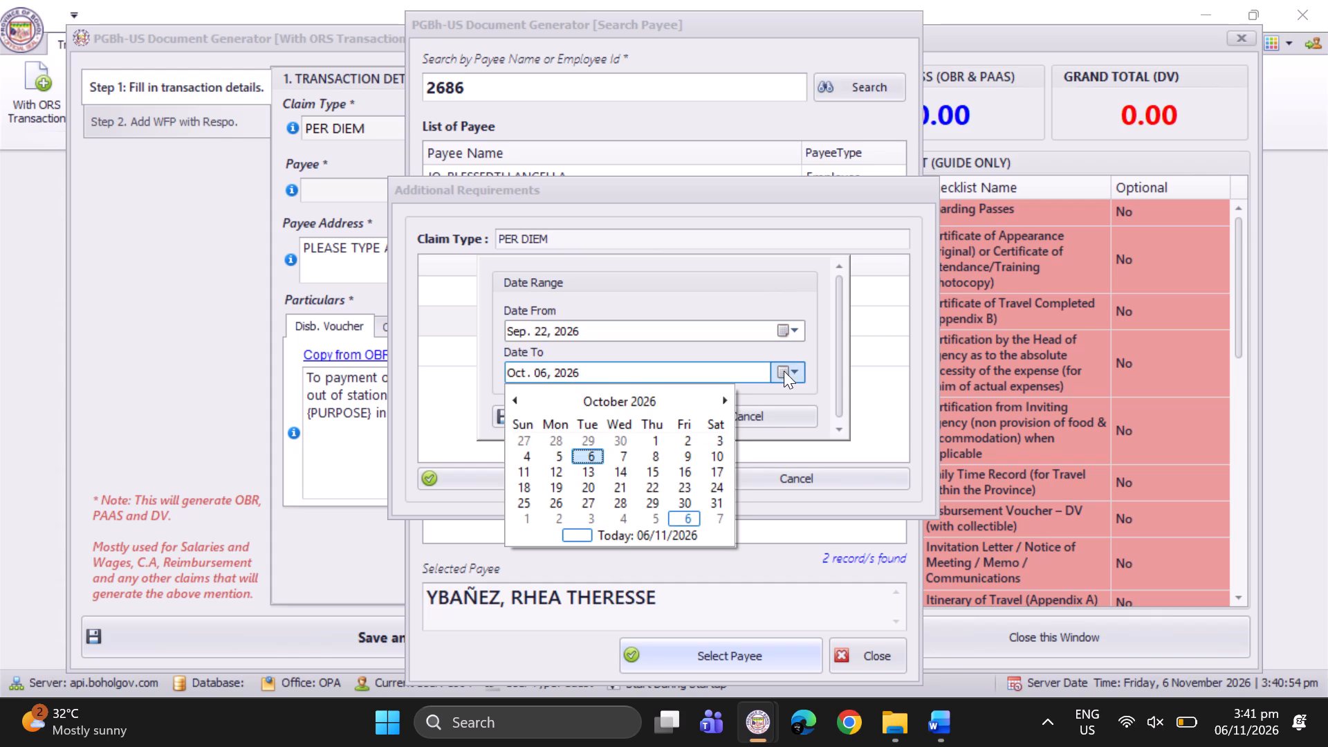
left_click(685, 456)
left_click(611, 416)
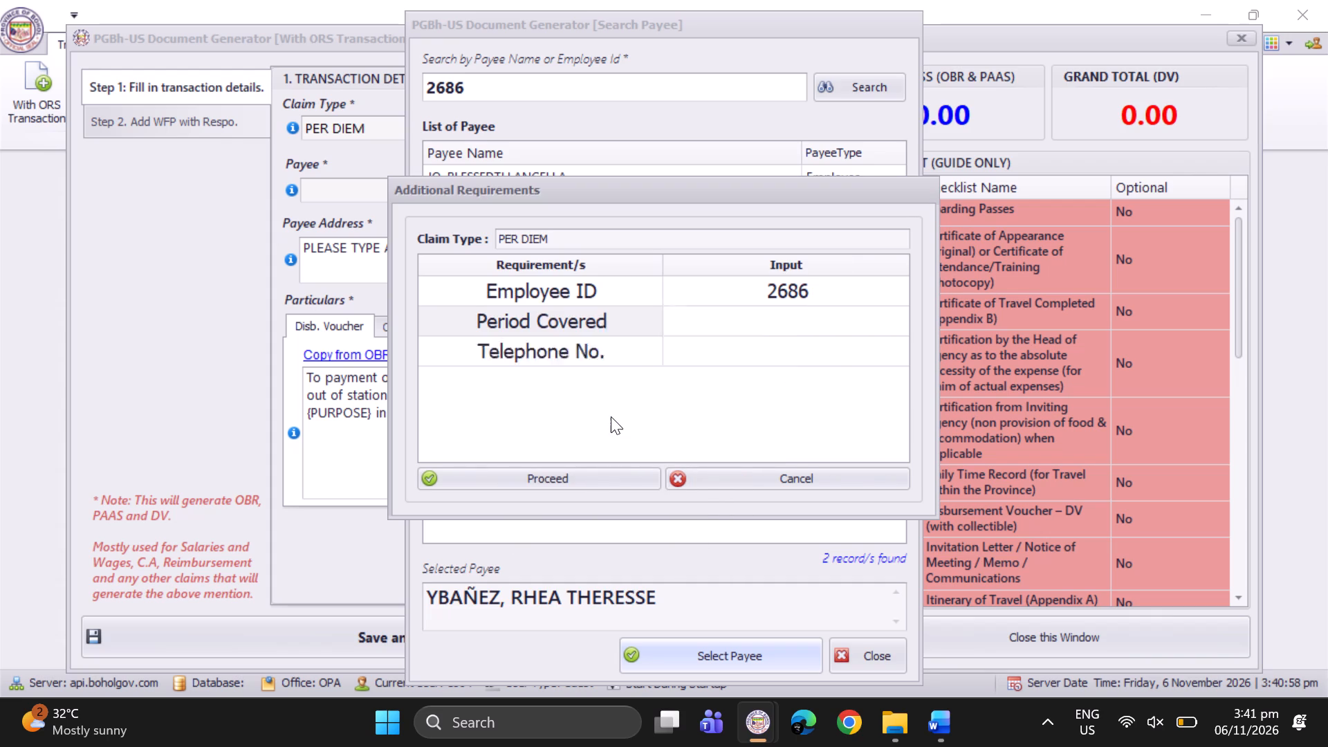
Enter a dash as the telephone number and proceed with the additional requirements.
left_click(751, 372)
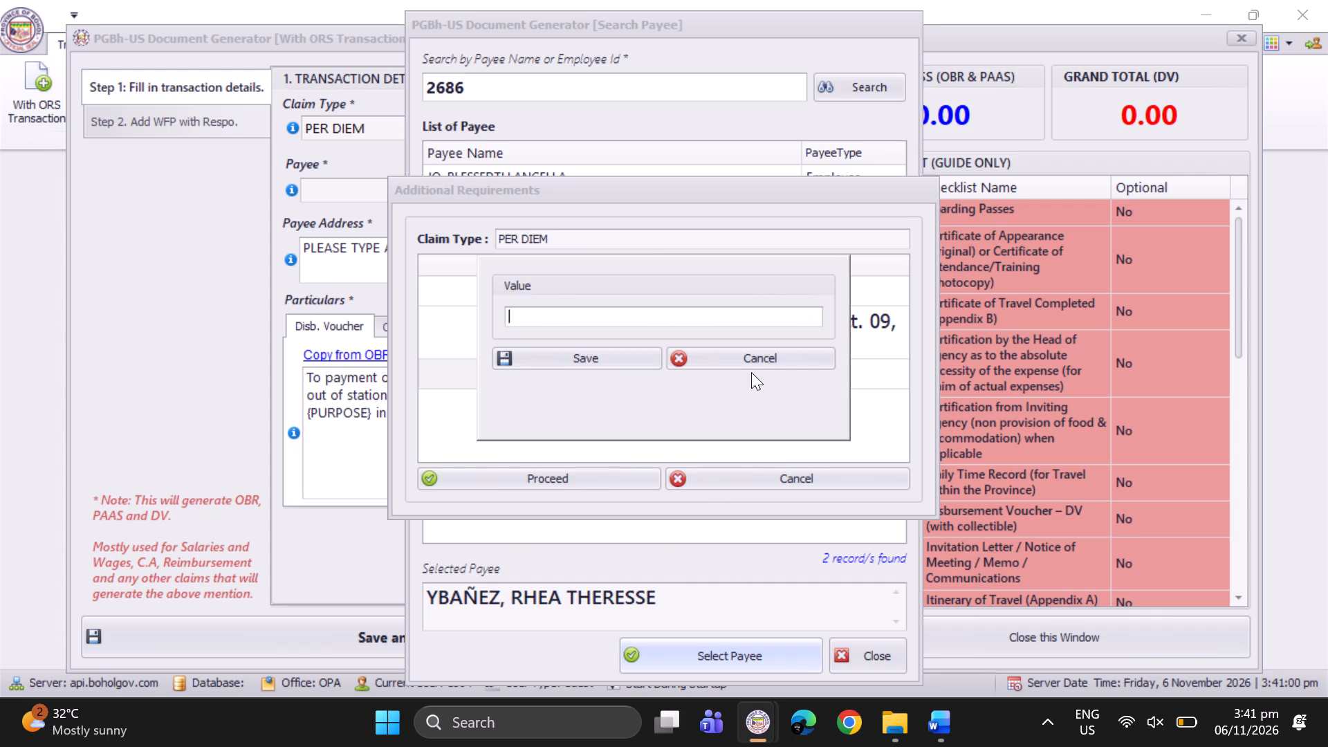
key("minus")
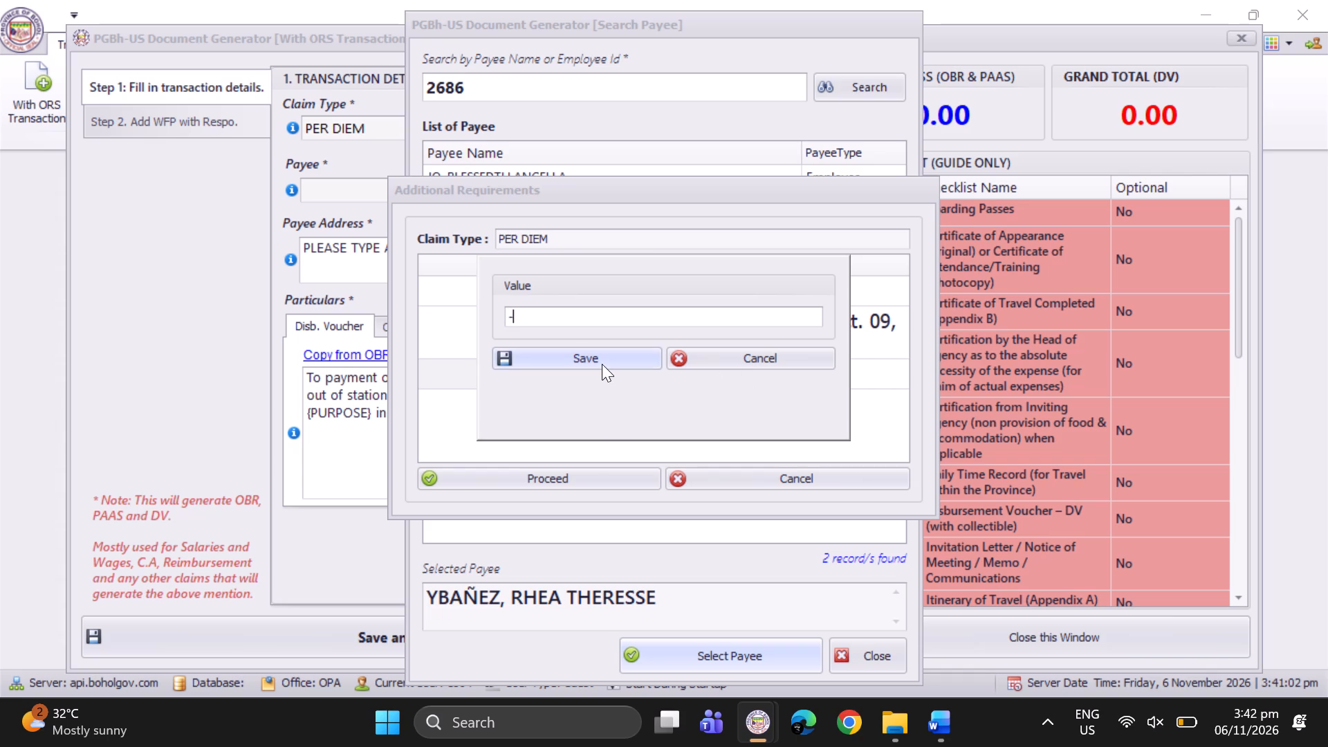
left_click(602, 364)
left_click(589, 483)
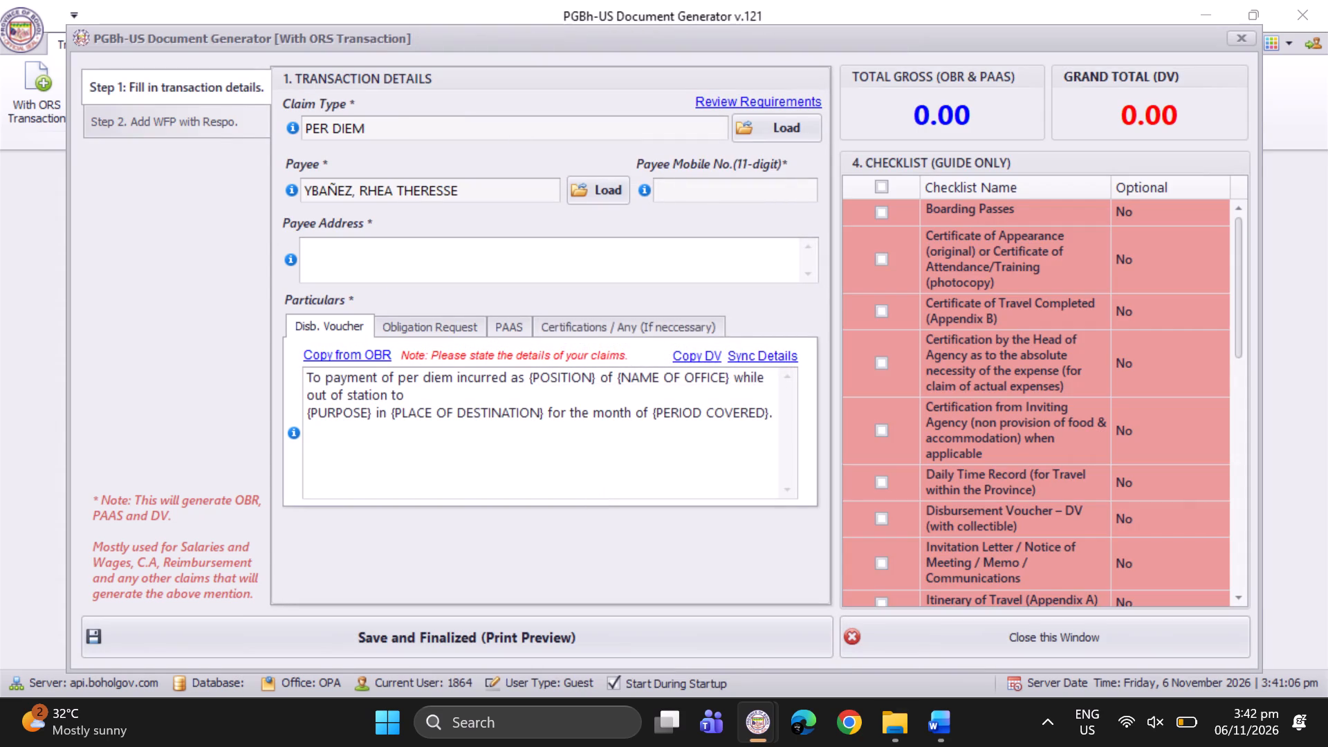
Enter OPA - TAGBILARAN CITY as the payee address.
left_click(453, 256)
type("opa")
key("space")
type("- tagbilaran city")
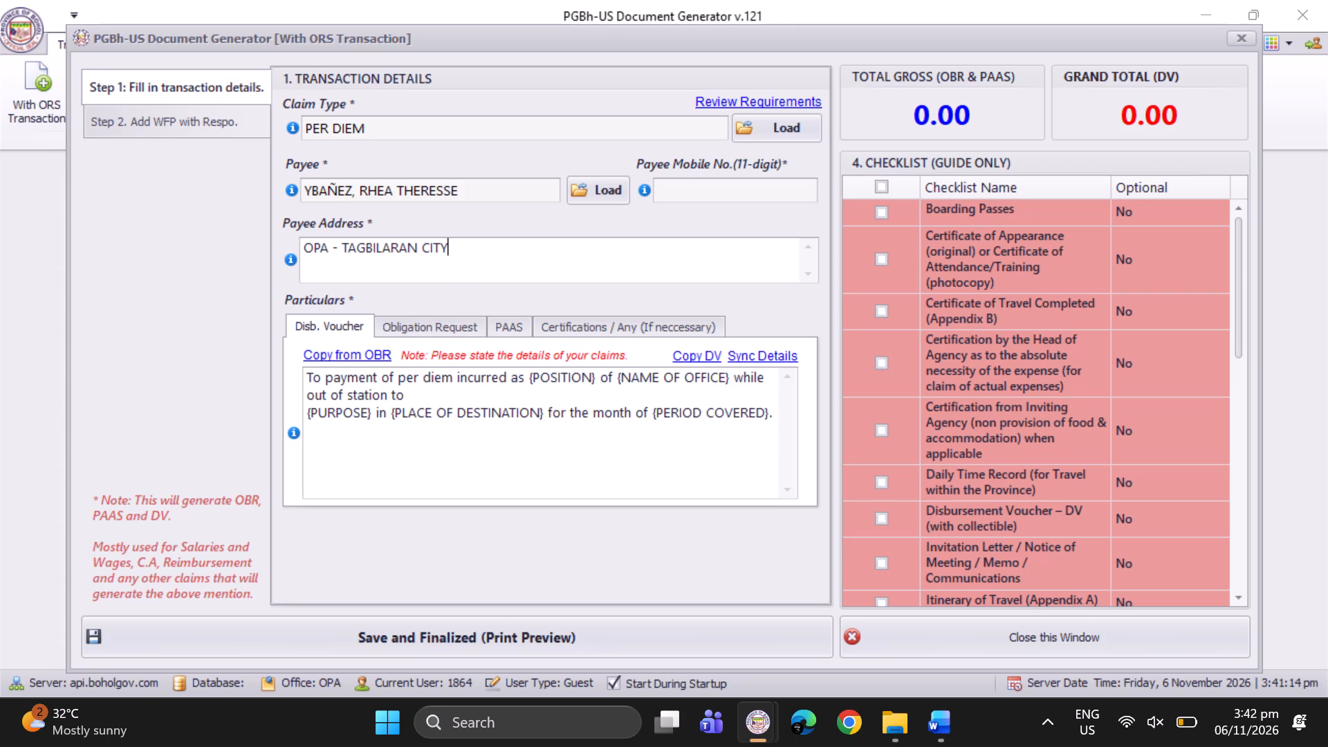
Replace the position placeholder in the disbursement voucher particulars with "Chemist III" and the office name placeholder with "OPA".
left_click_drag(531, 378, 593, 379)
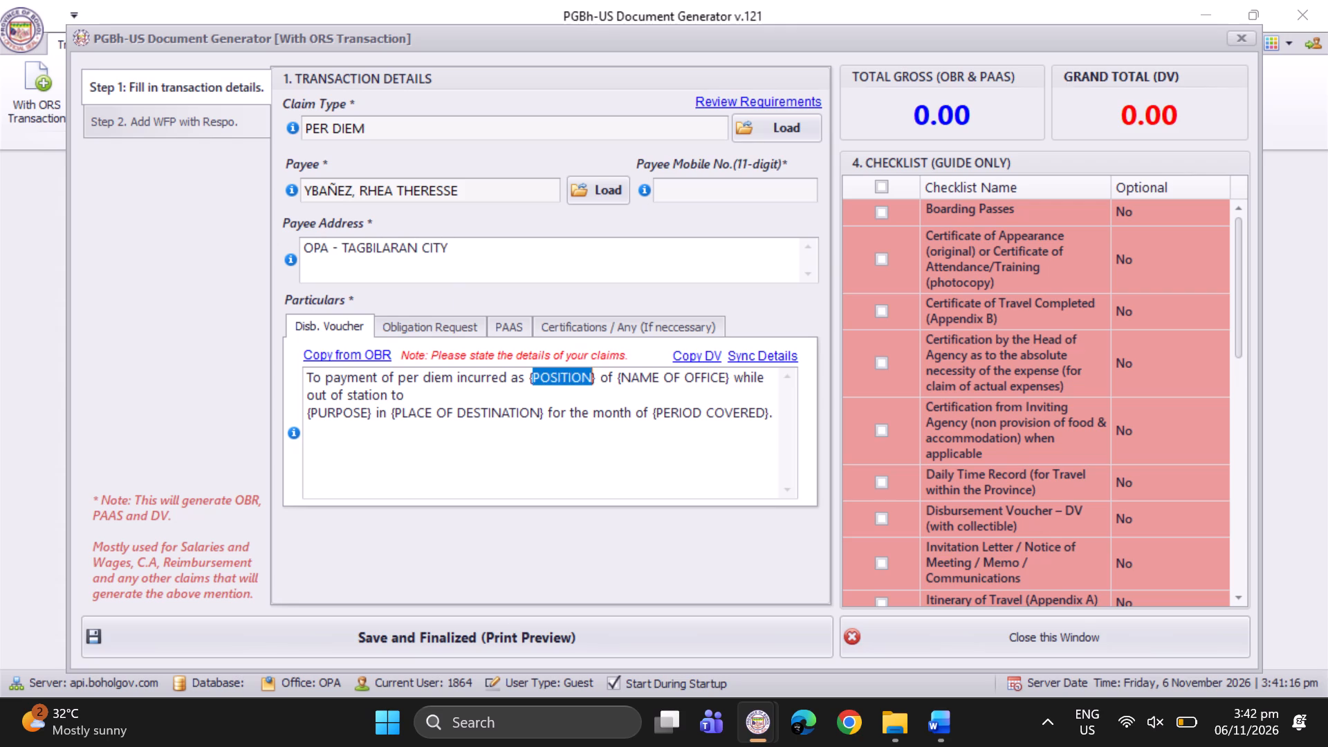
key("BackSpace")
key("BackSpace")
key("Right")
key("BackSpace")
type("Chemist III")
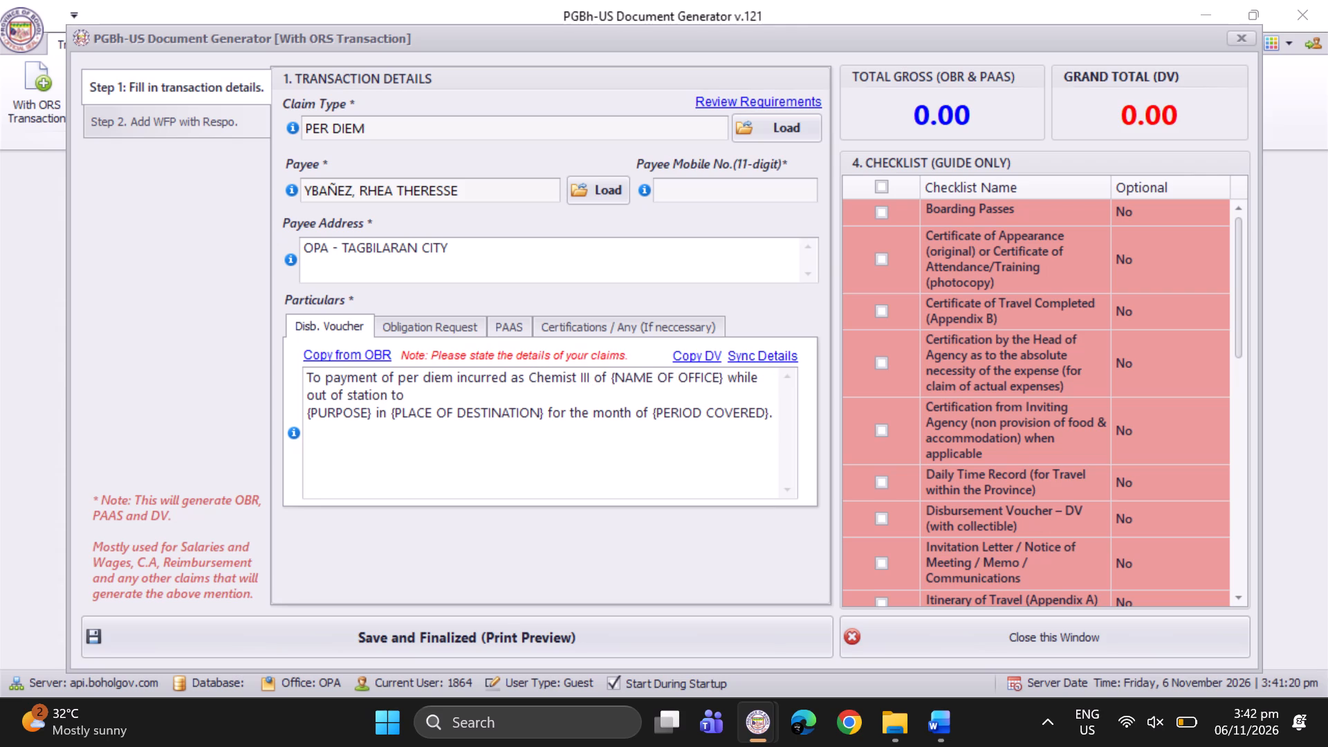
left_click_drag(723, 376, 622, 383)
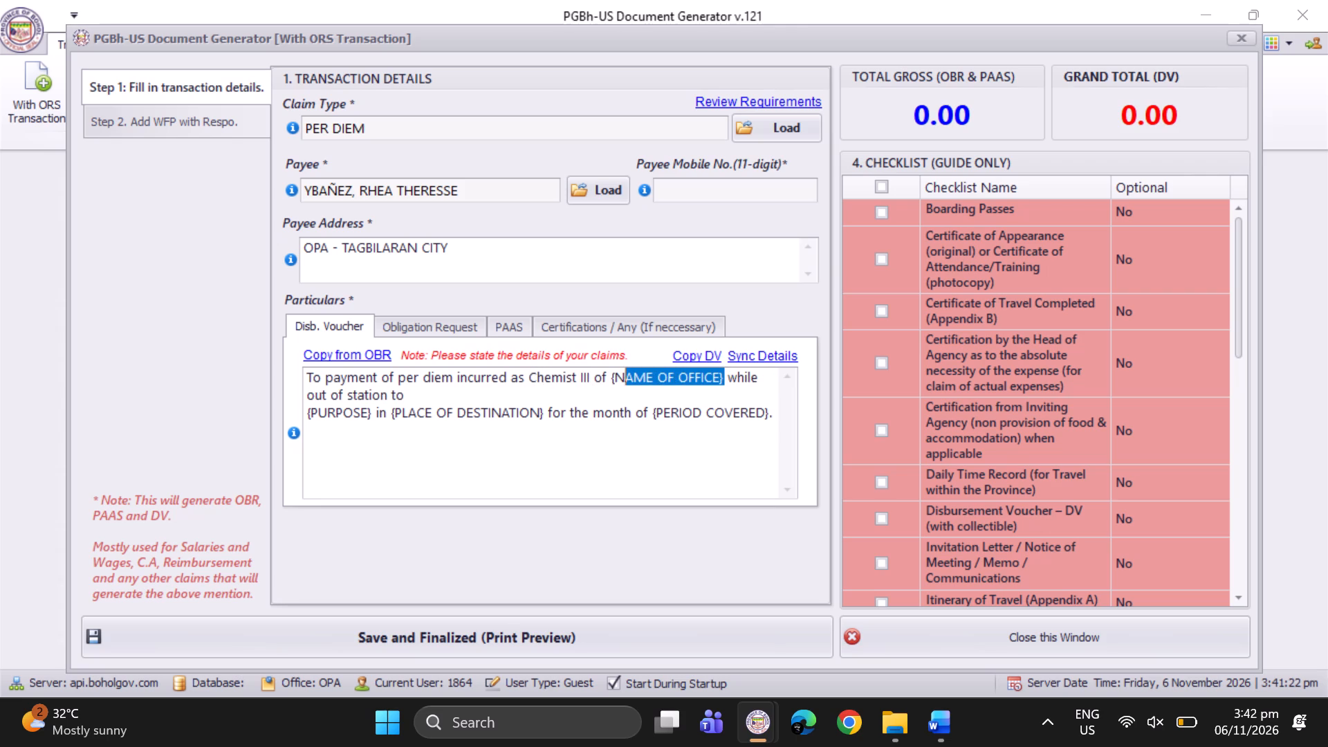
left_click_drag(622, 383, 613, 383)
key("BackSpace")
key("BackSpace")
type("OPA")
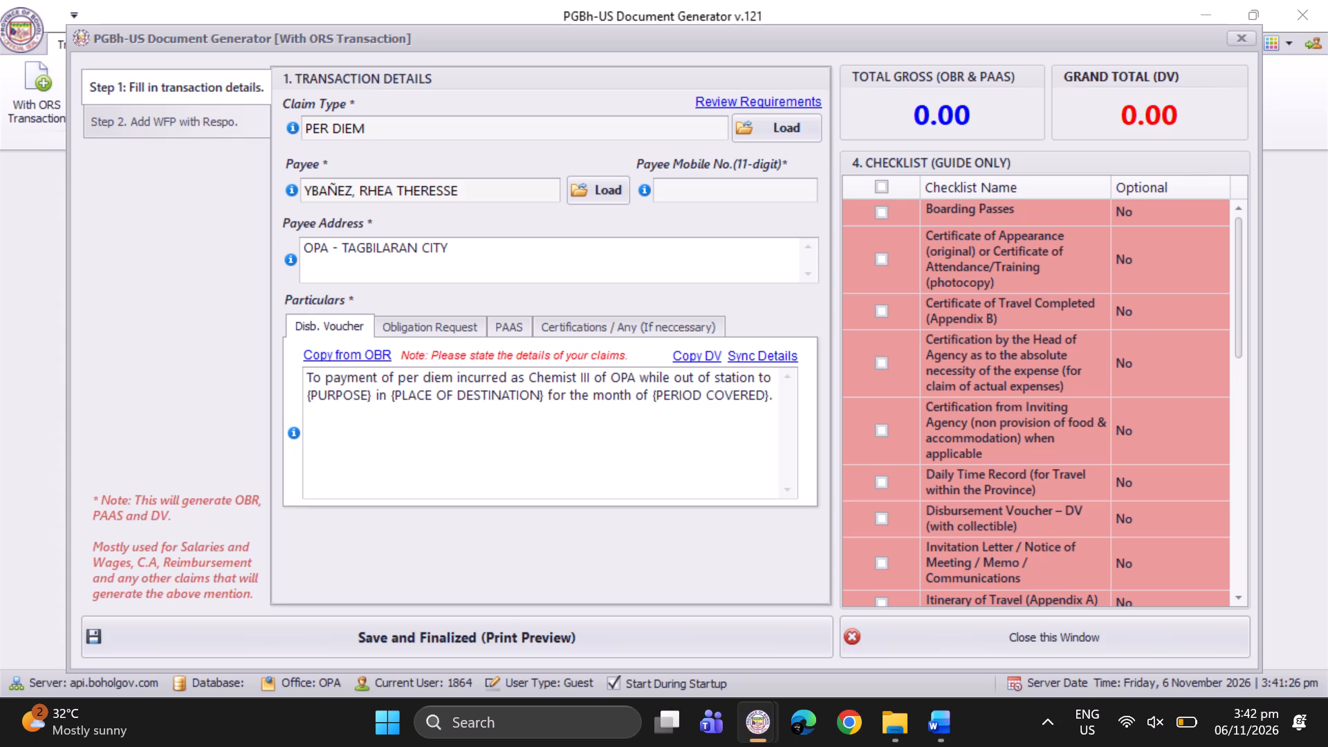
Replace the purpose placeholder in the disbursement voucher particulars with "routinely inspect BISWL".
left_click_drag(374, 397, 307, 400)
key("BackSpace")
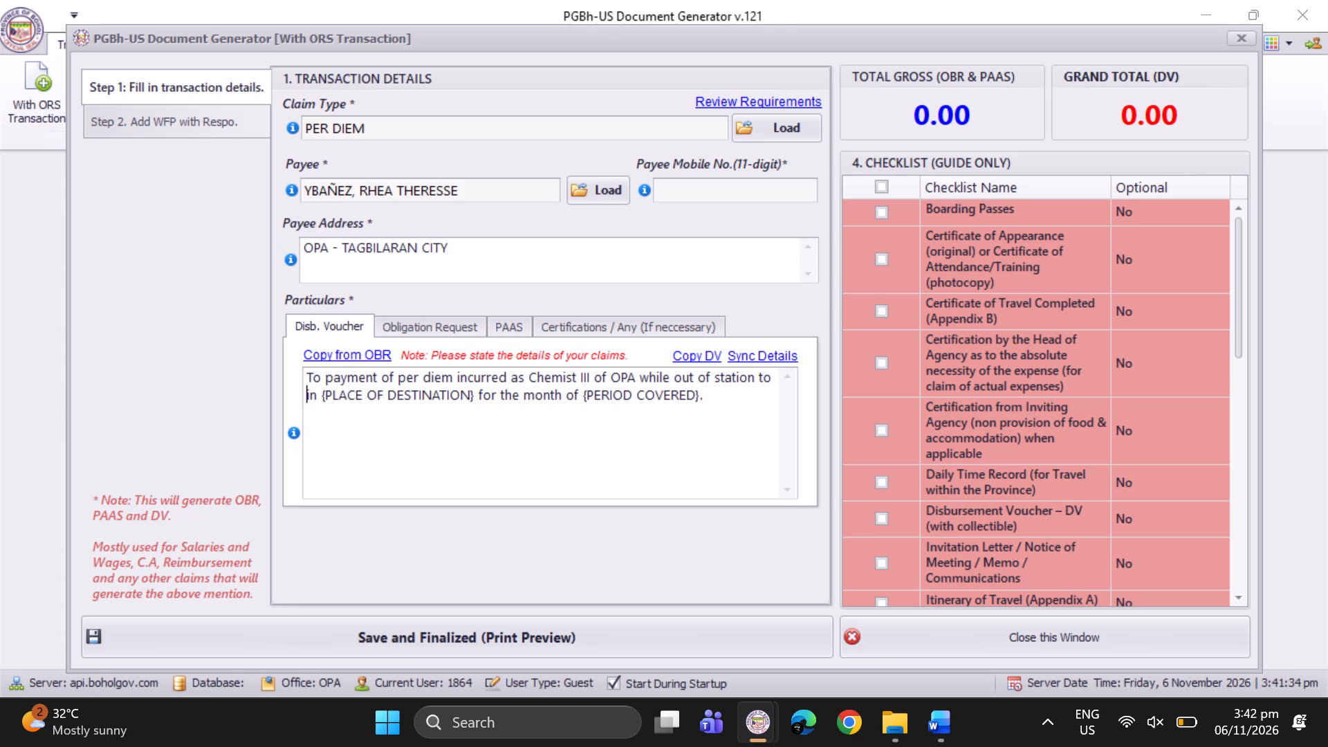
type("routinel")
type("y in")
type("spect")
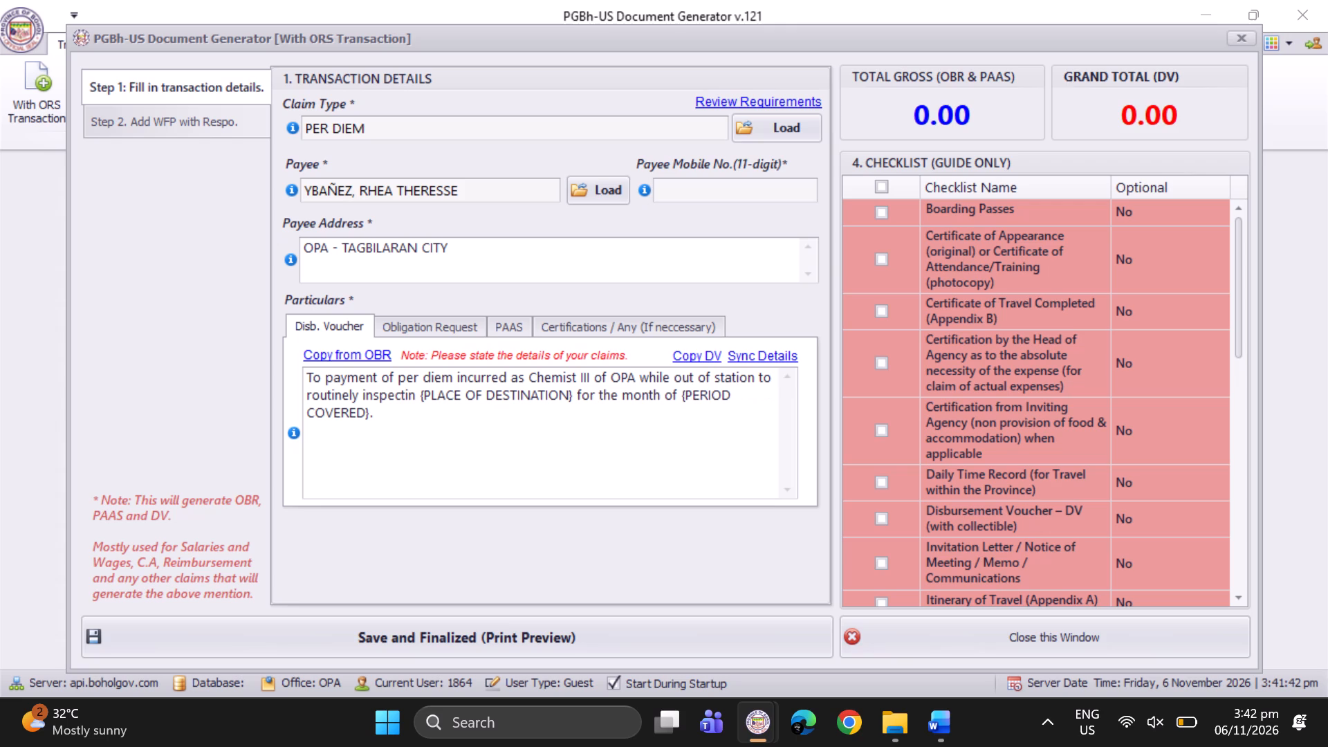
key("space")
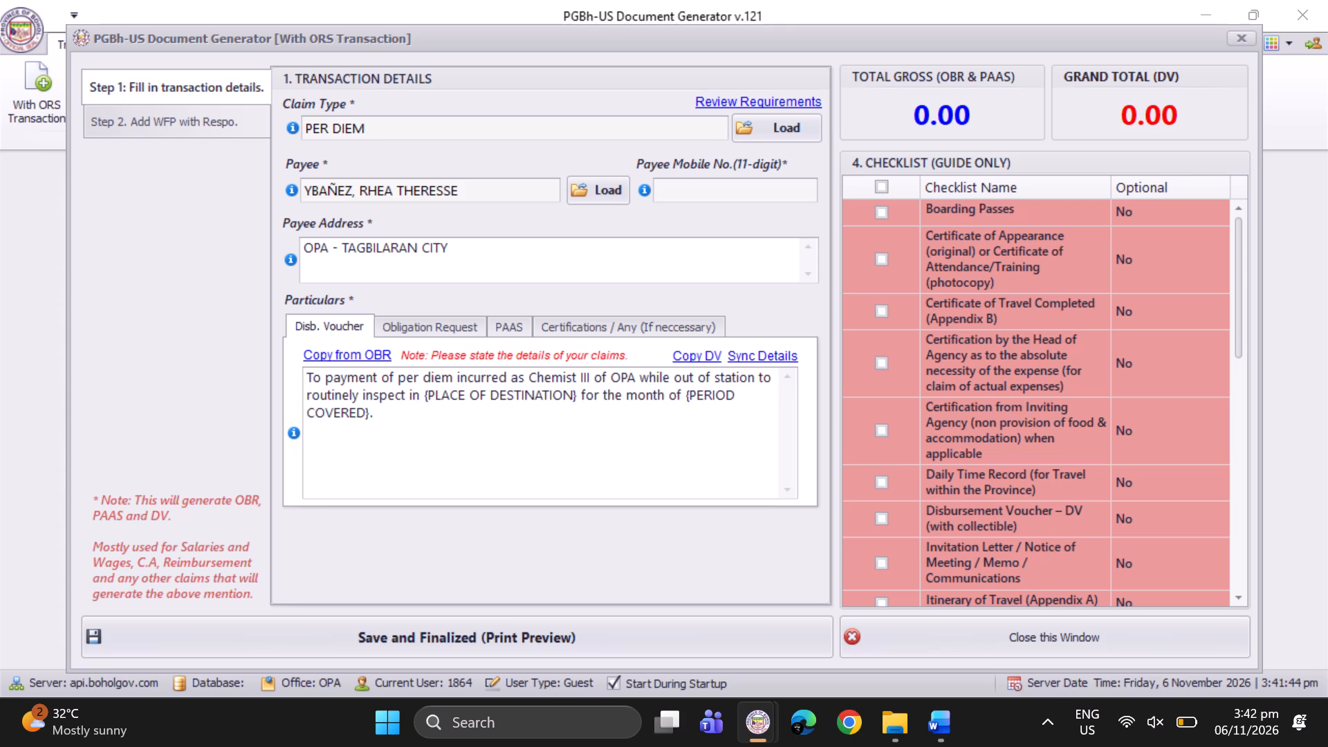
type("BISWL")
key("space")
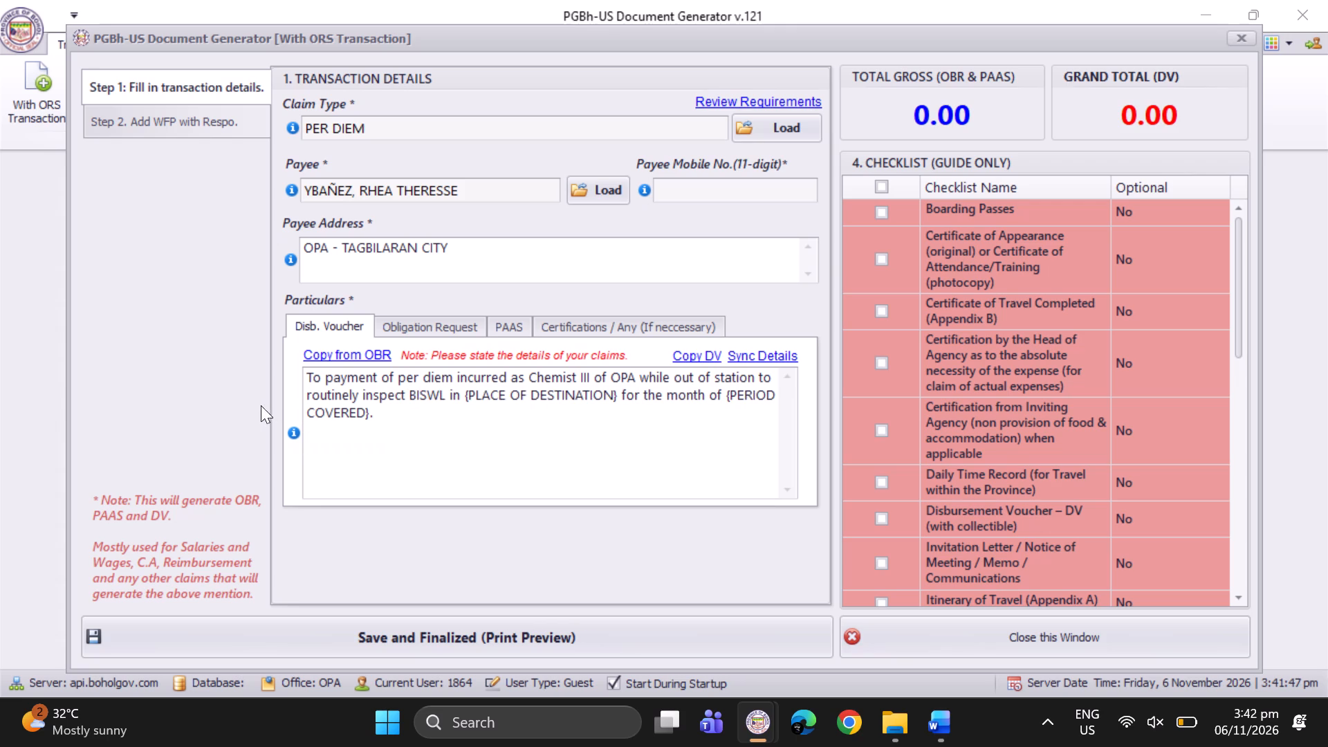
Extend the inspection purpose by adding "facility and equipment" after BISWL in the voucher particulars.
left_click_drag(358, 393, 306, 393)
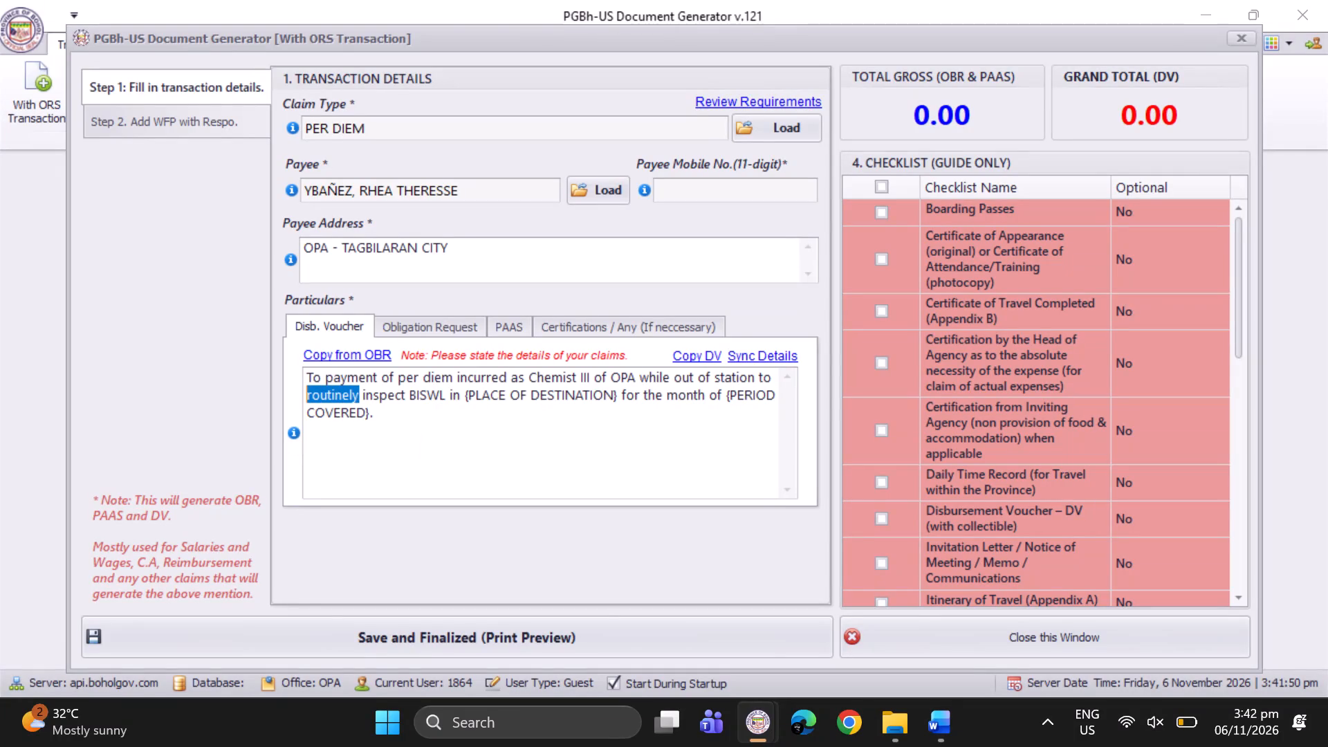
left_click_drag(306, 393, 365, 398)
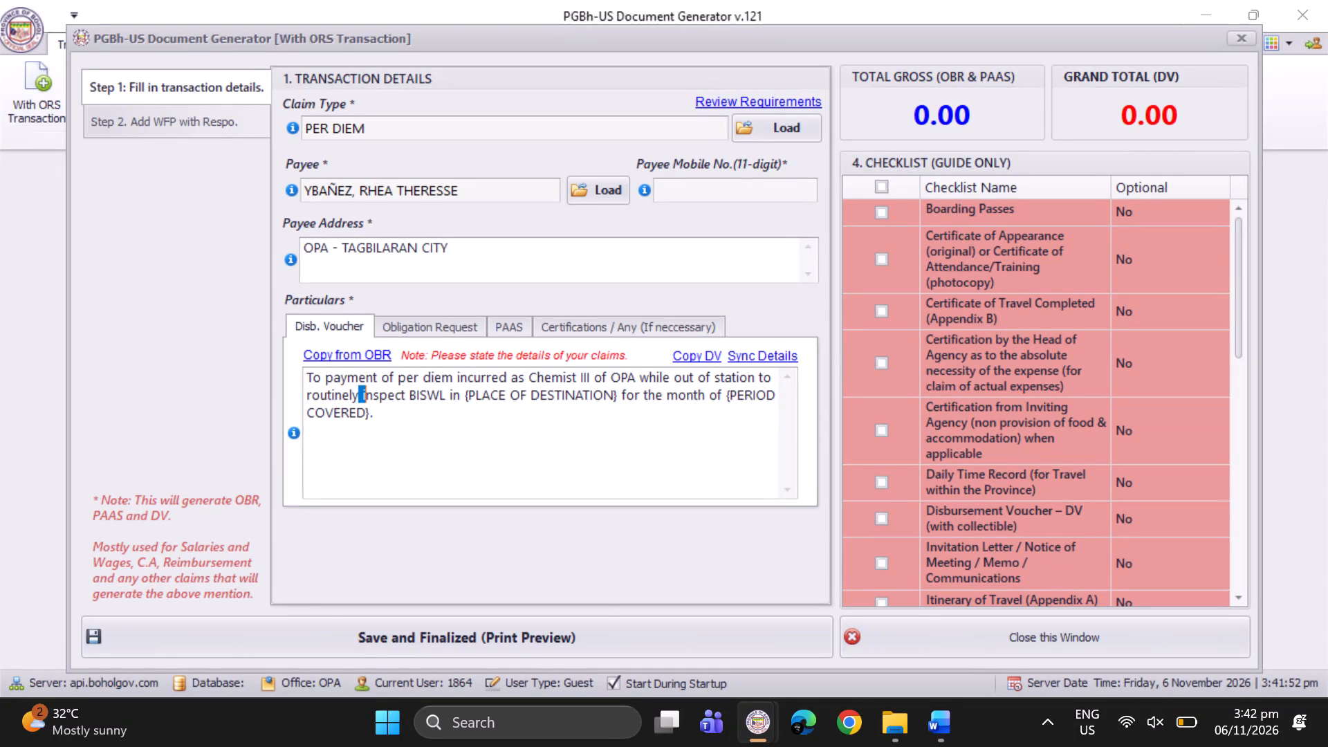
left_click(446, 395)
key("space")
type("facility na")
key("BackSpace")
key("BackSpace")
type("and r")
key("BackSpace")
type("equipment")
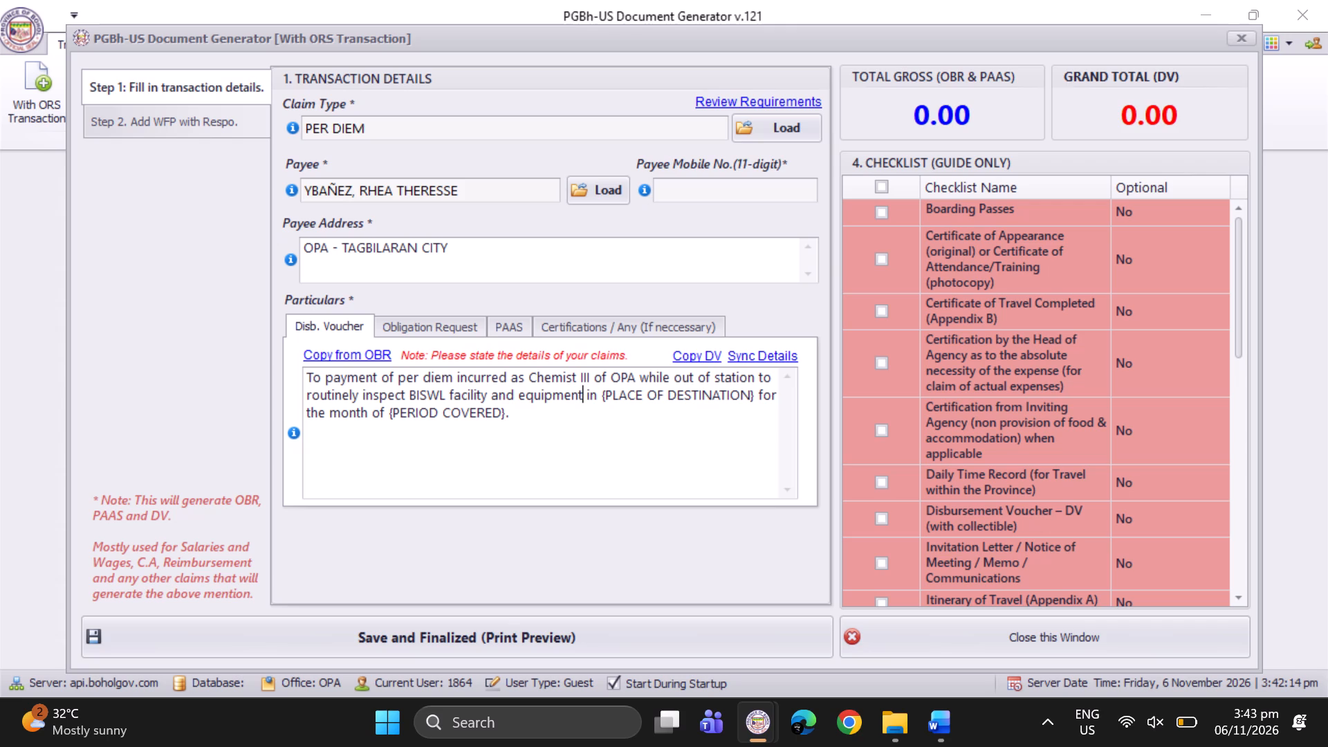
Add "and attend Soil Health Training" to the purpose in the voucher particulars, before the destination placeholder.
key("space")
type("and attend")
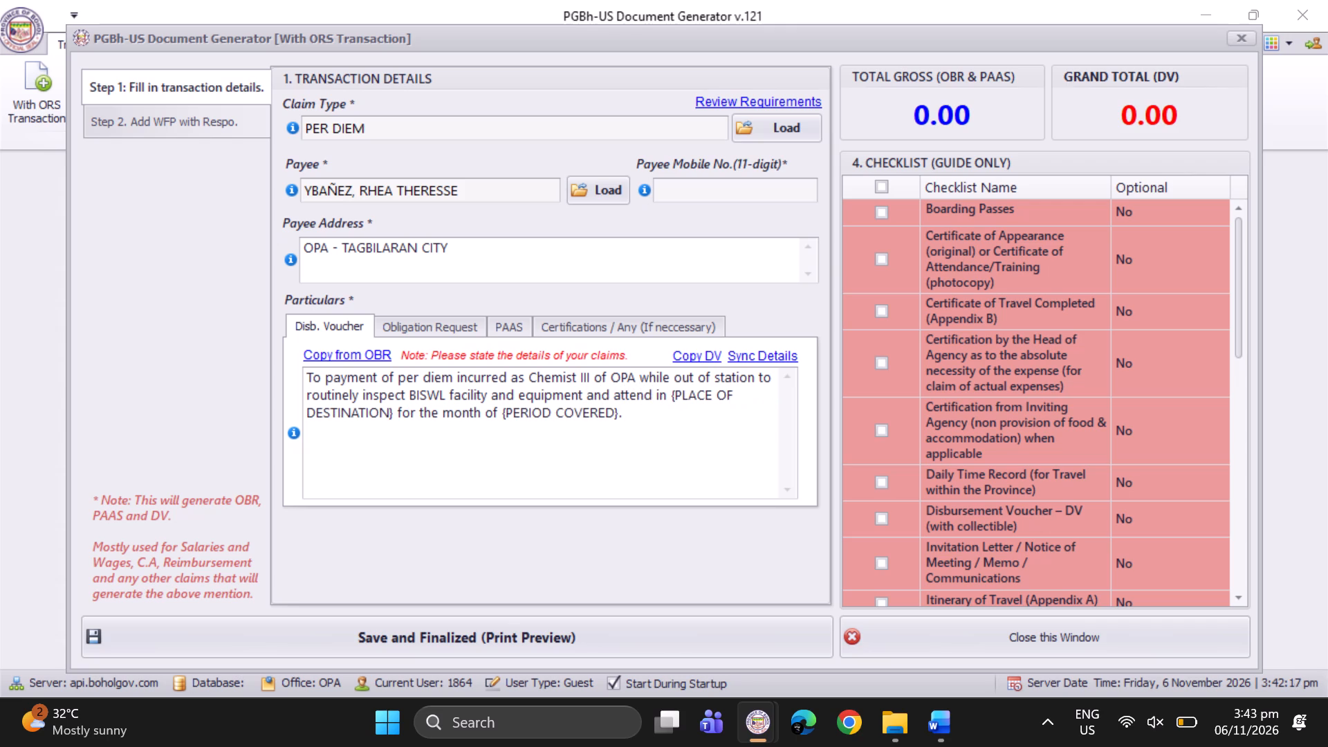
key("space")
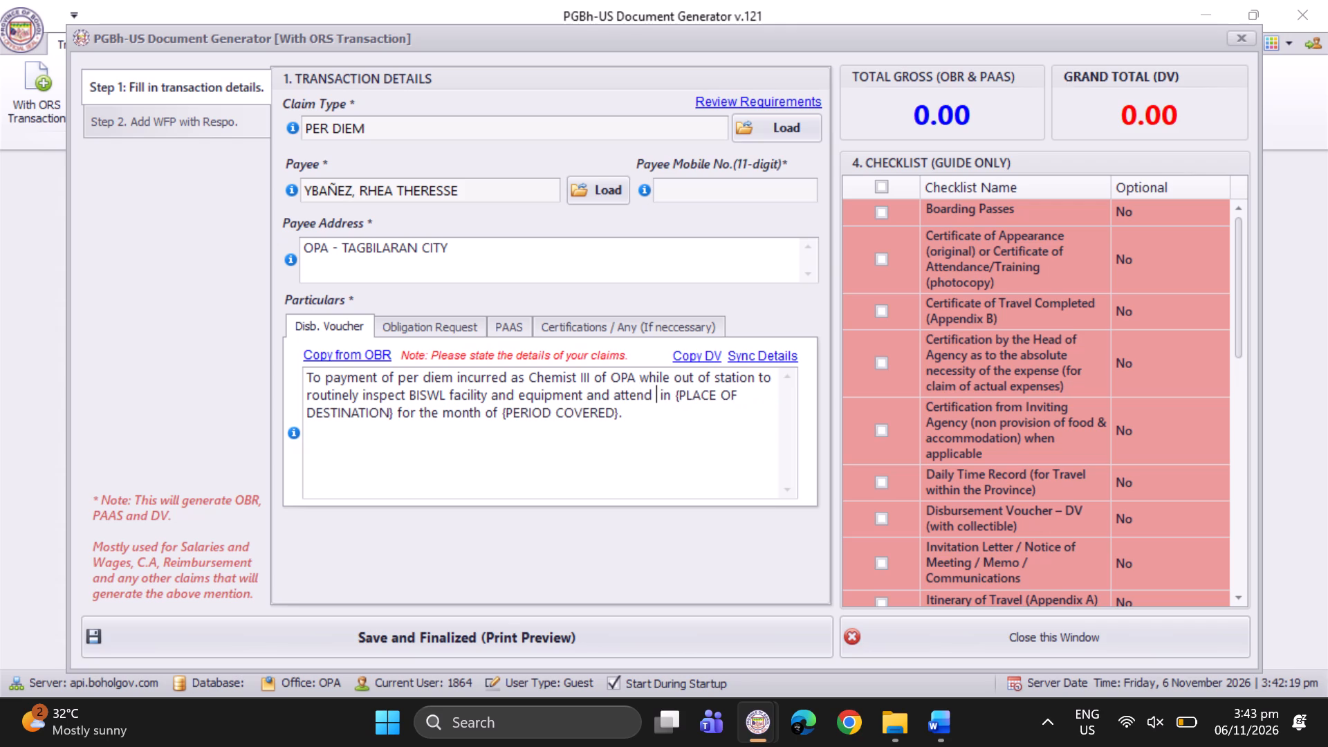
type("Soil Healt")
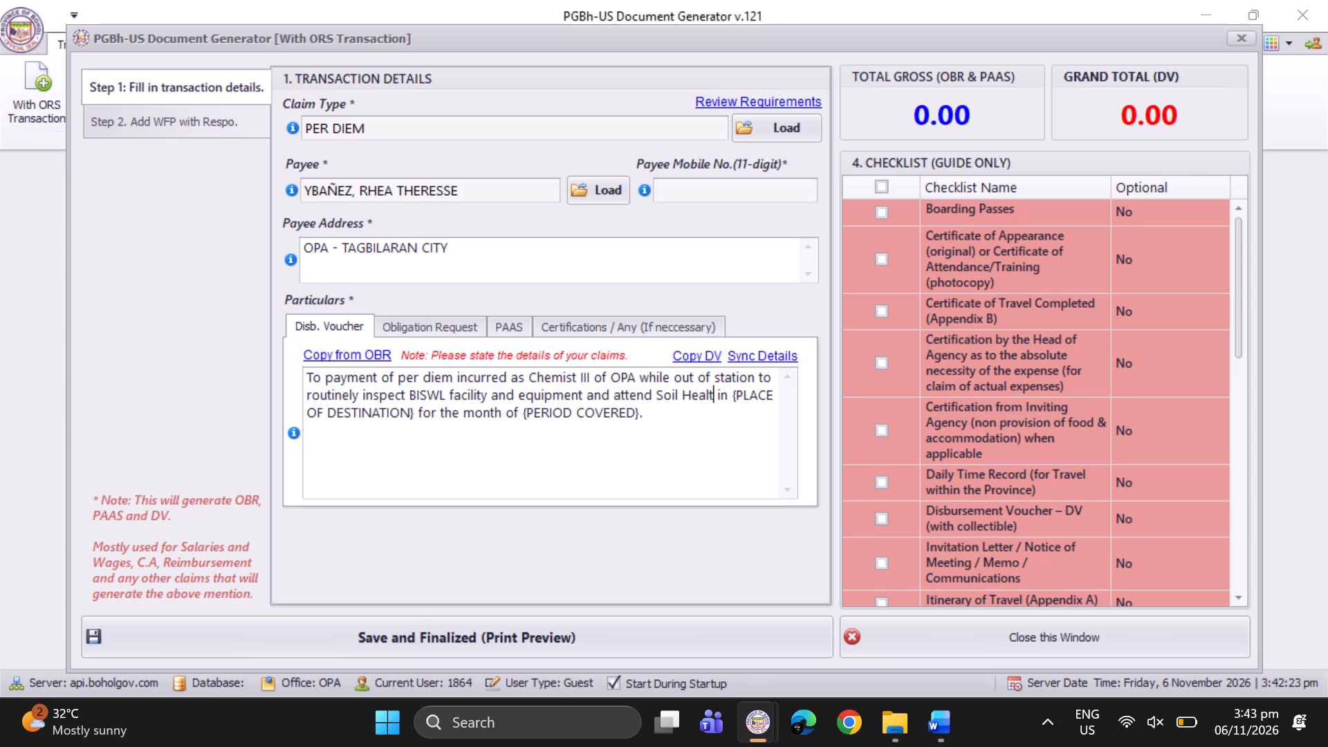
type("h Training")
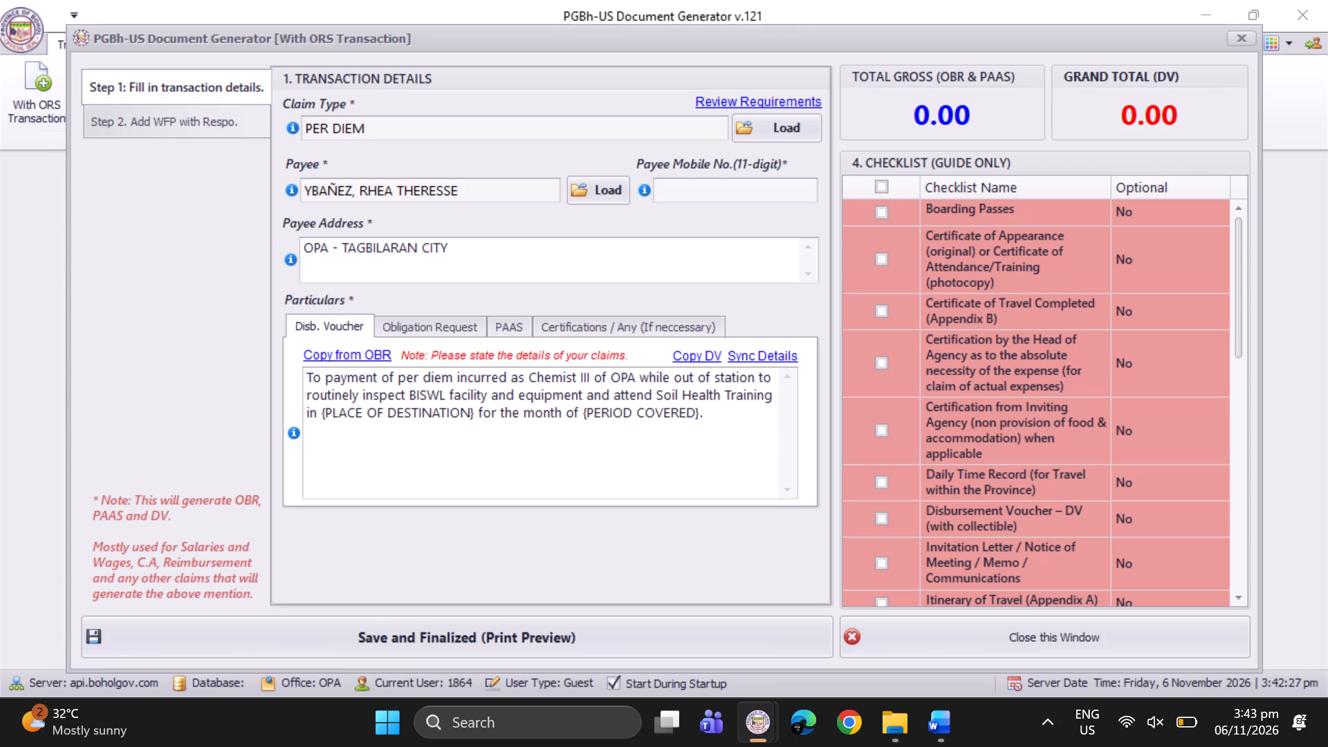
Replace the destination placeholder in the disbursement voucher particulars with "BISWL, Bilar and Tubigon".
left_click_drag(473, 412, 318, 424)
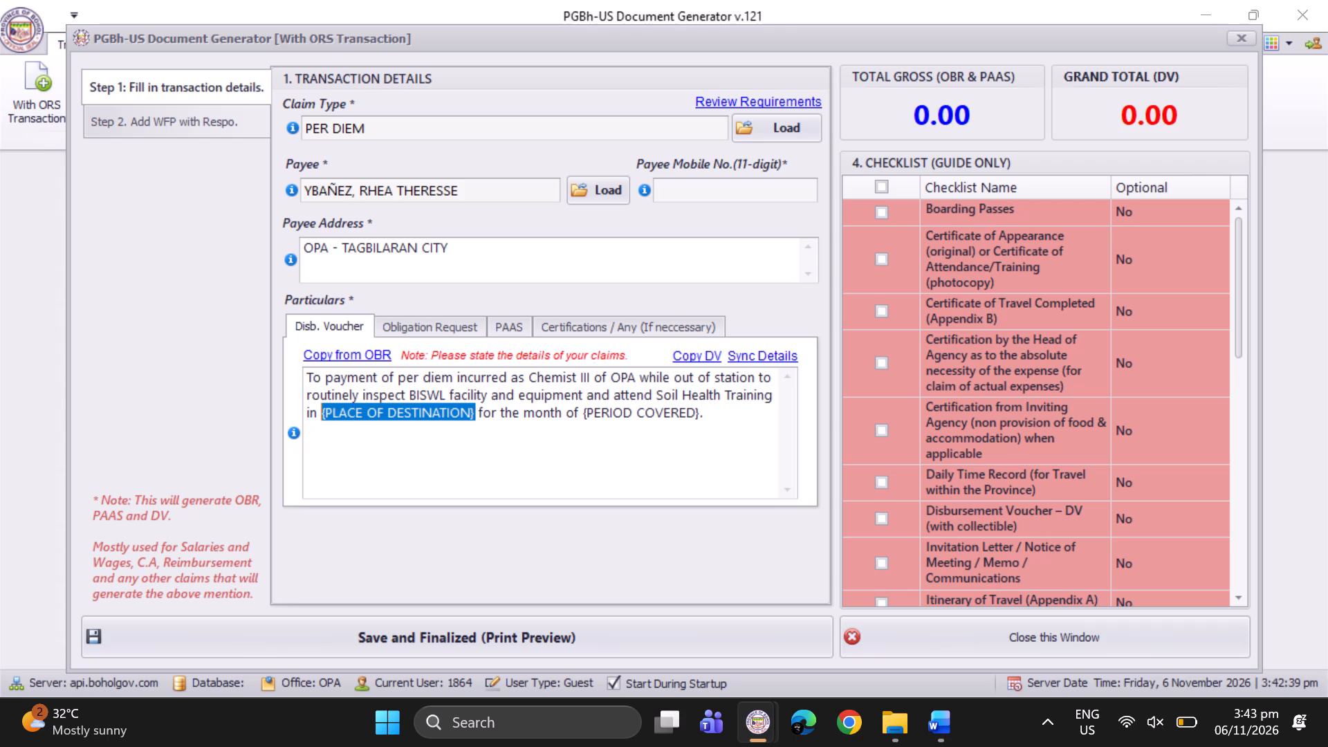
type("BISWL")
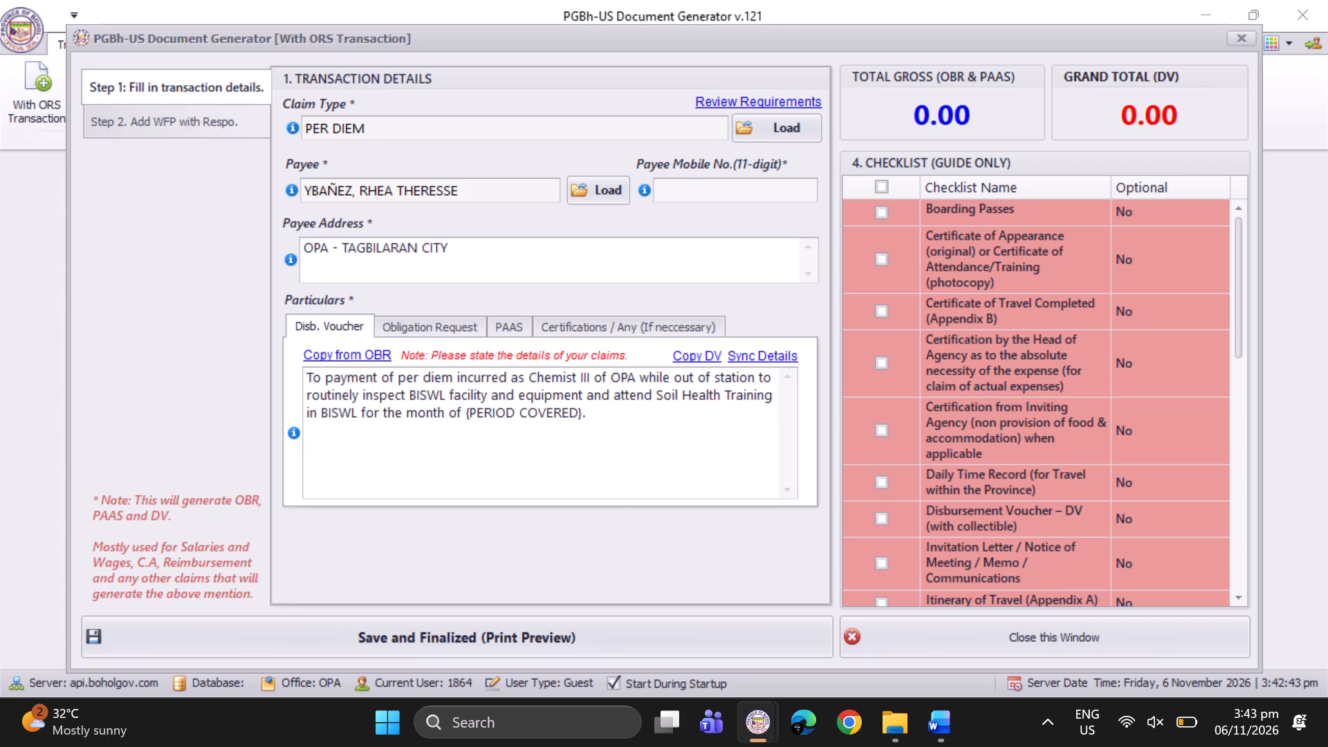
key("space")
type("-")
key("BackSpace")
key("BackSpace")
type(", Bilar and Tubi")
type("gon")
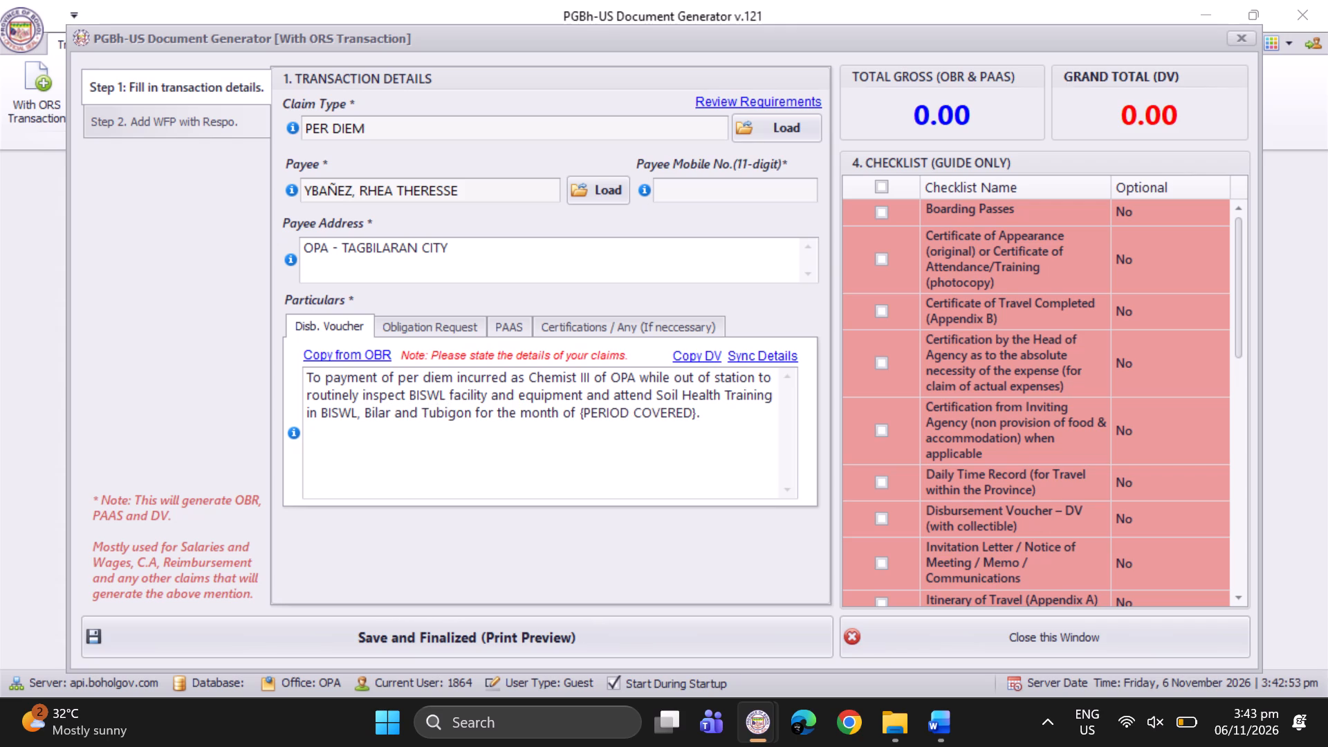
Replace the period placeholder in the disbursement voucher particulars with "September 22 and October", leaving room for the October dates.
left_click_drag(696, 413, 605, 416)
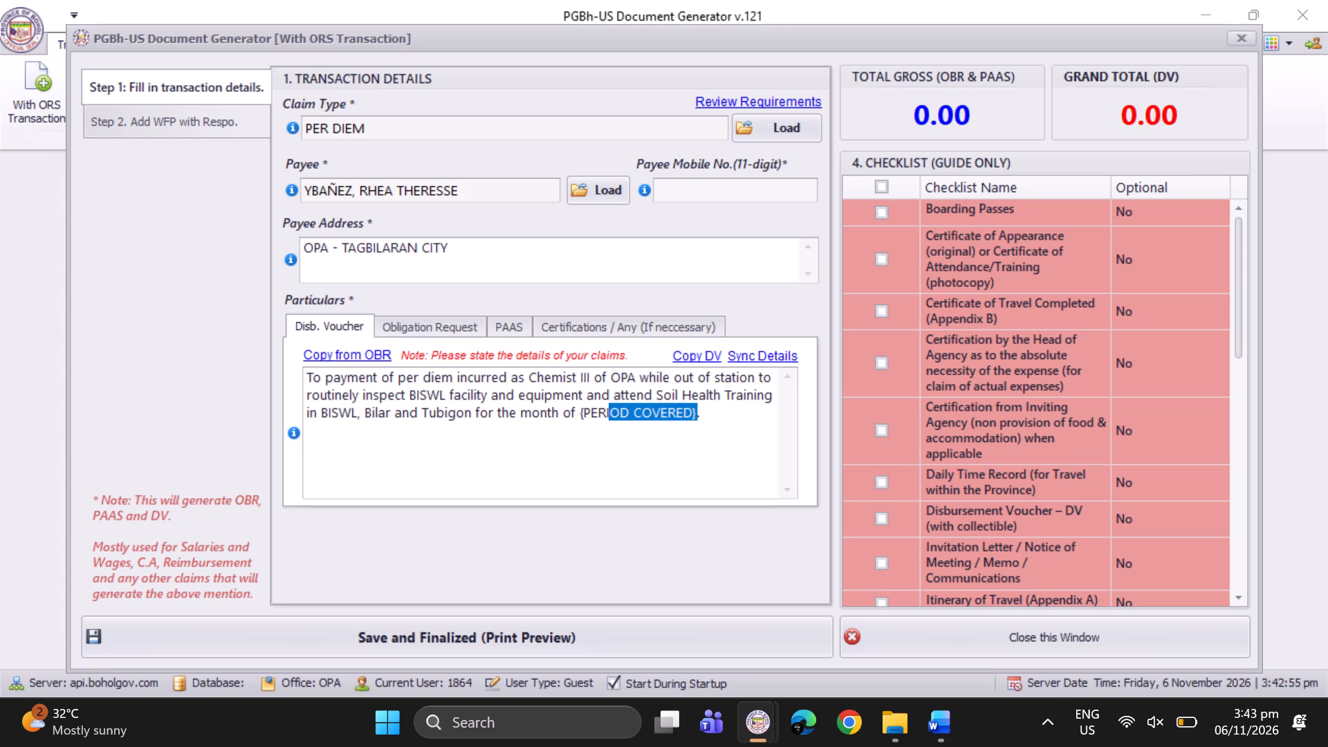
left_click_drag(605, 416, 580, 418)
type("September 22")
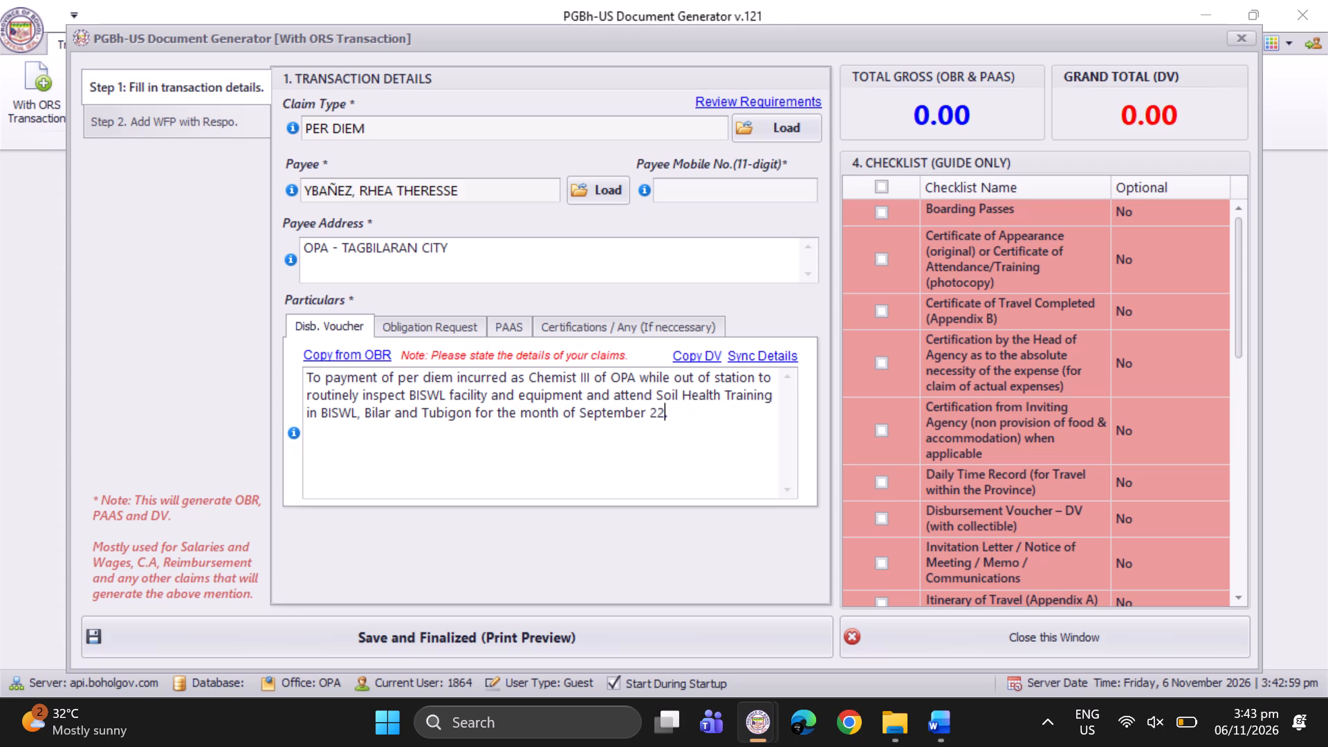
type(", O")
type("cto")
type("be")
key("BackSpace")
key("BackSpace")
key("BackSpace")
key("BackSpace")
key("BackSpace")
key("BackSpace")
key("BackSpace")
key("space")
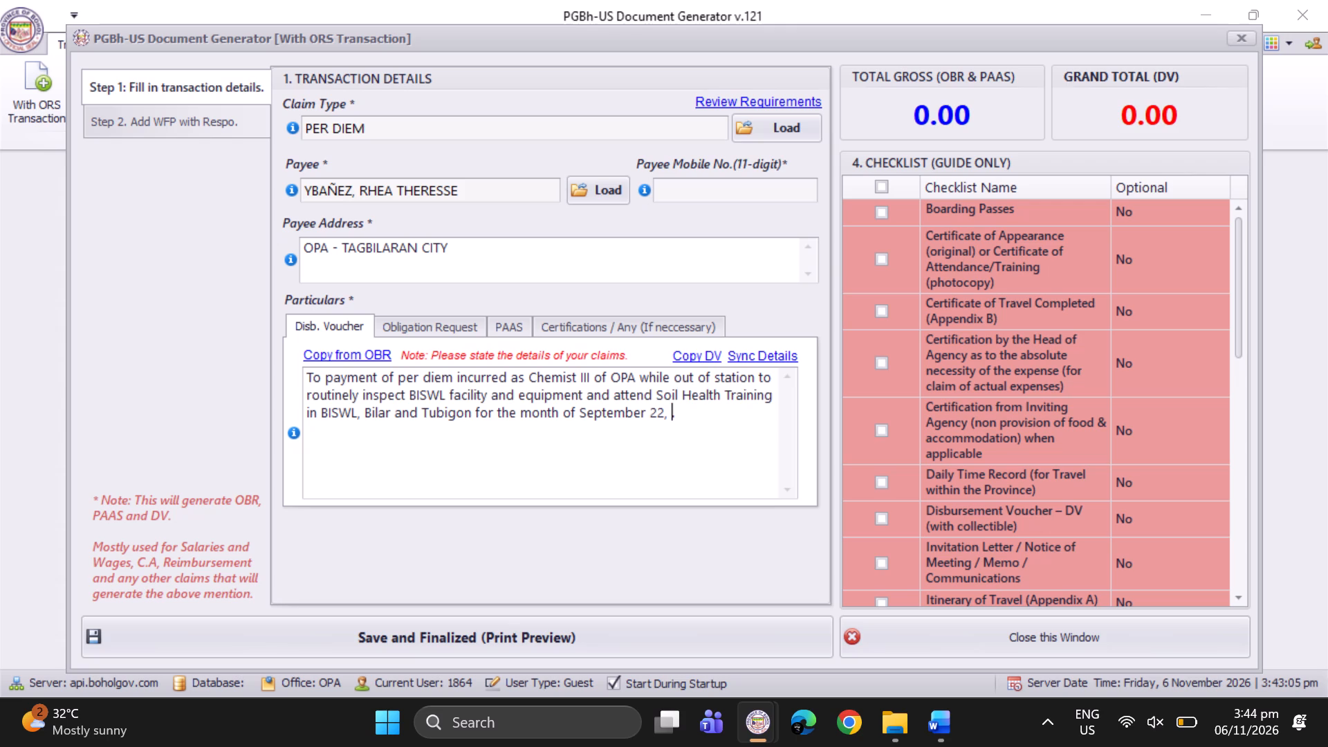
key("BackSpace")
key("BackSpace")
key("space")
type("and October")
key("space")
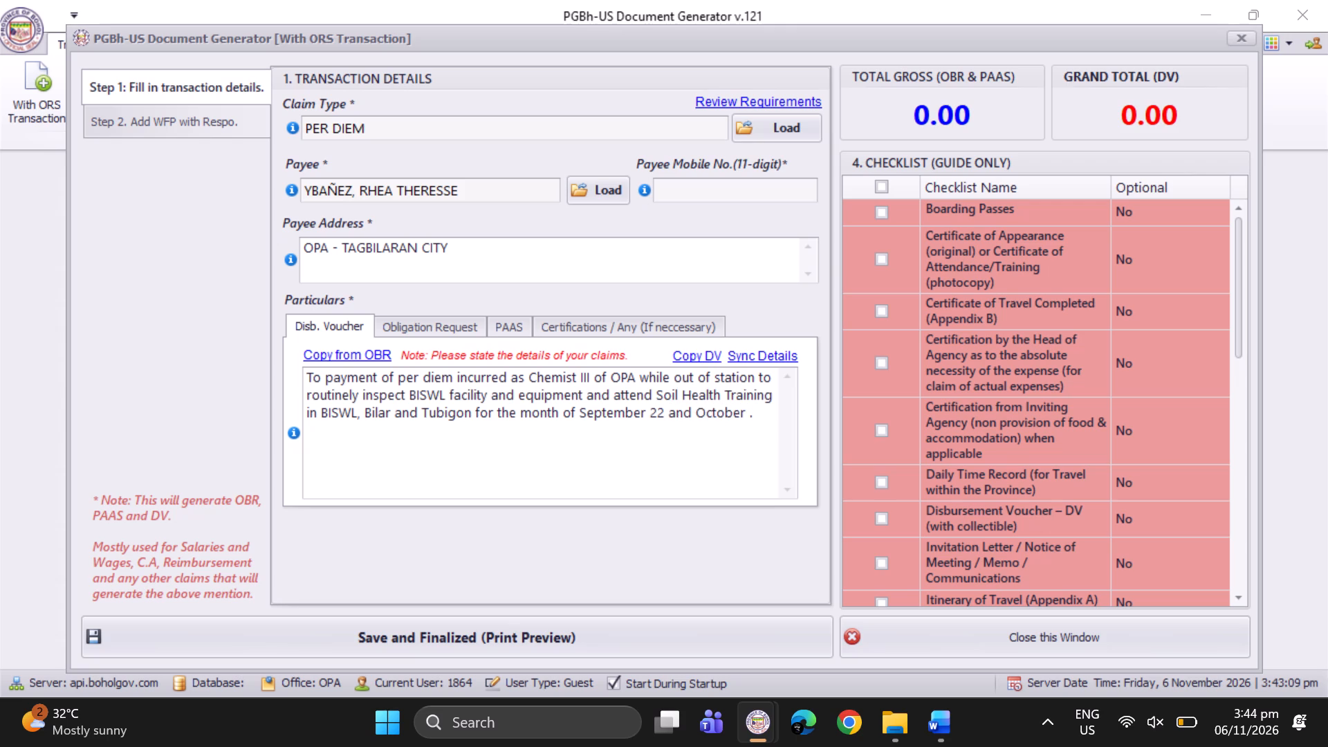
Insert ", 2026" after "September 22" in the disbursement voucher particulars.
left_click(665, 414)
type(", 02")
key("BackSpace")
key("BackSpace")
type("22")
key("BackSpace")
key("BackSpace")
key("0")
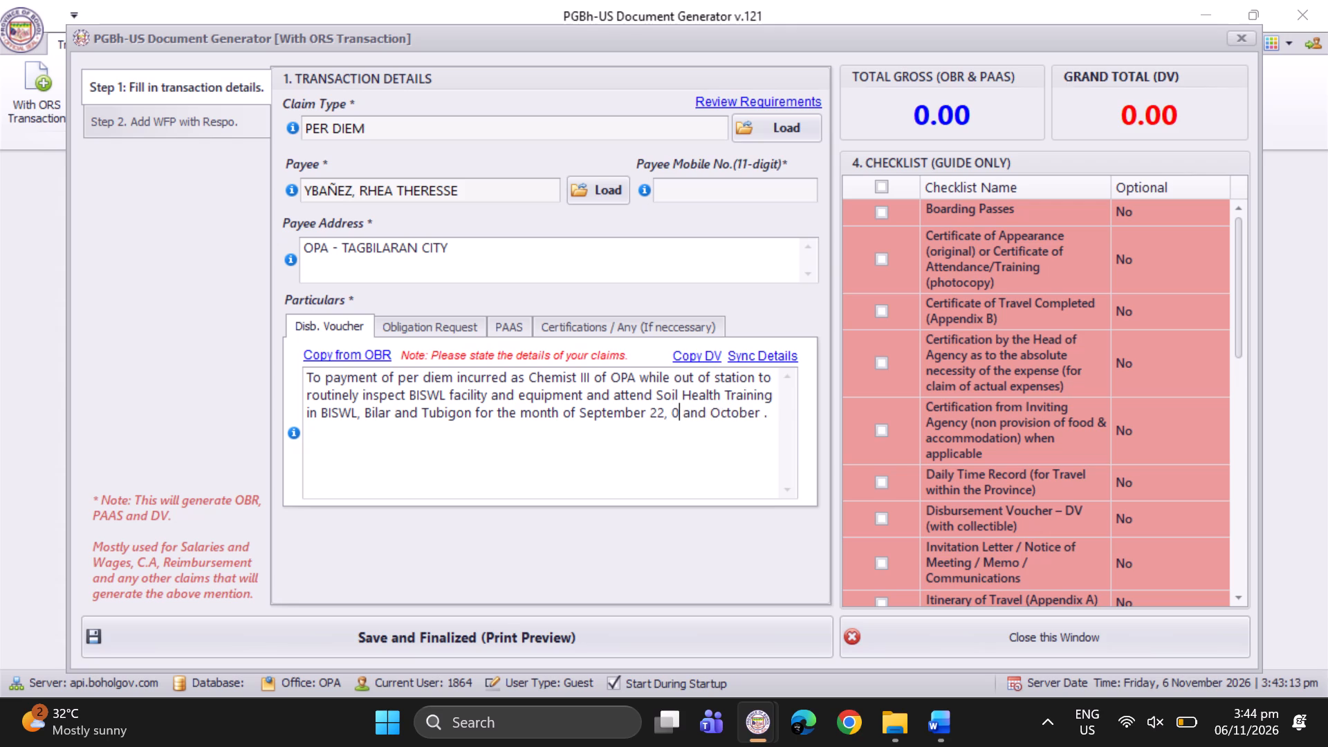
key("BackSpace")
type("2026")
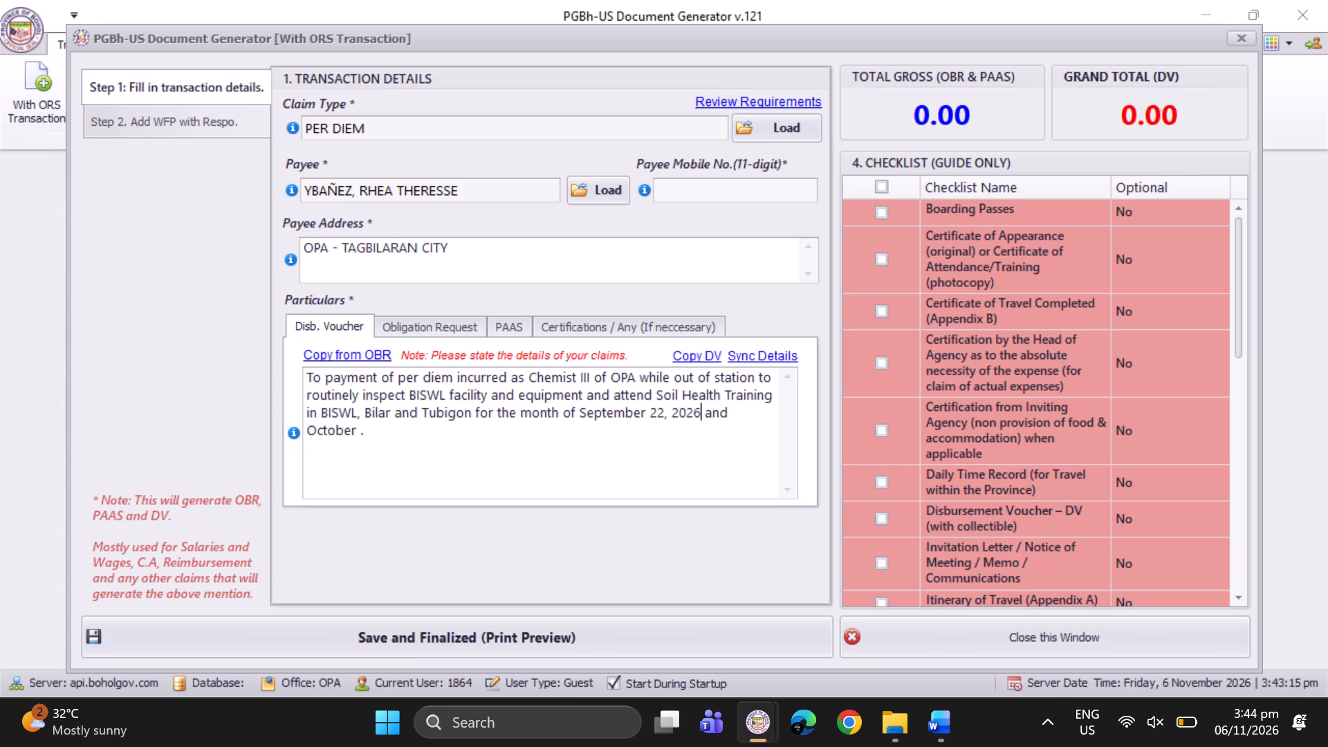
Complete the October part of the period in the voucher particulars with "7-9, 2026".
left_click(359, 431)
key("7")
type("-9")
key("comma")
key("space")
type("2026")
Copy the disbursement voucher particulars into the obligation request particulars.
left_click(450, 324)
left_click(346, 356)
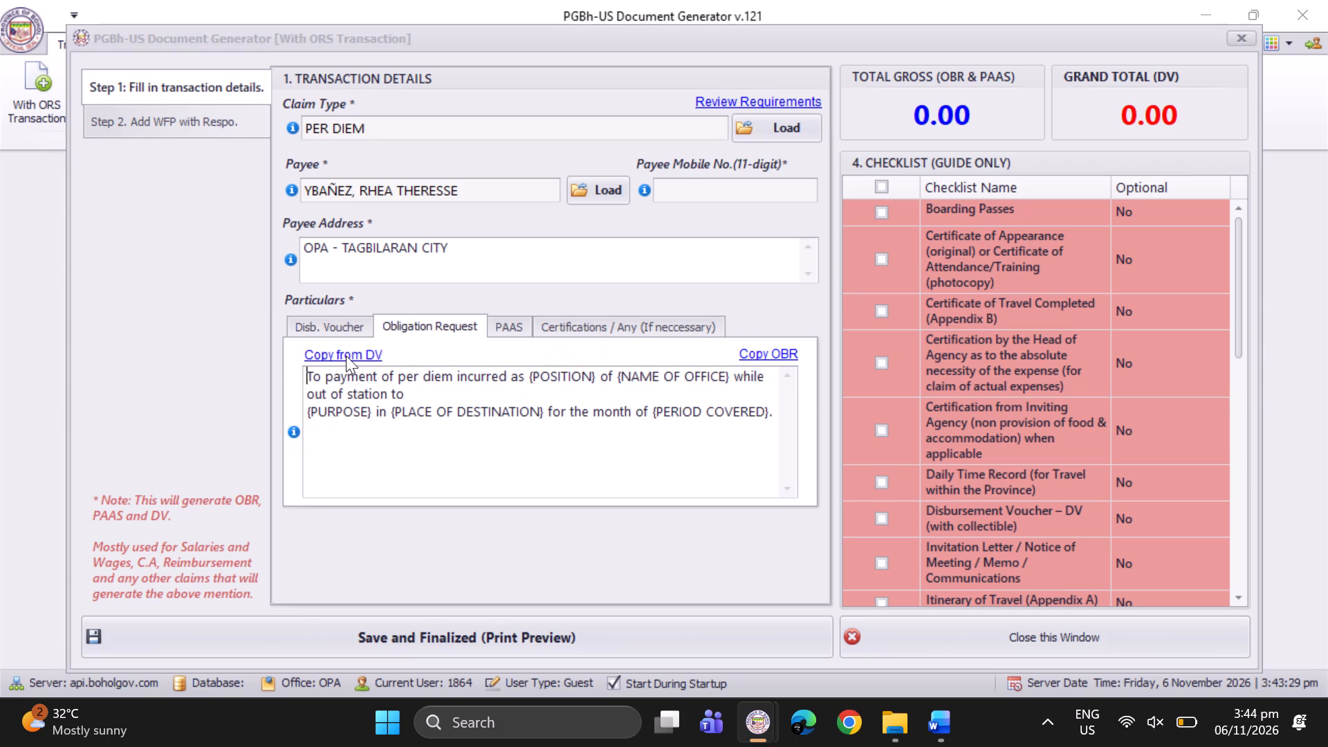
left_click(596, 378)
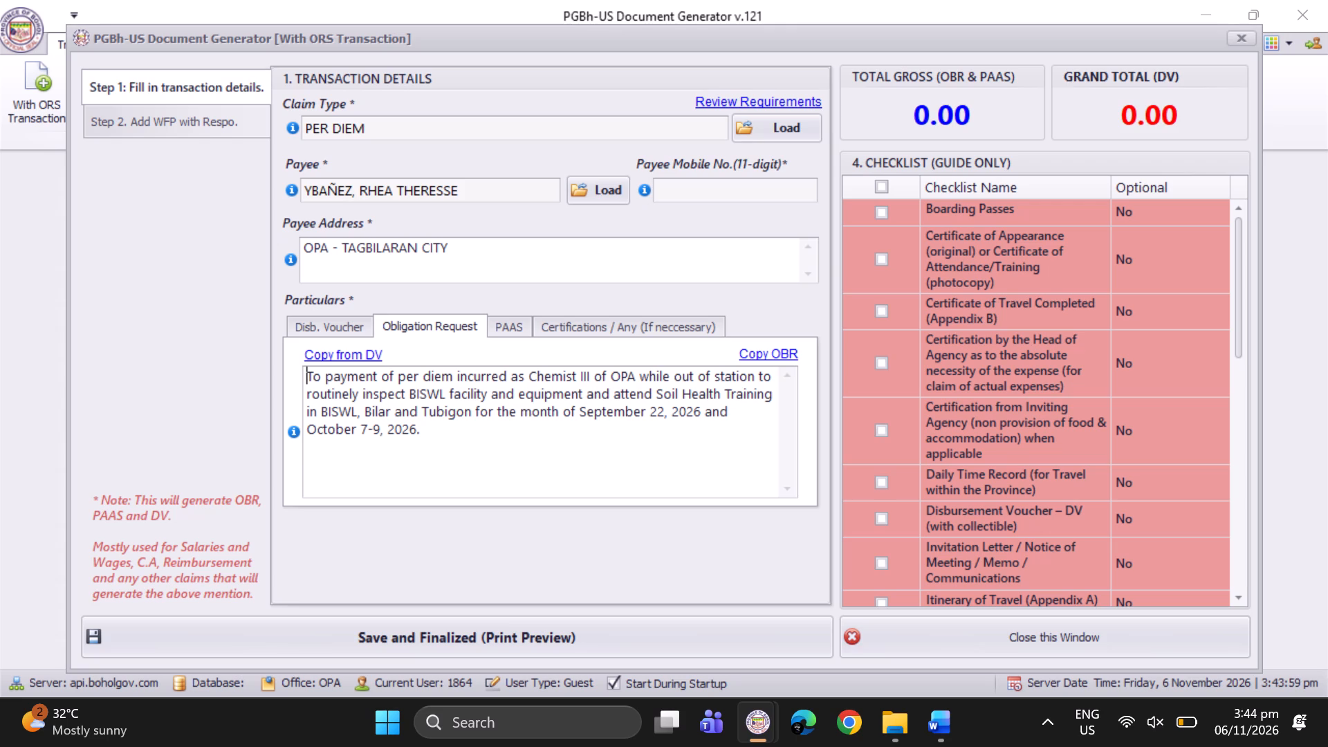
Mark all items in the requirements checklist.
left_click(880, 189)
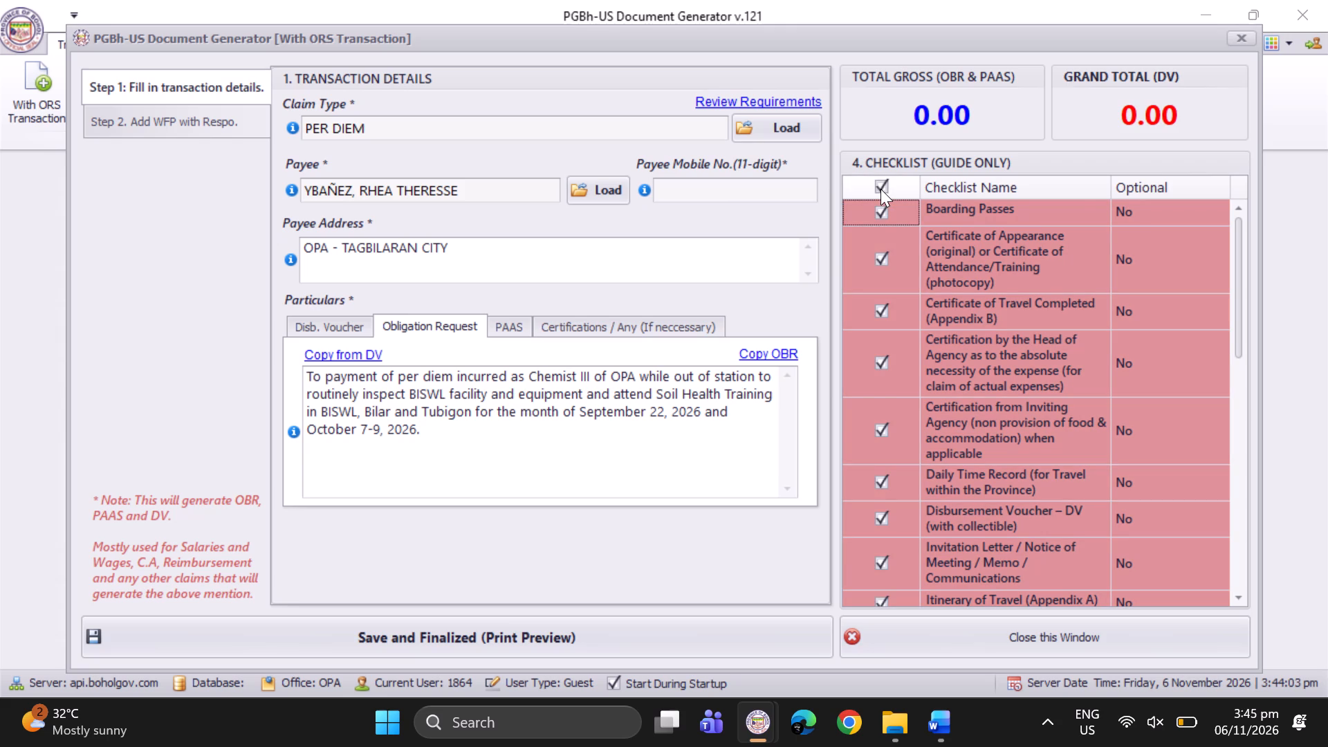
scroll(872, 387, "down", 2)
scroll(900, 469, "down", 1)
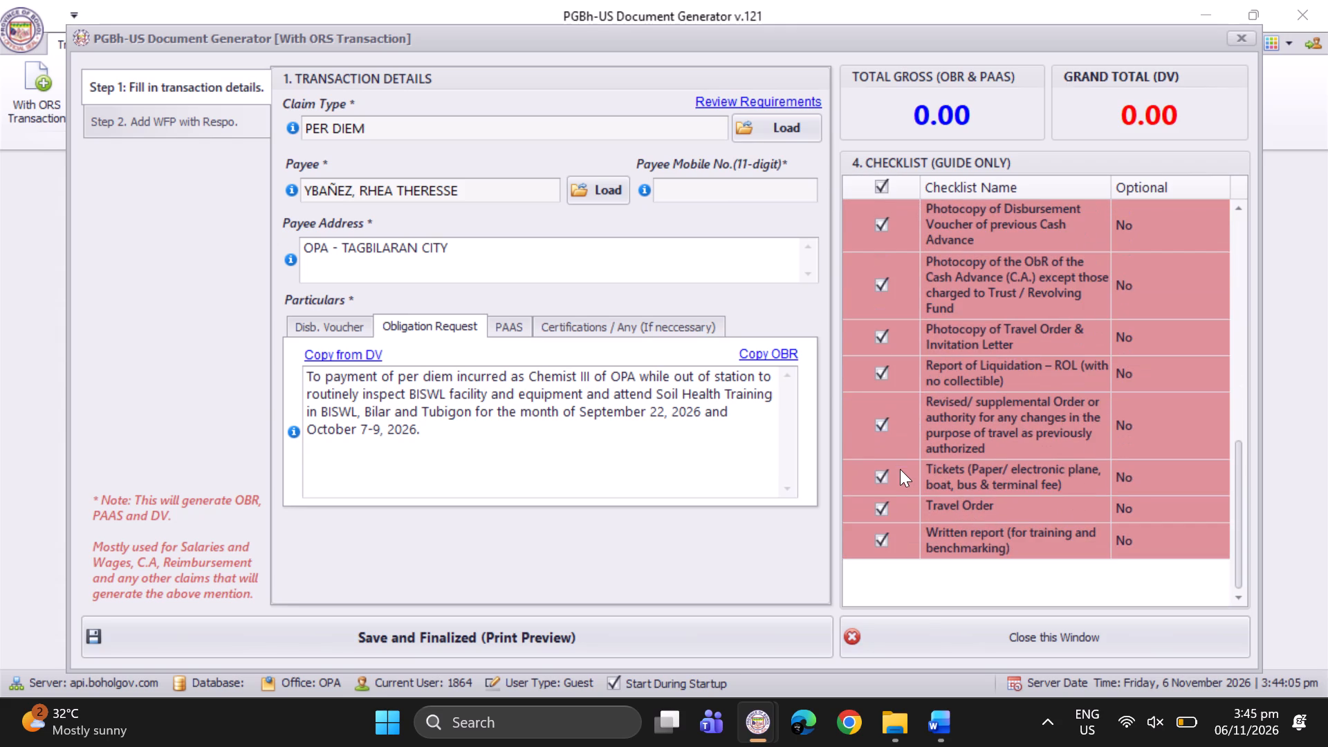
scroll(900, 469, "down", 1)
Start a WFP entry for the claim using account code 50201010, Traveling Expenses - Local, and open its amount for entry.
left_click(172, 118)
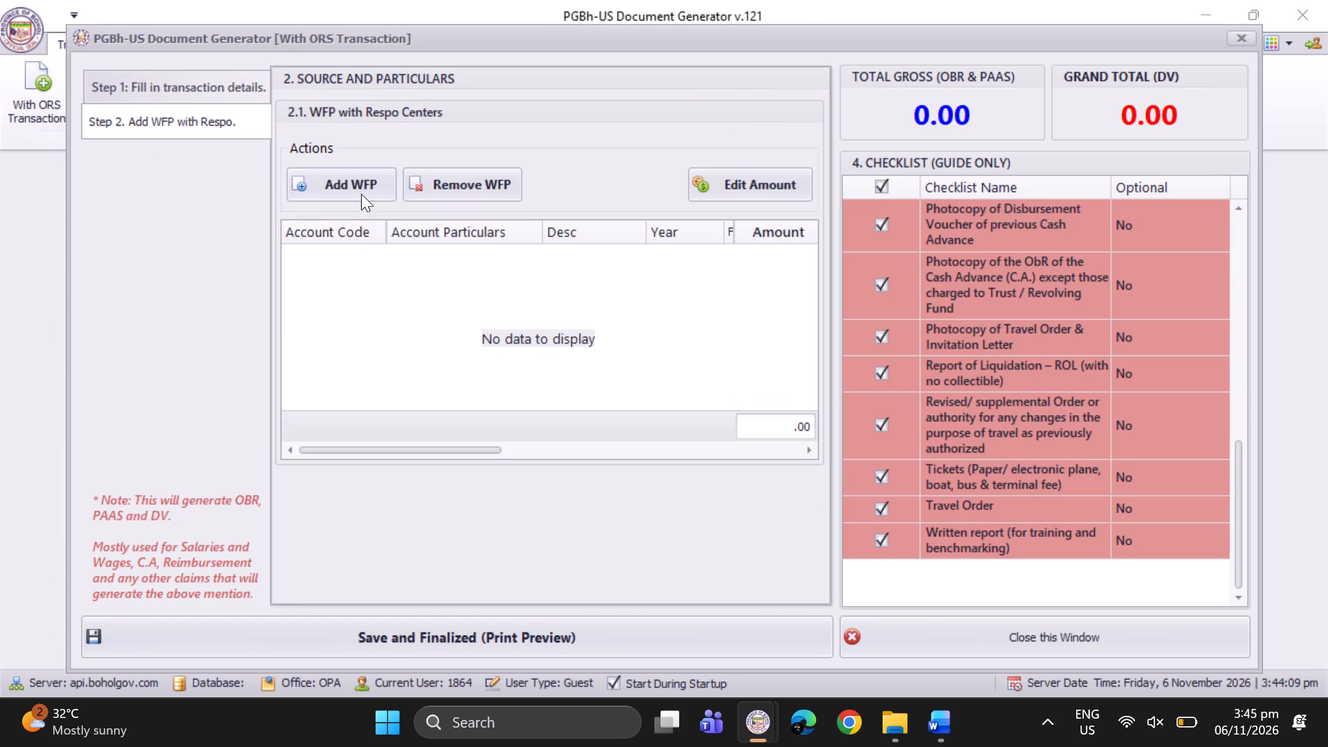
left_click(361, 186)
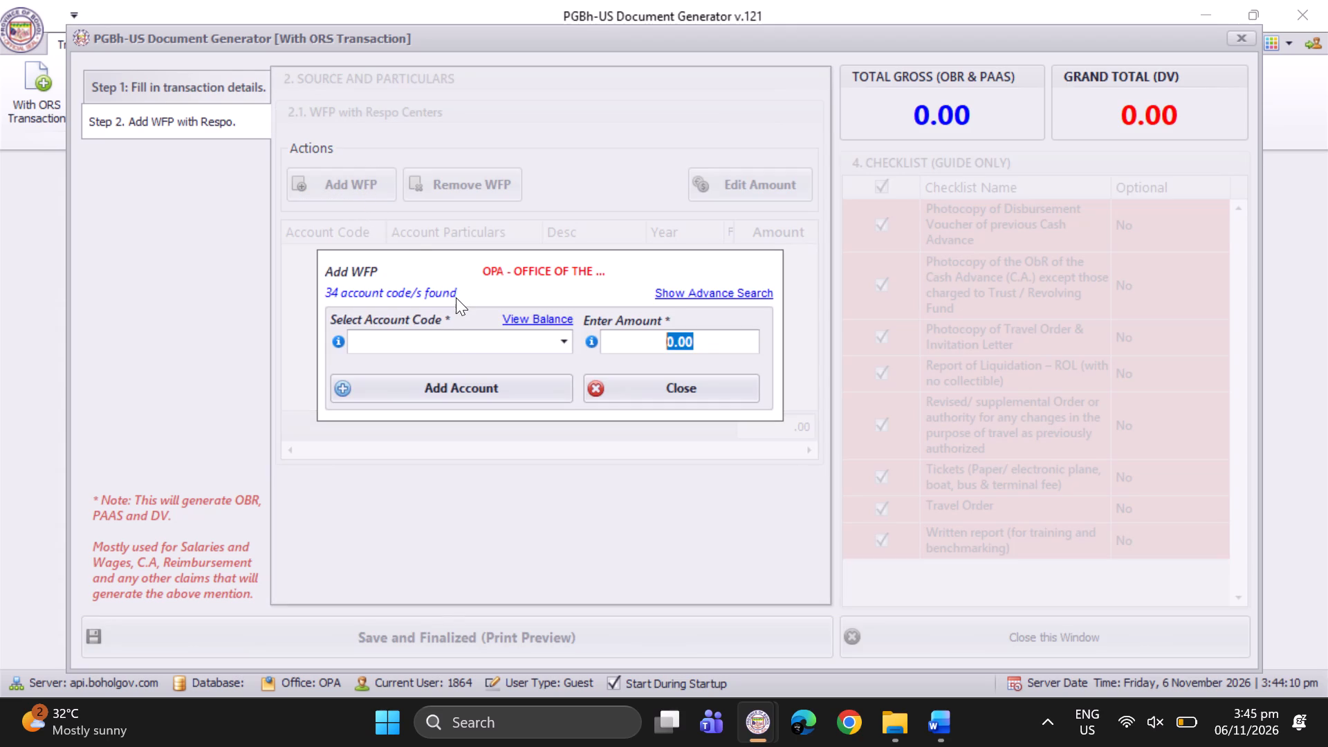
left_click(452, 342)
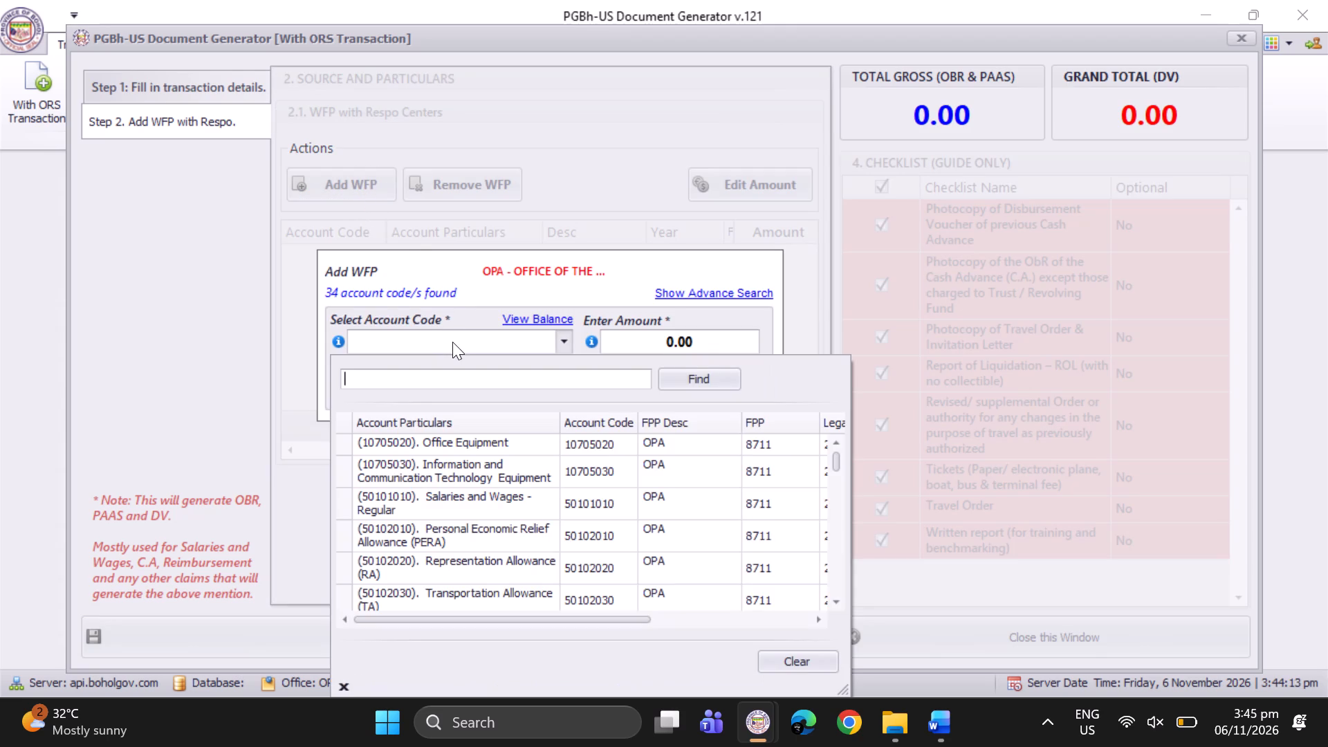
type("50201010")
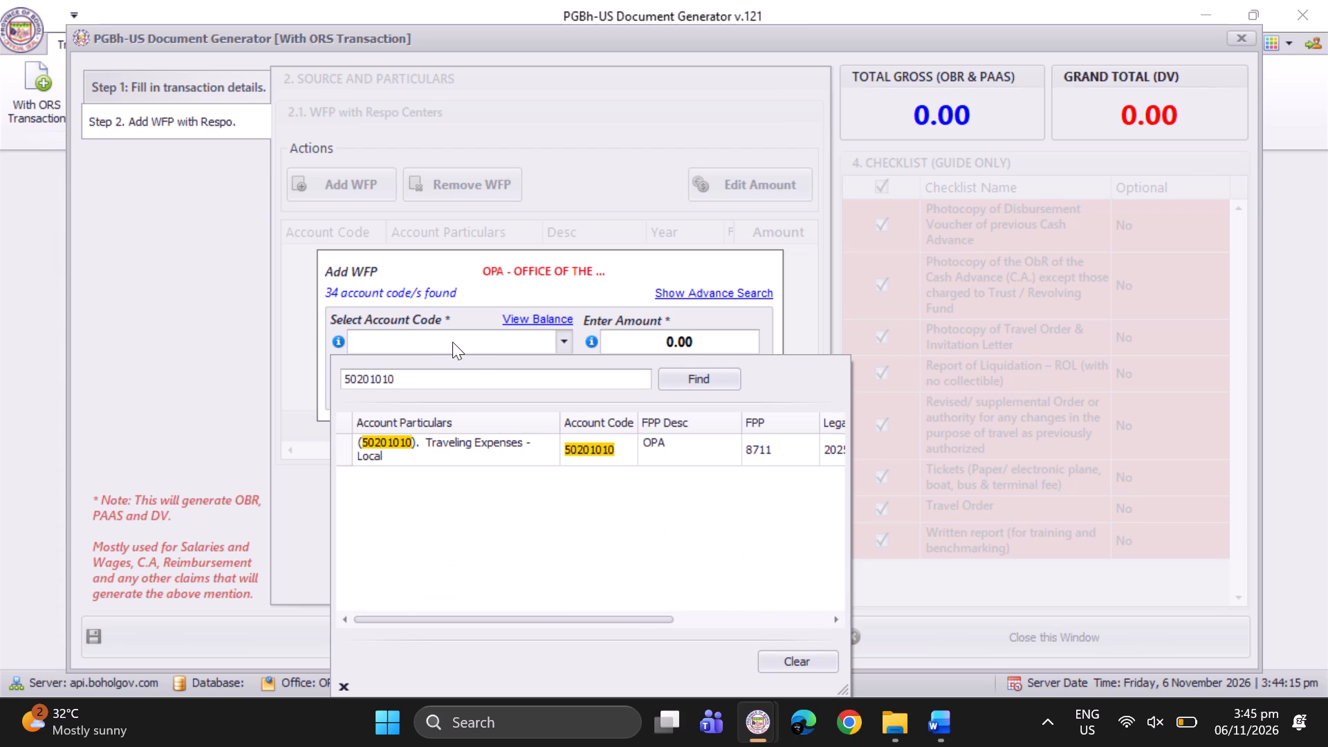
left_click(564, 438)
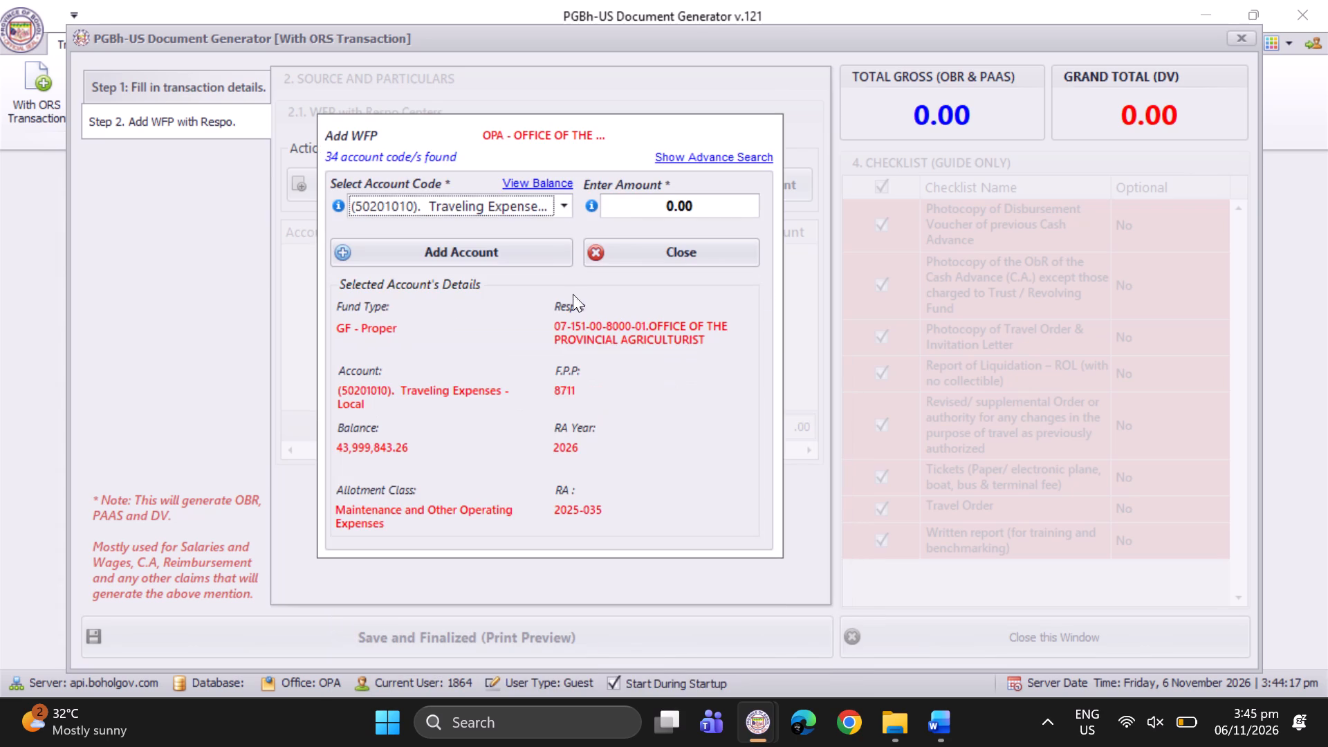
left_click(669, 201)
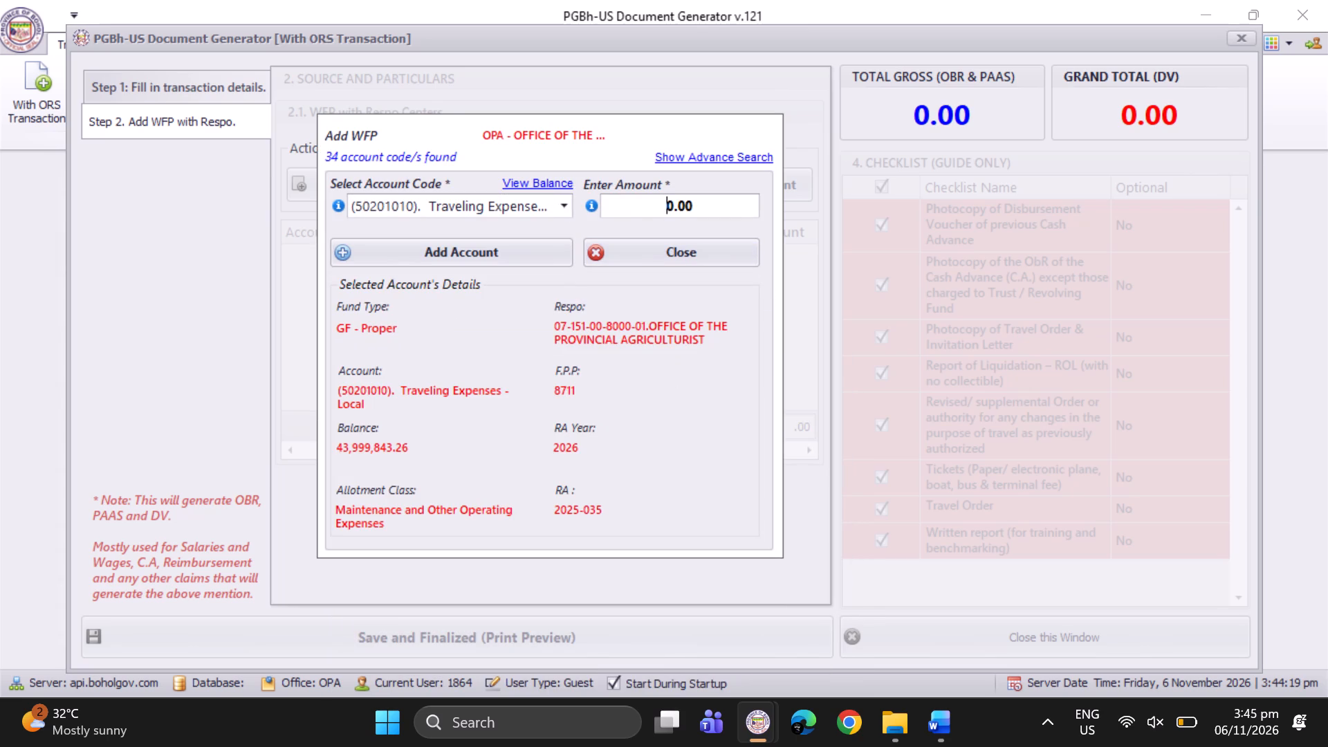